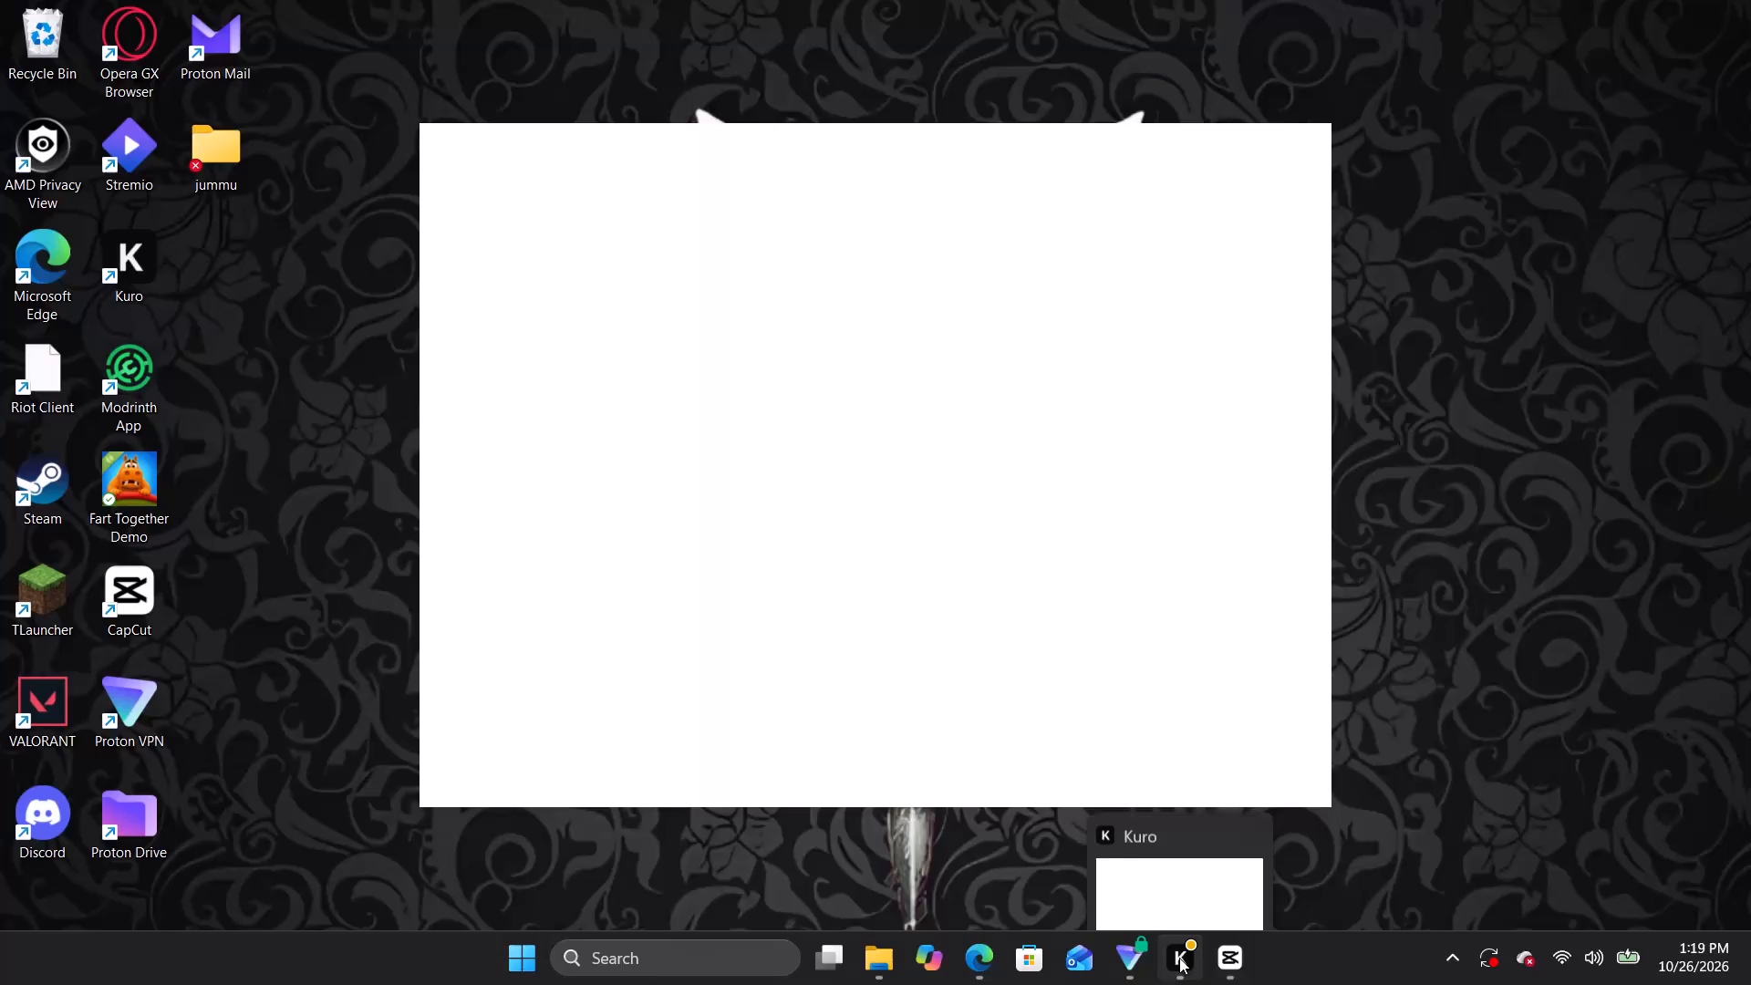
Switch to CapCut and import the five WhatsApp videos from 11.36.02 to 11.35.49 AM out of the Downloads folder.
{"action": "left_click", "coordinate": [1216, 960]}
{"action": "left_click", "coordinate": [353, 265]}
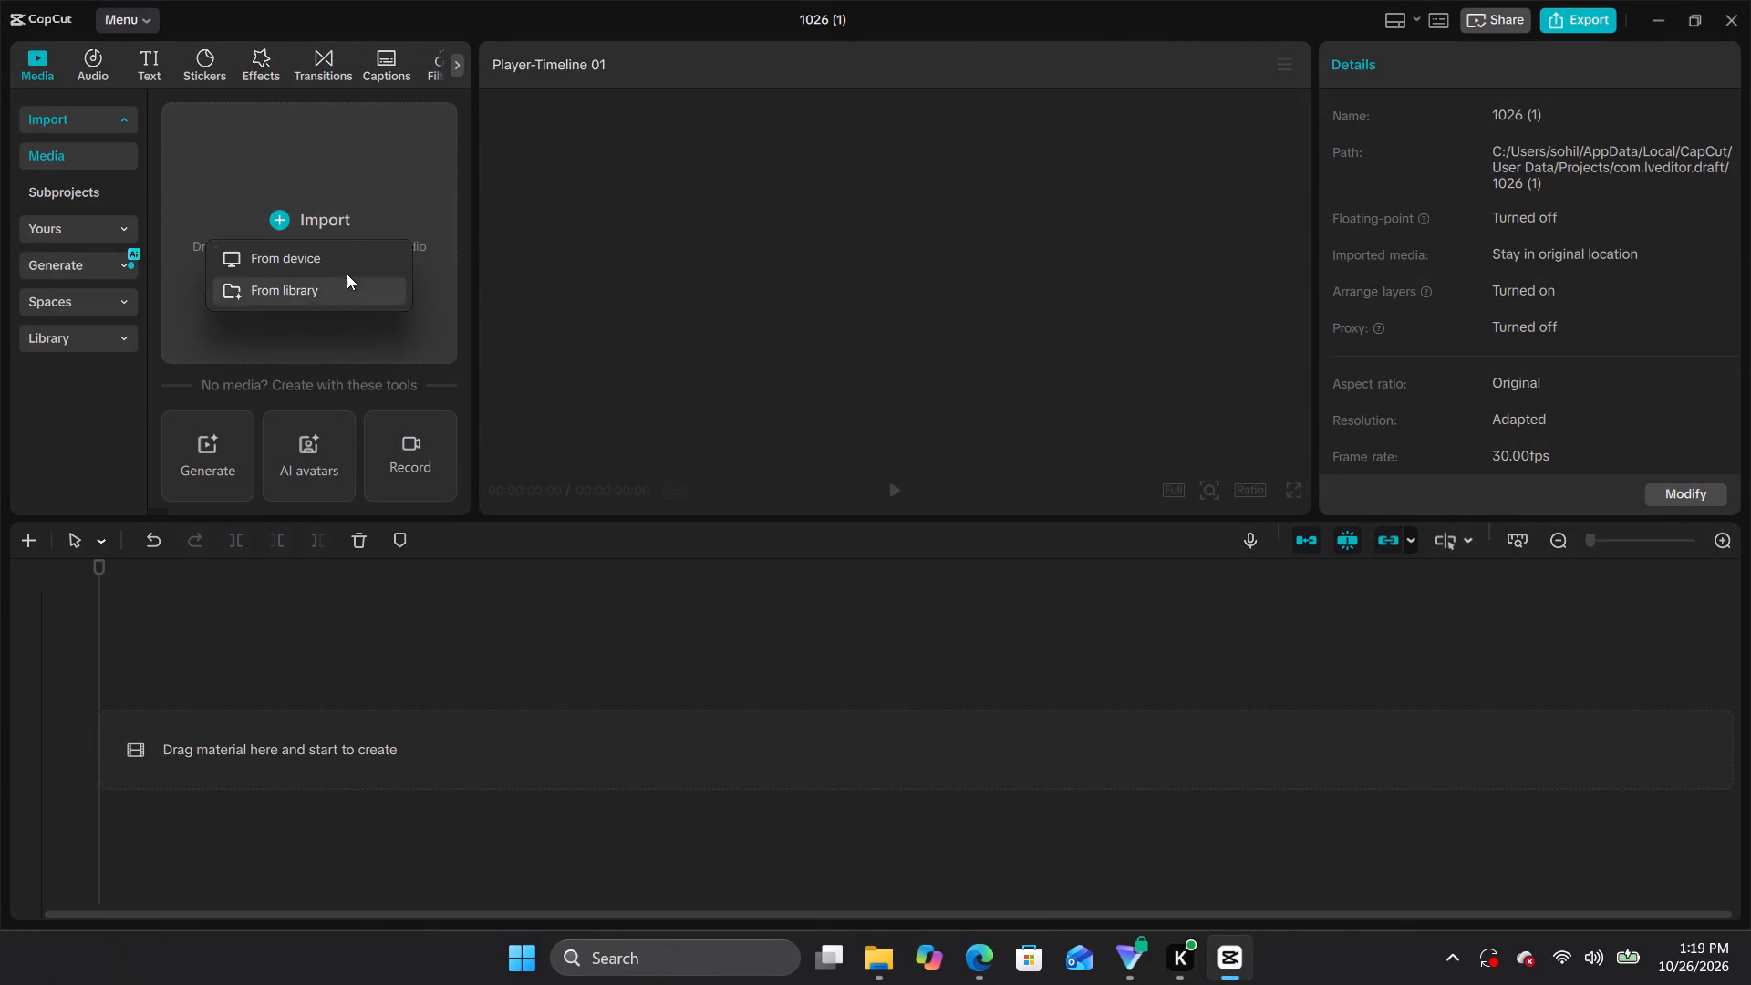
{"action": "left_click", "coordinate": [343, 259]}
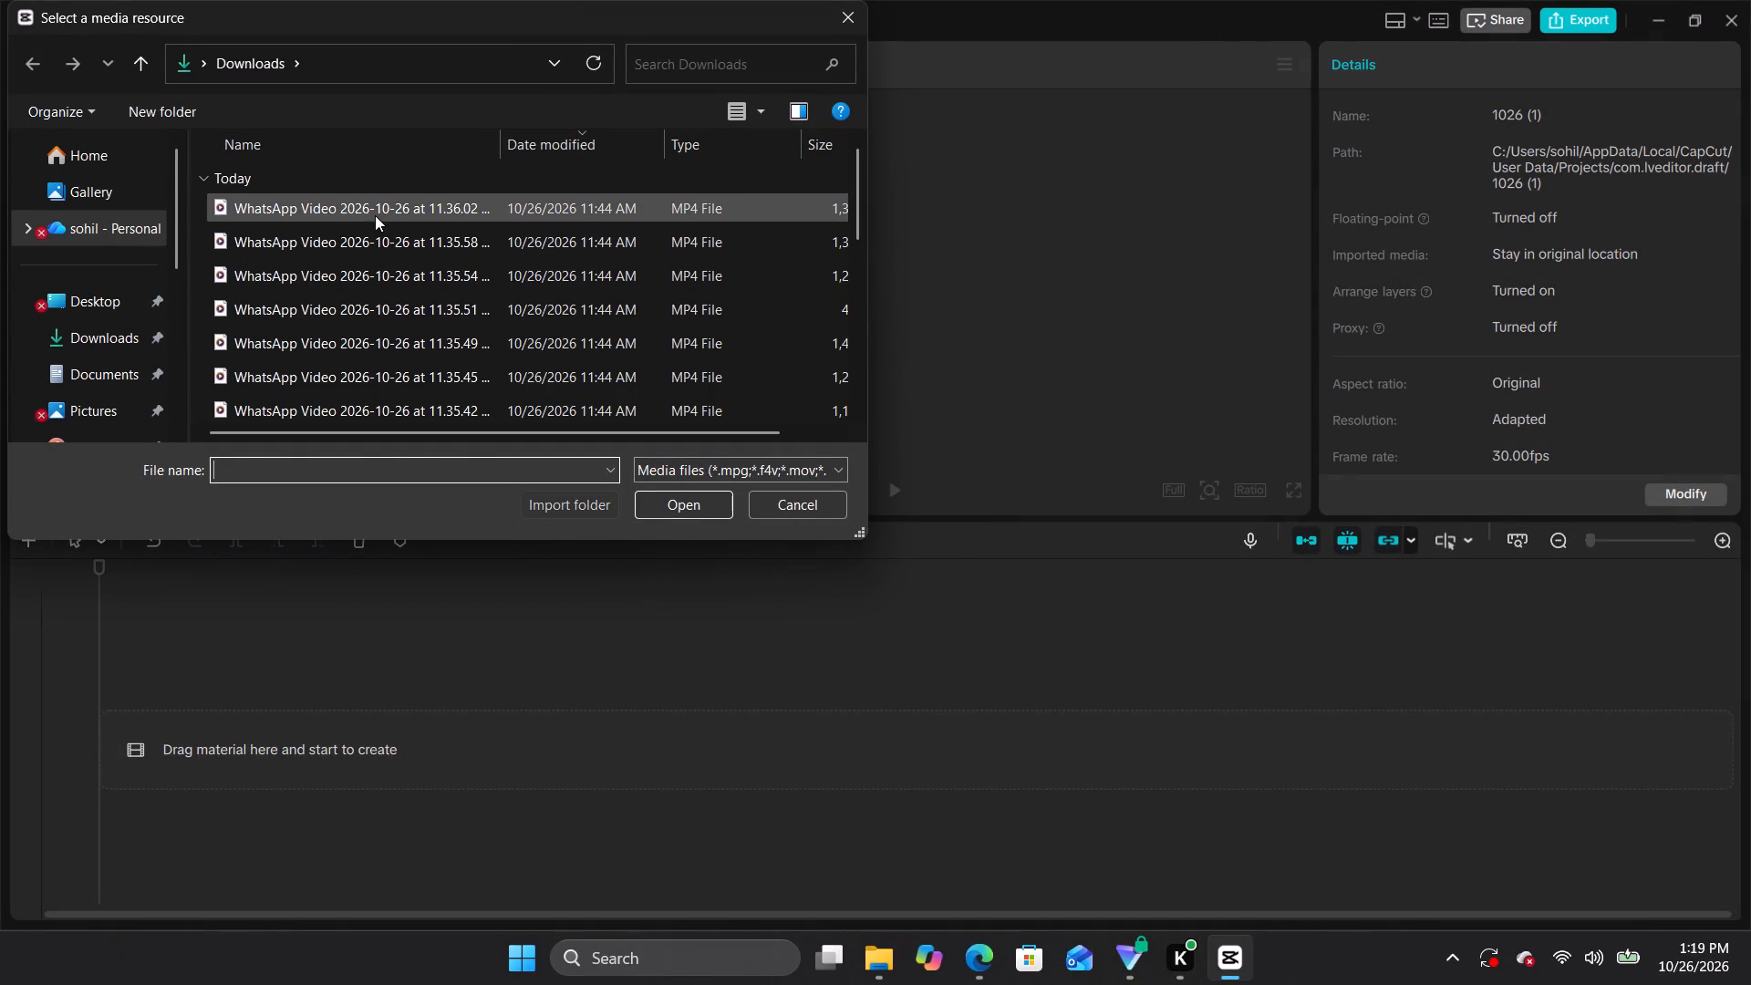
{"action": "left_click", "coordinate": [375, 215]}
{"action": "left_click", "coordinate": [379, 222]}
{"action": "left_click_drag", "start_coordinate": [384, 235], "coordinate": [389, 244]}
{"action": "left_click", "coordinate": [390, 202]}
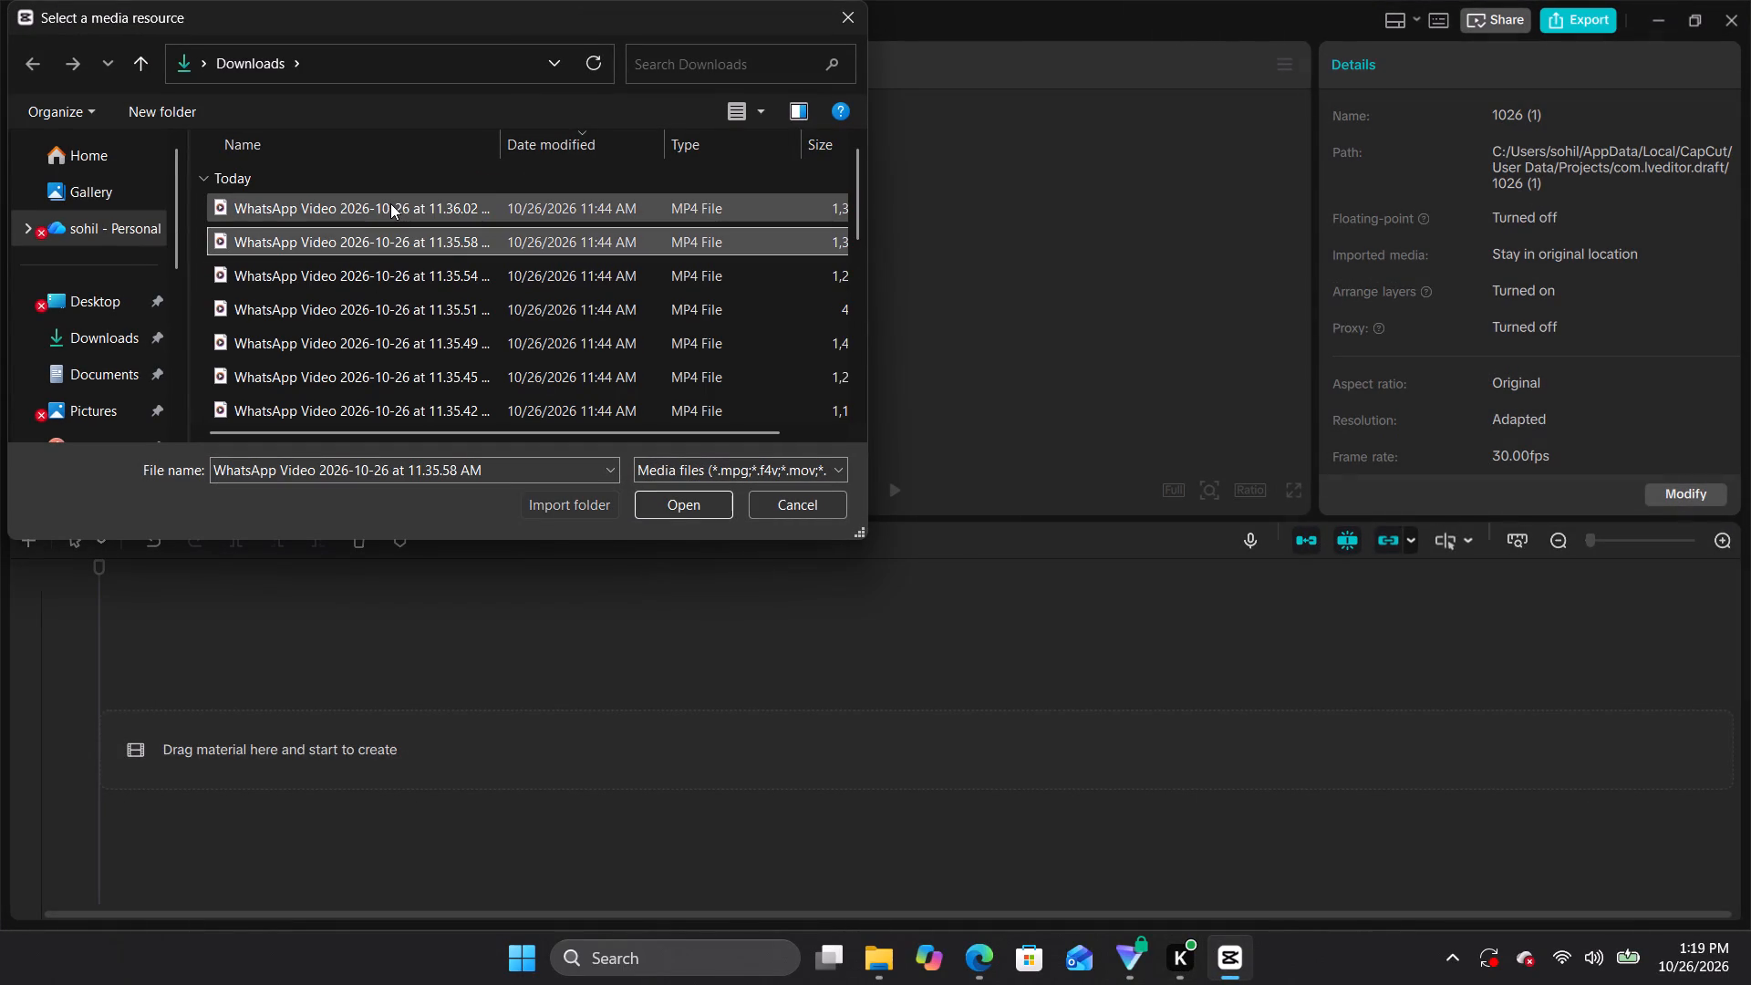
{"action": "left_click", "coordinate": [401, 343], "text": "shift"}
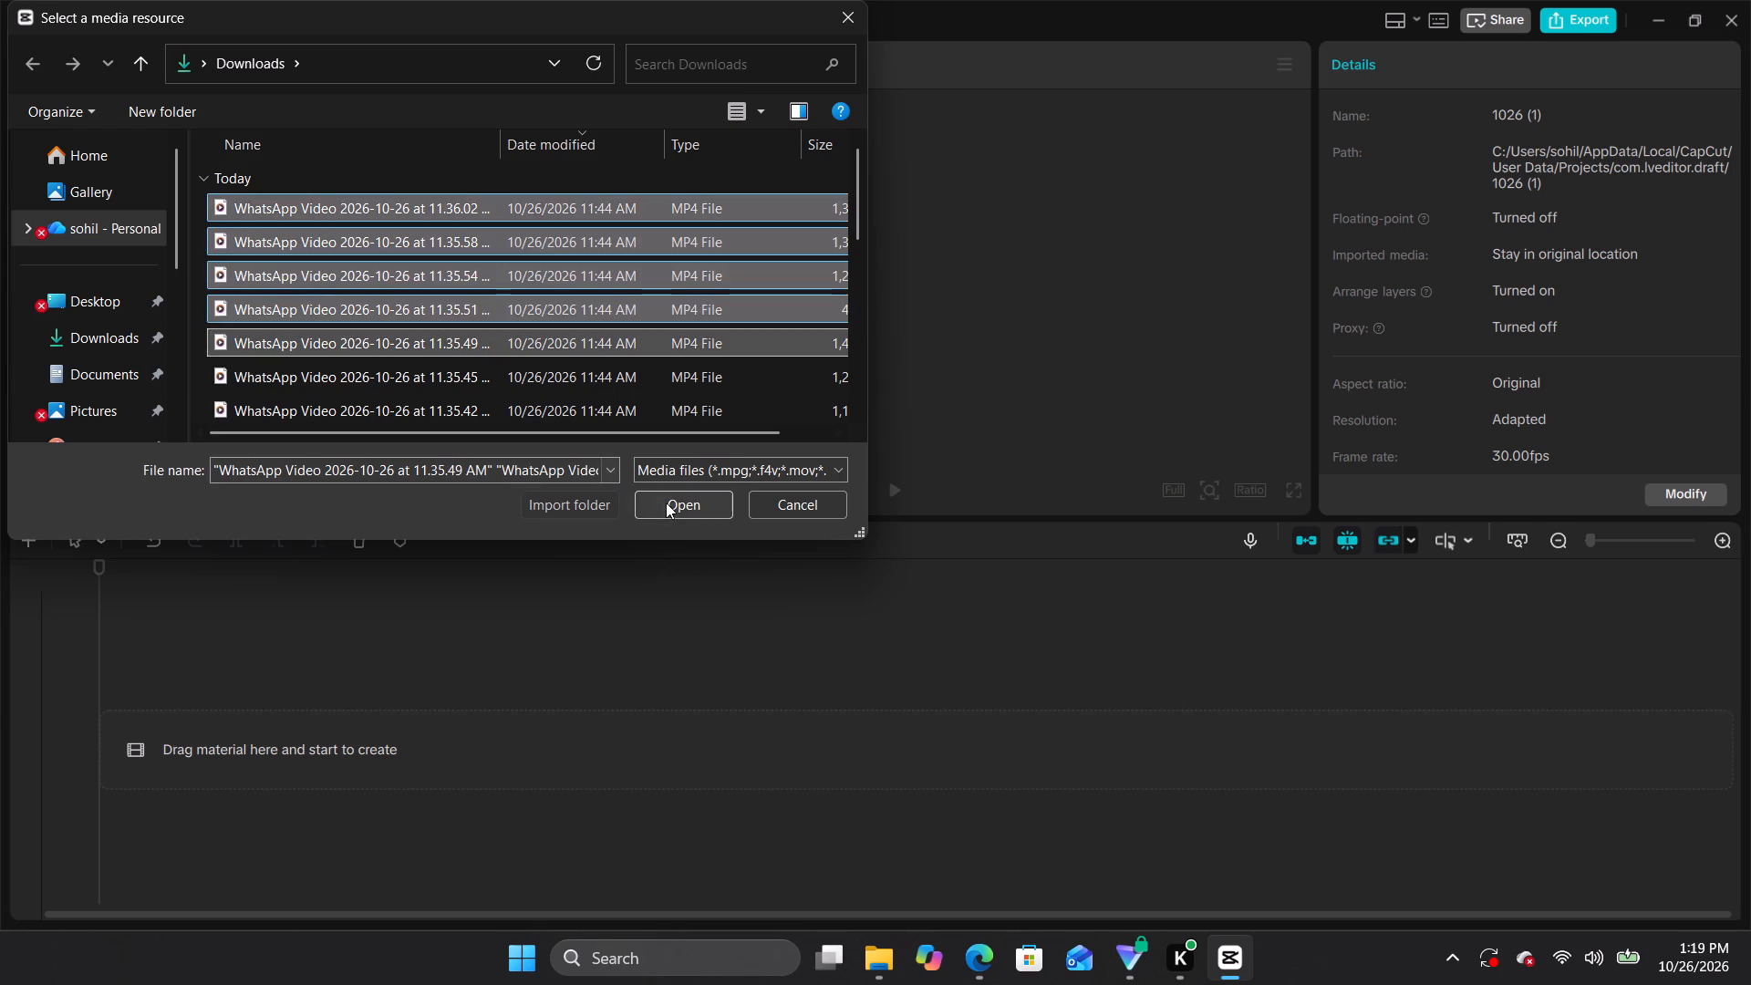
{"action": "left_click", "coordinate": [666, 503], "text": "shift"}
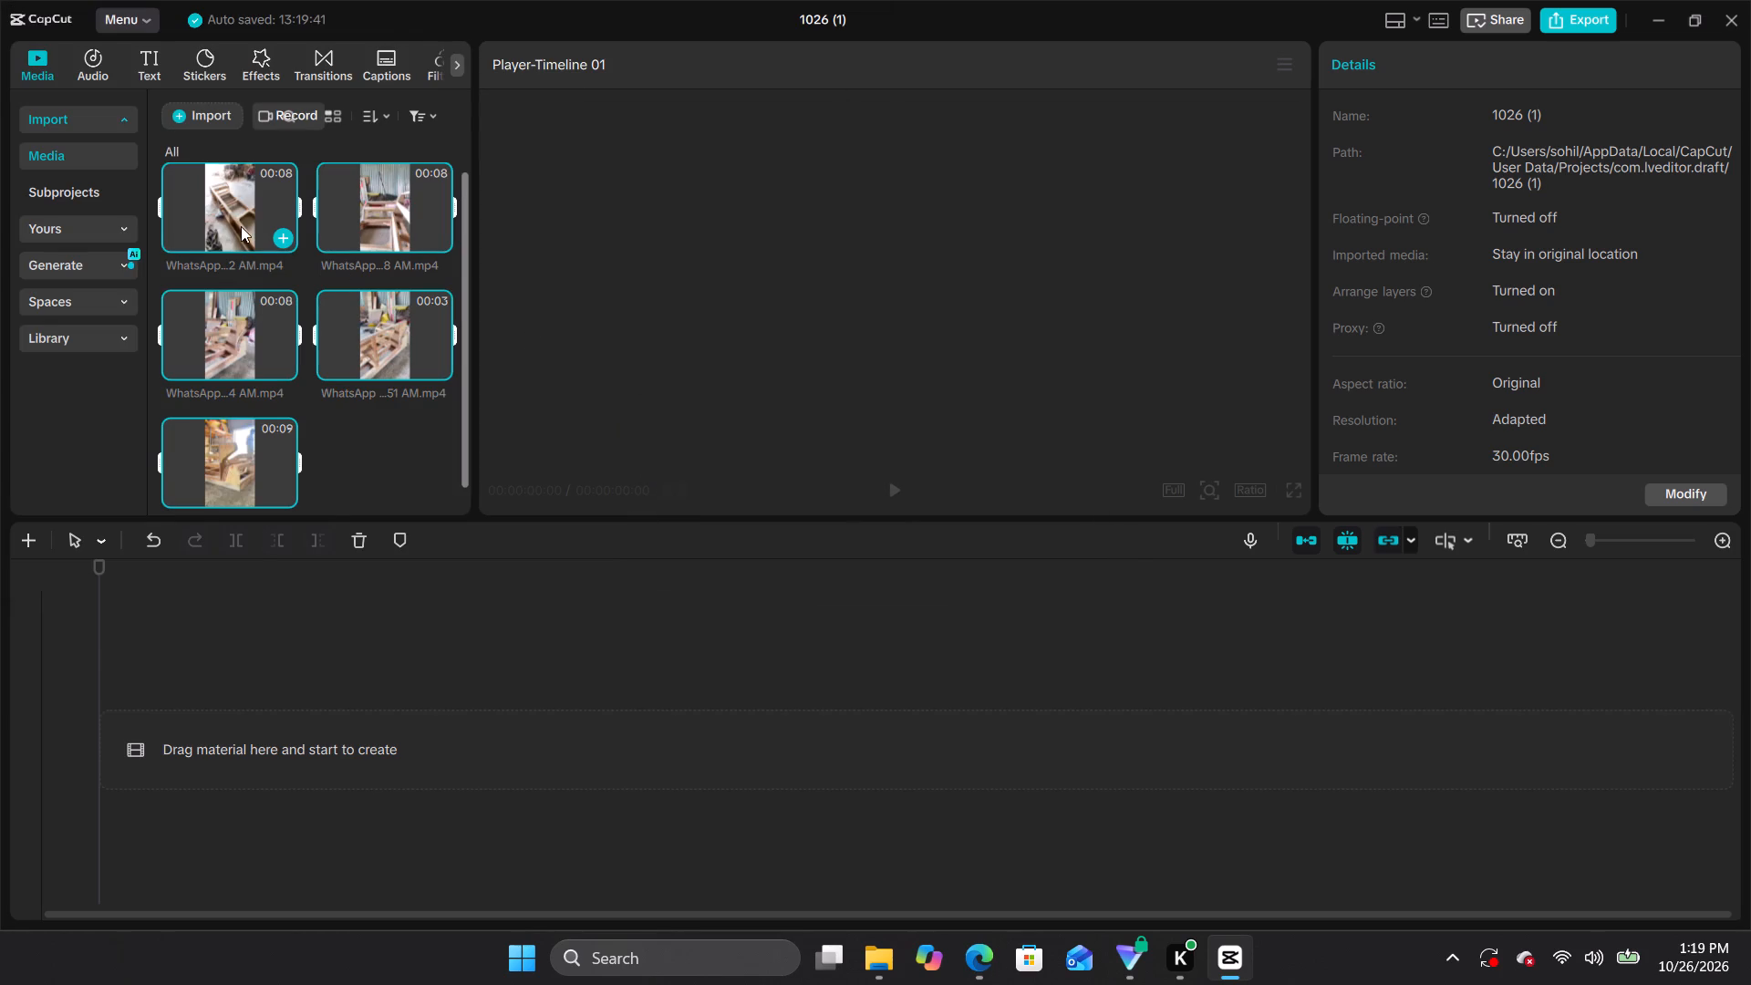
Preview the first two imported clips and add the WhatsApp 11.35.58 AM video to the empty timeline.
{"action": "left_click", "coordinate": [241, 226]}
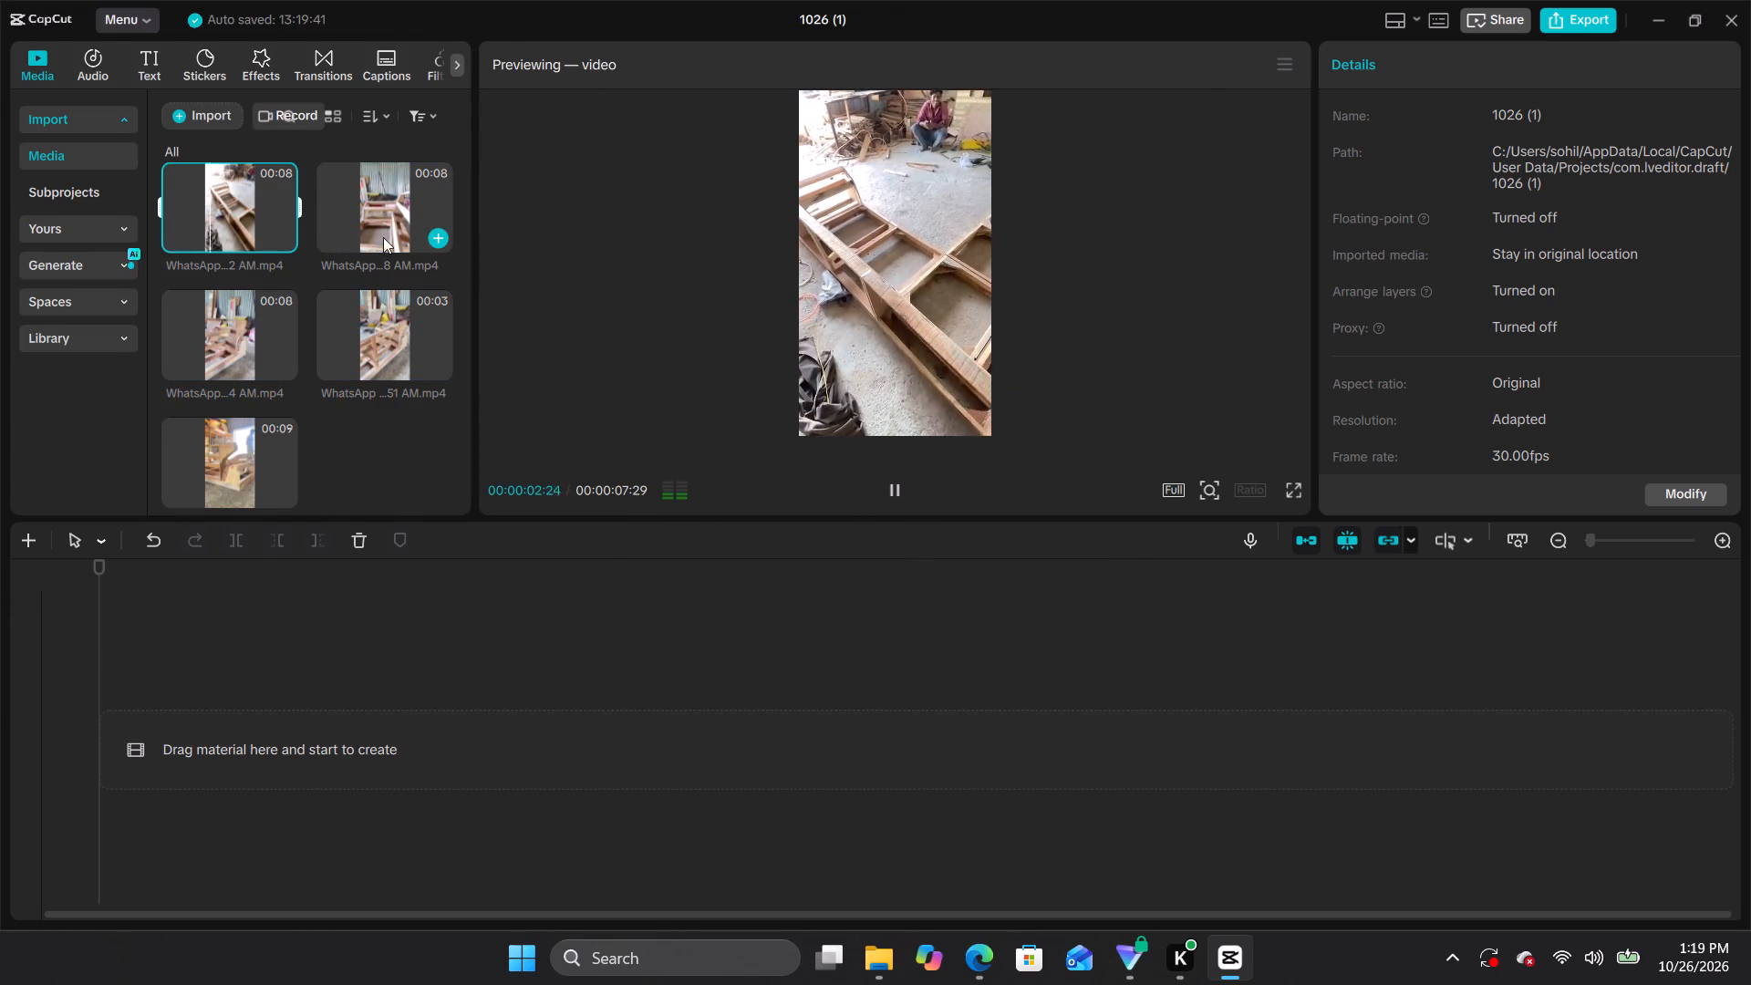
{"action": "left_click", "coordinate": [420, 213]}
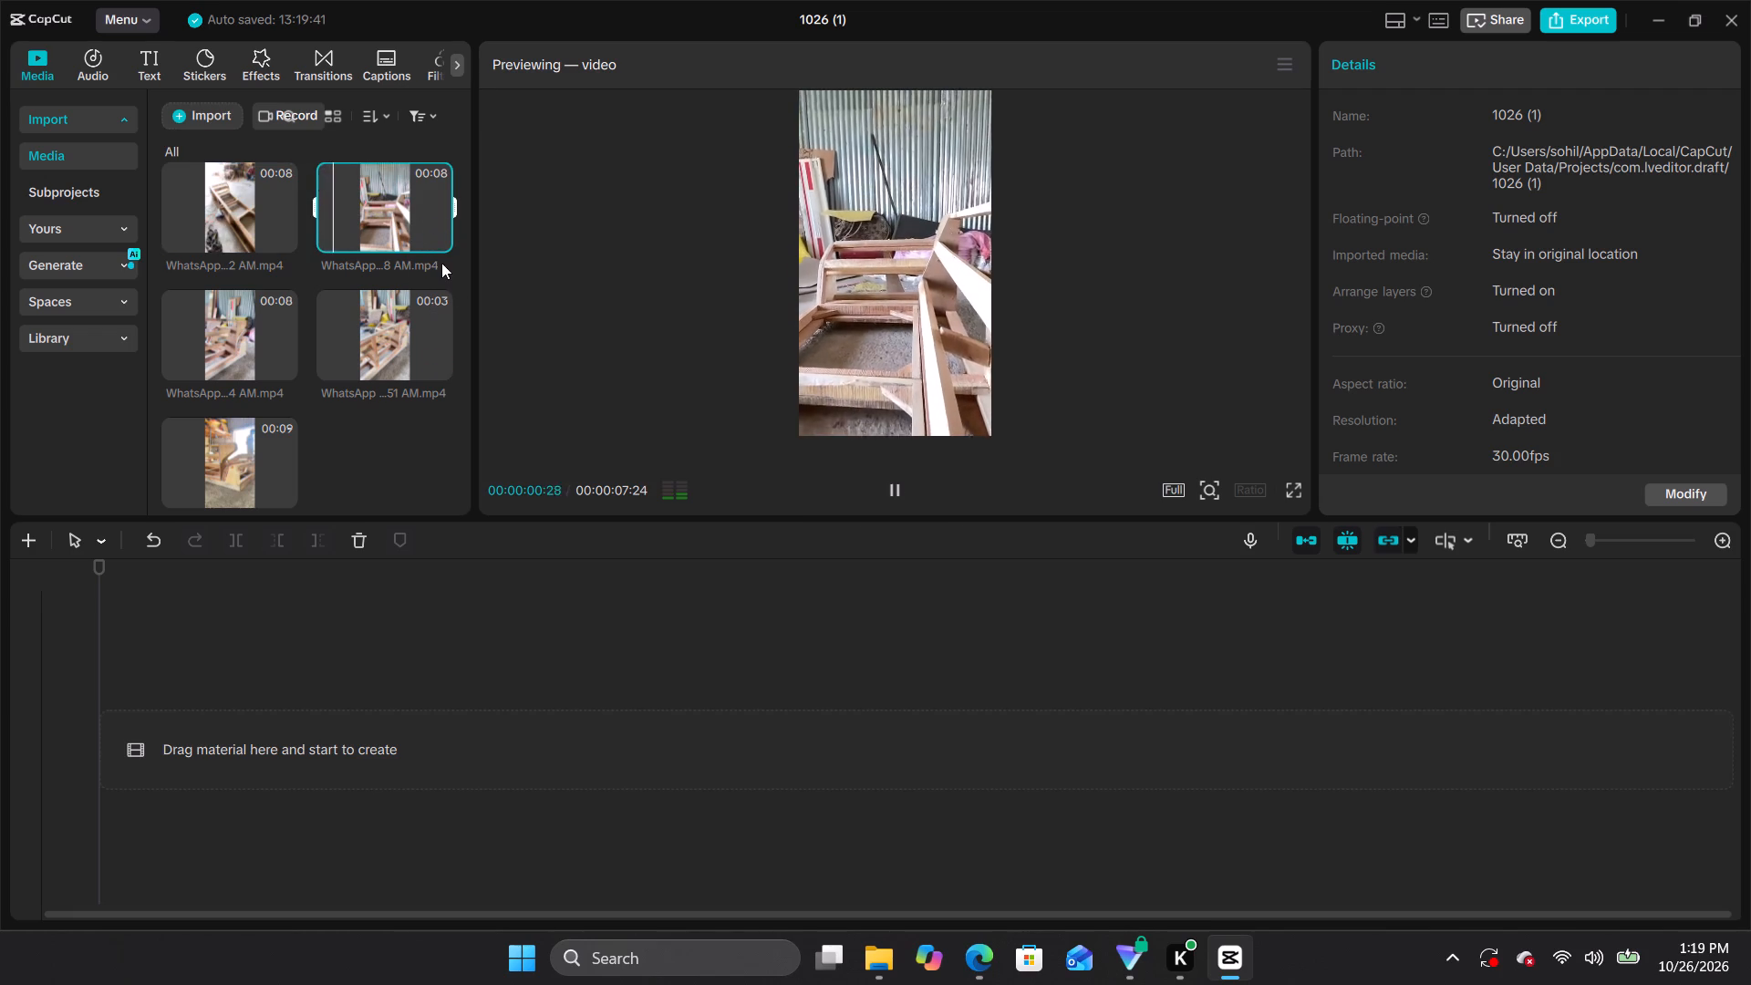
{"action": "left_click", "coordinate": [436, 243]}
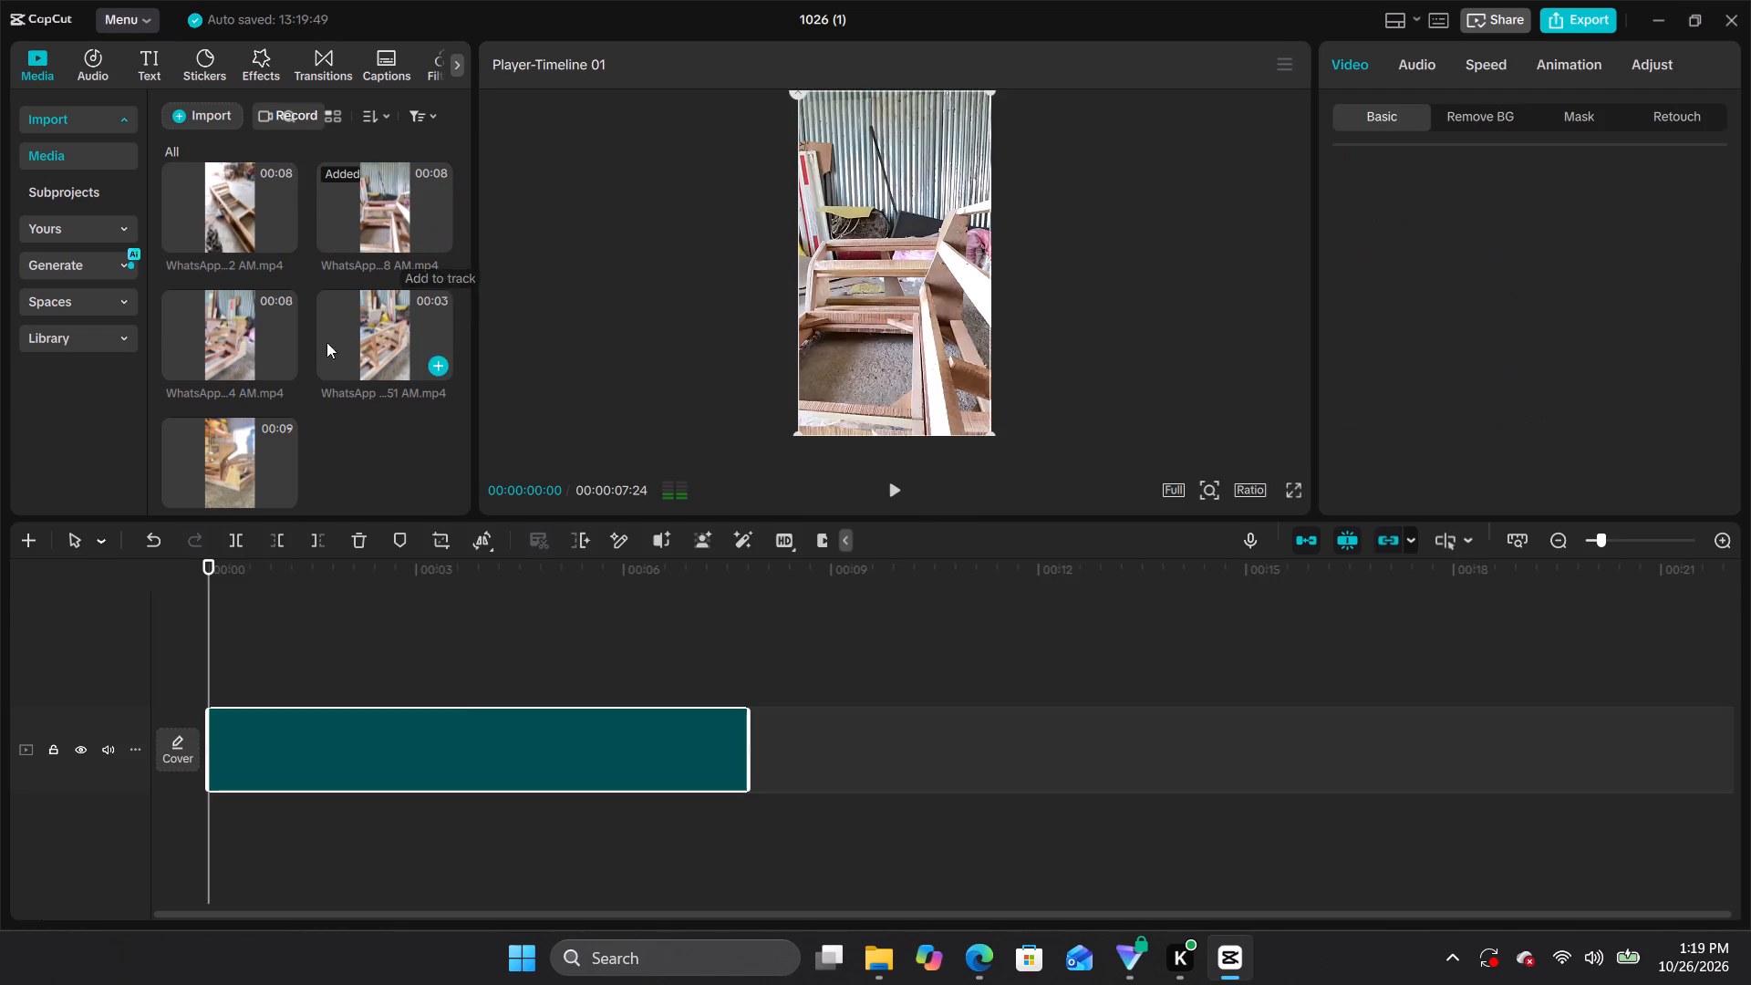
Mute the main video track on the timeline.
{"action": "left_click", "coordinate": [110, 753]}
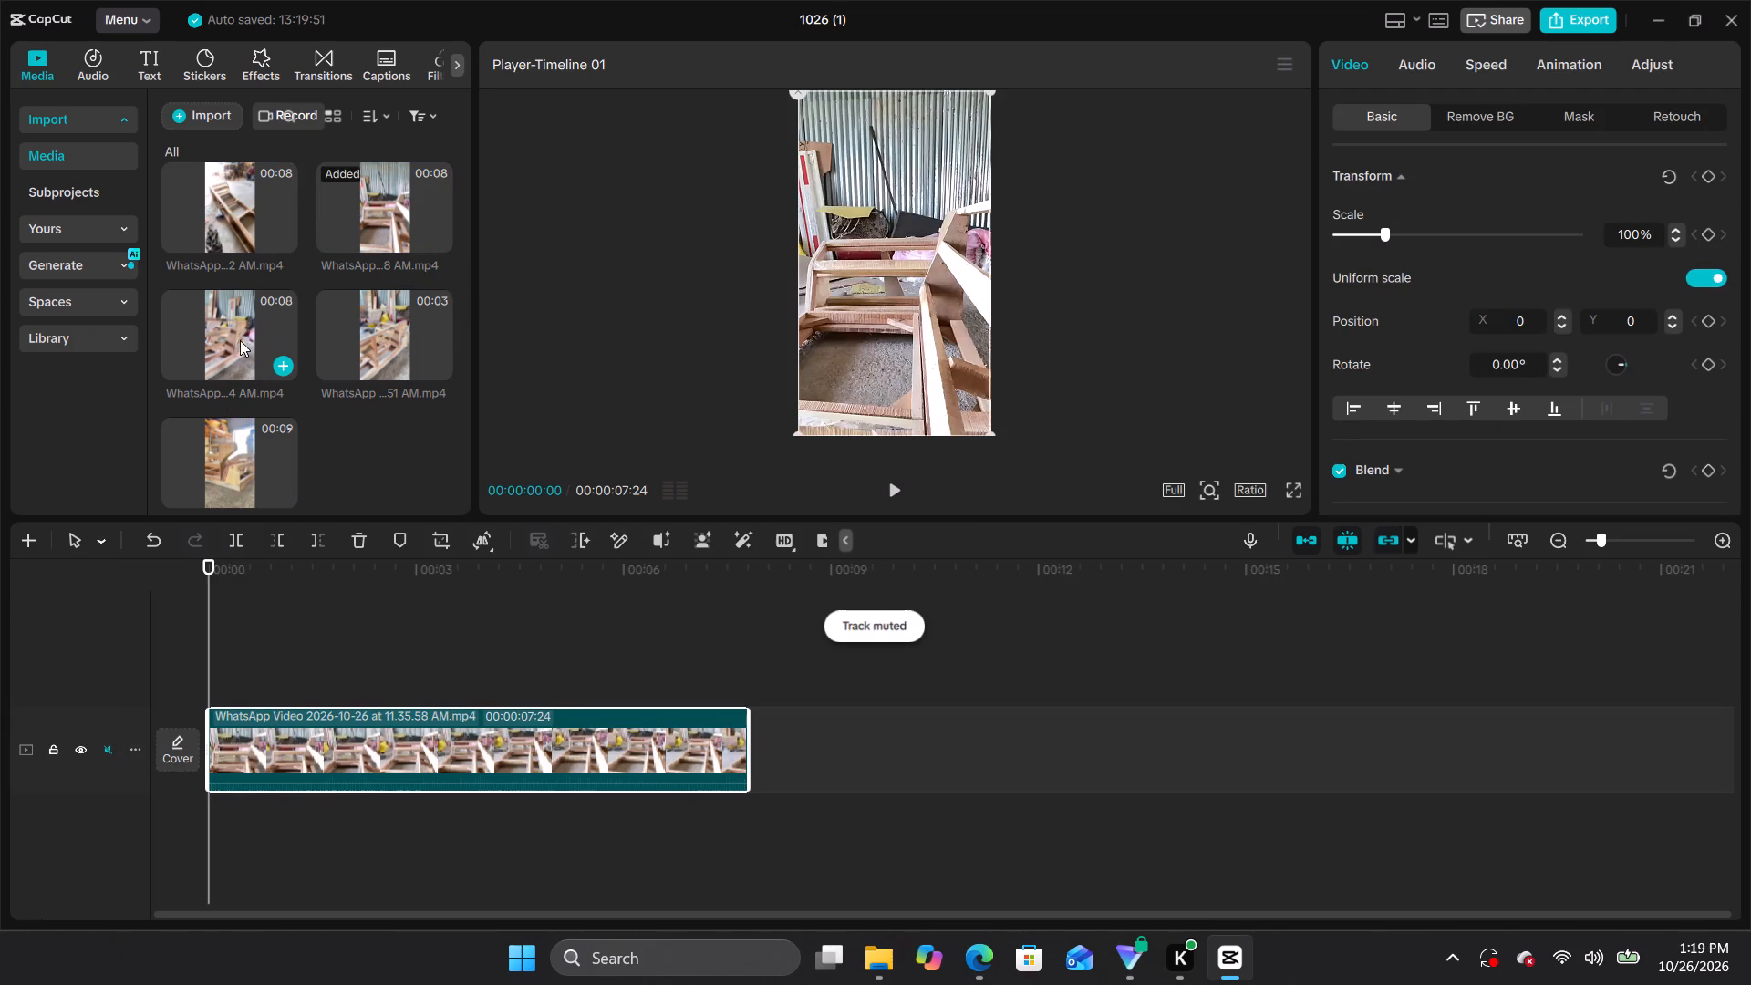
Preview the unused furniture clips and add the 9-second clip at the start of the timeline.
{"action": "left_click", "coordinate": [260, 359]}
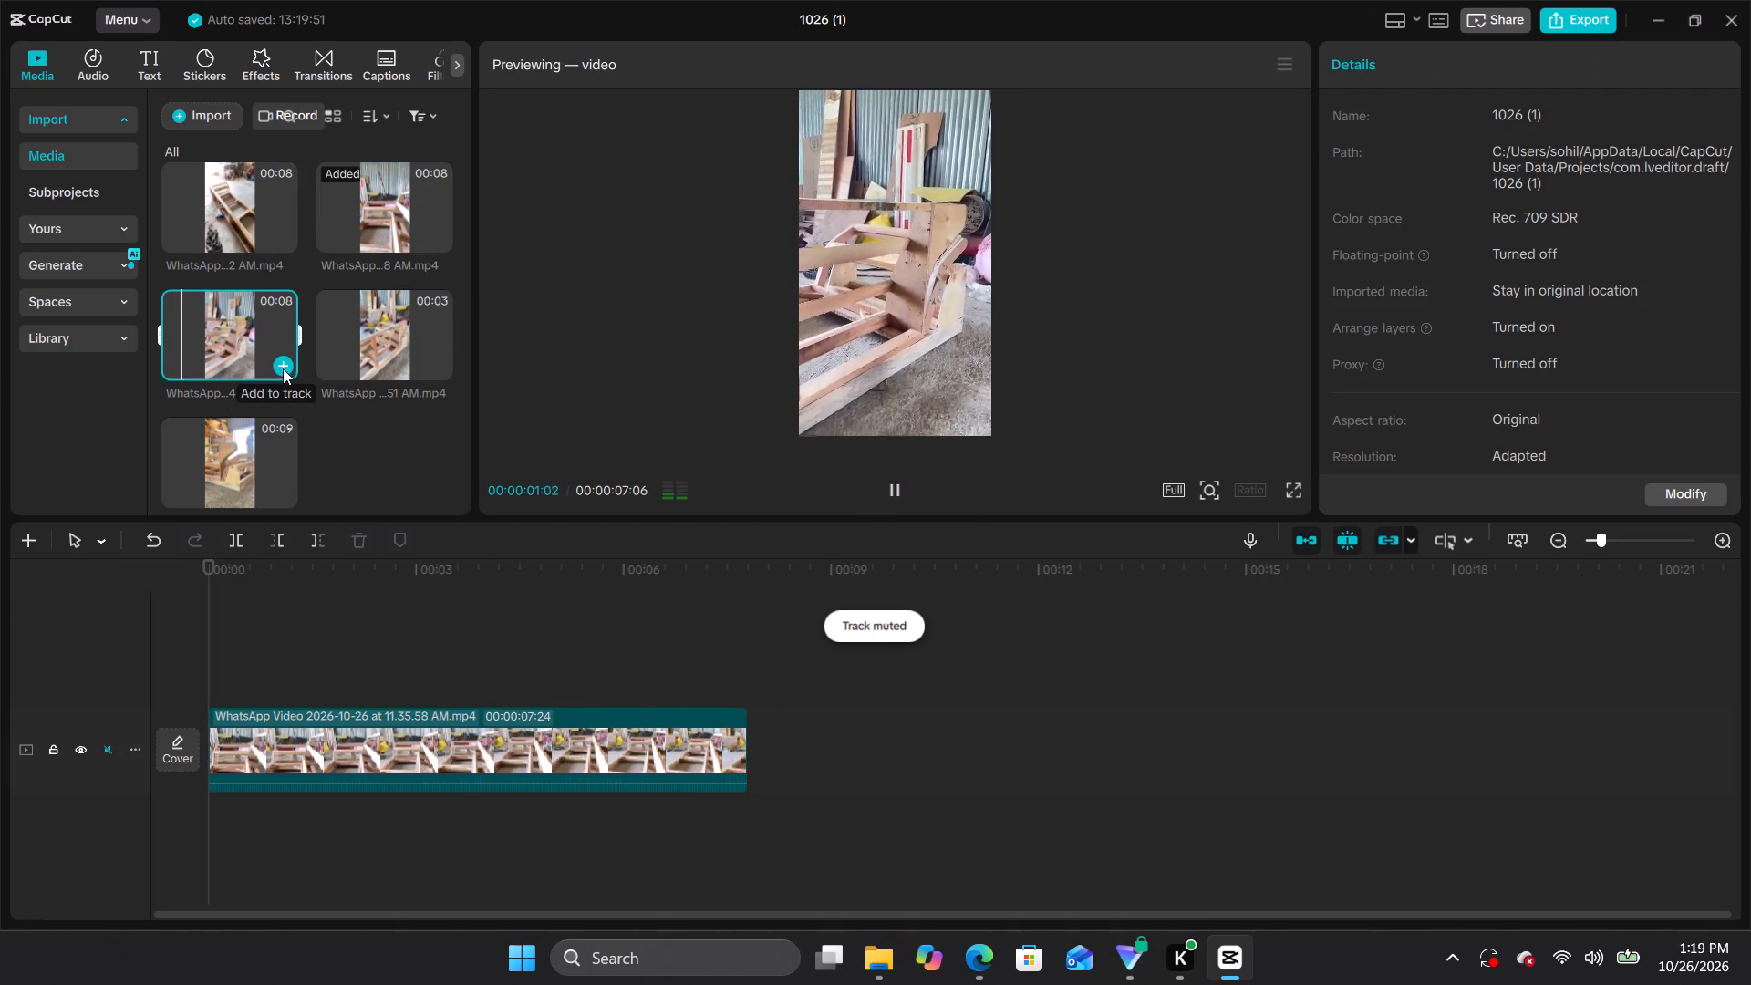
{"action": "left_click", "coordinate": [371, 358]}
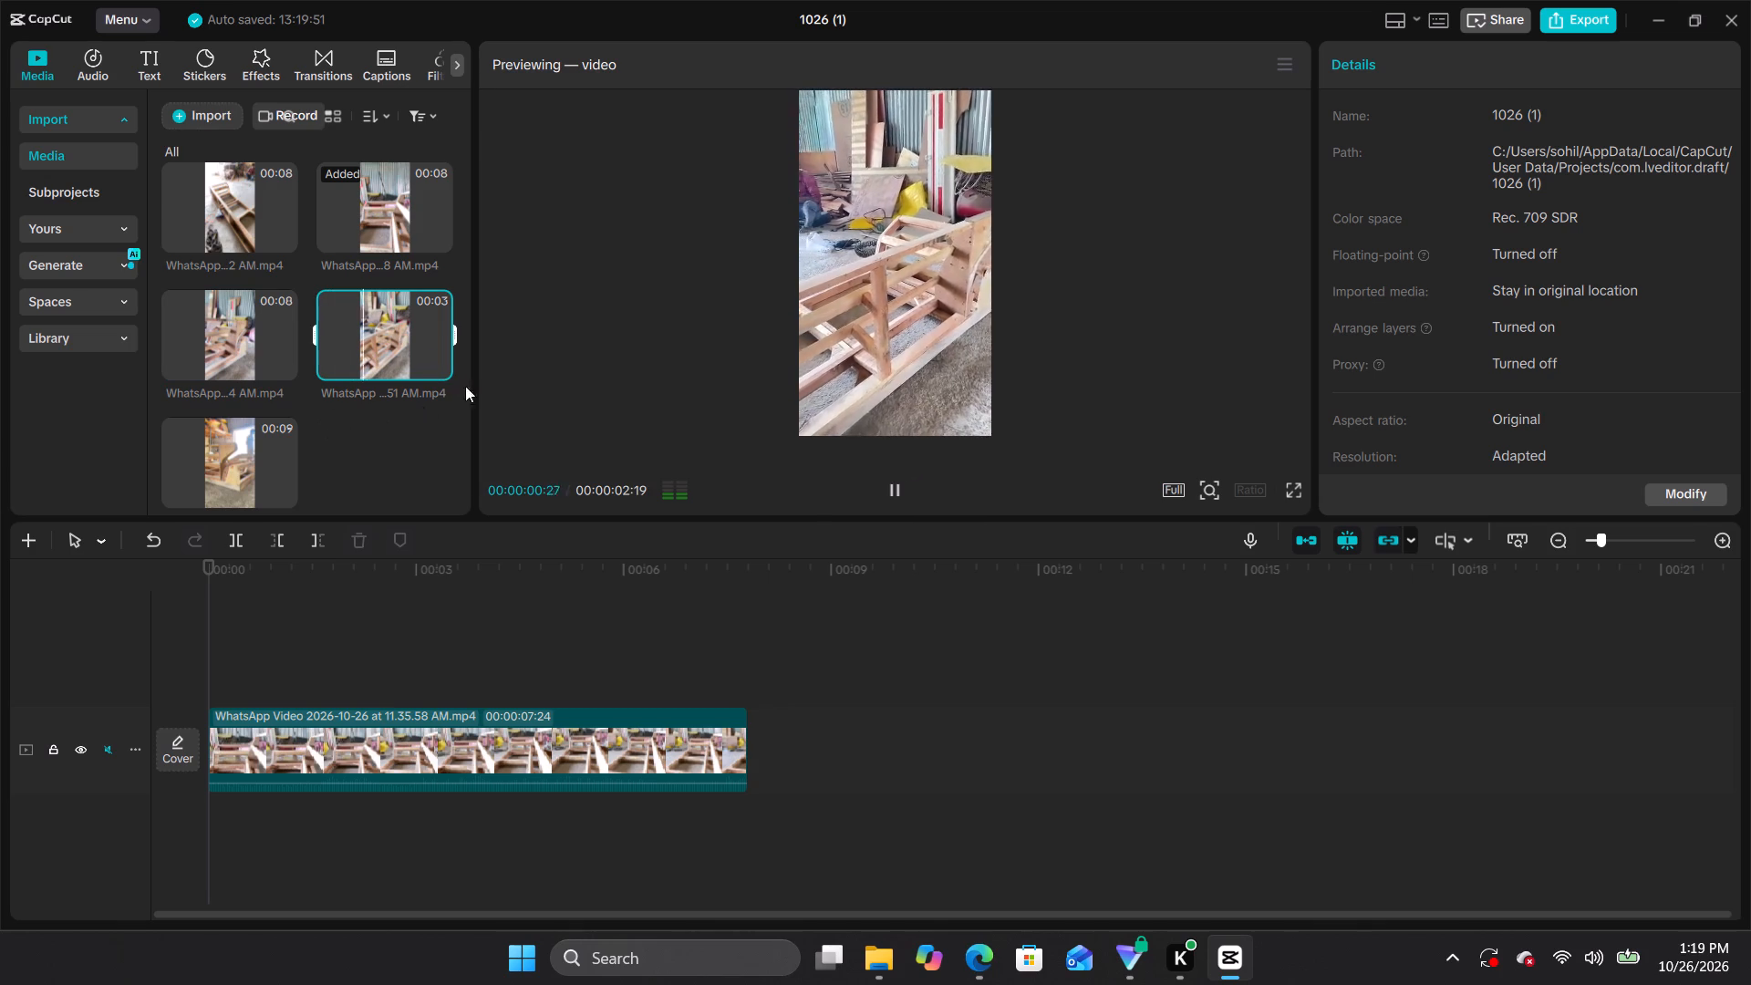
{"action": "left_click", "coordinate": [213, 461]}
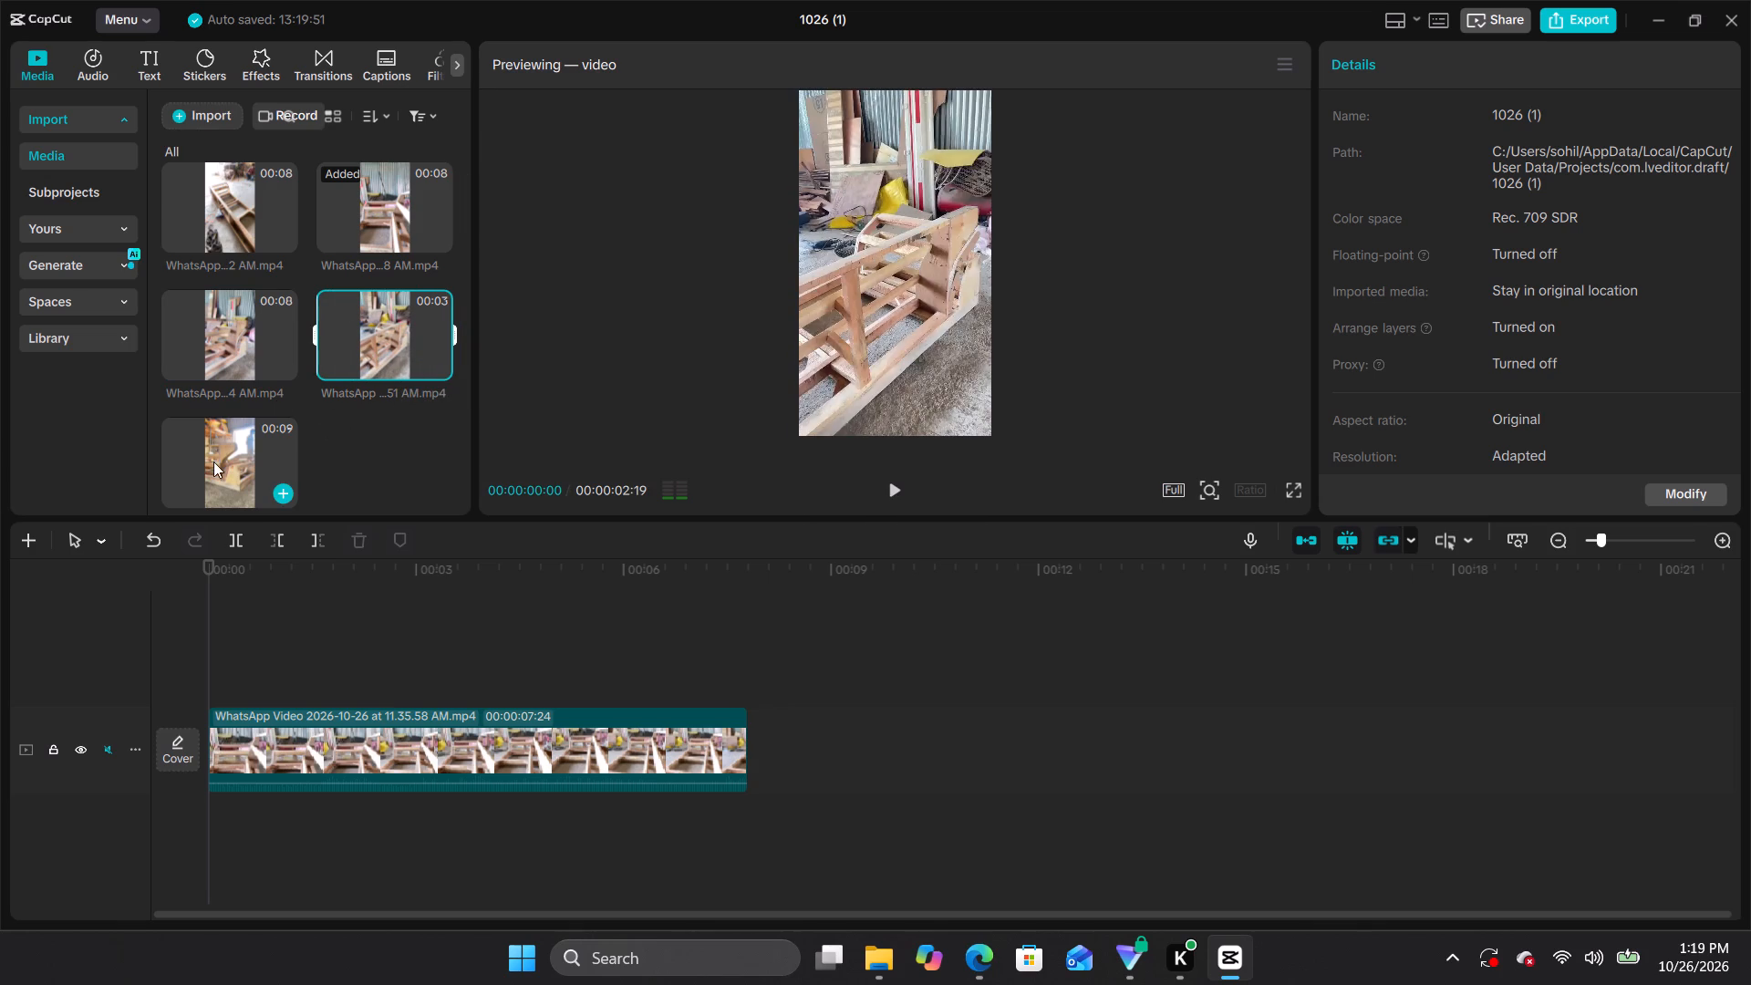
{"action": "left_click", "coordinate": [288, 485]}
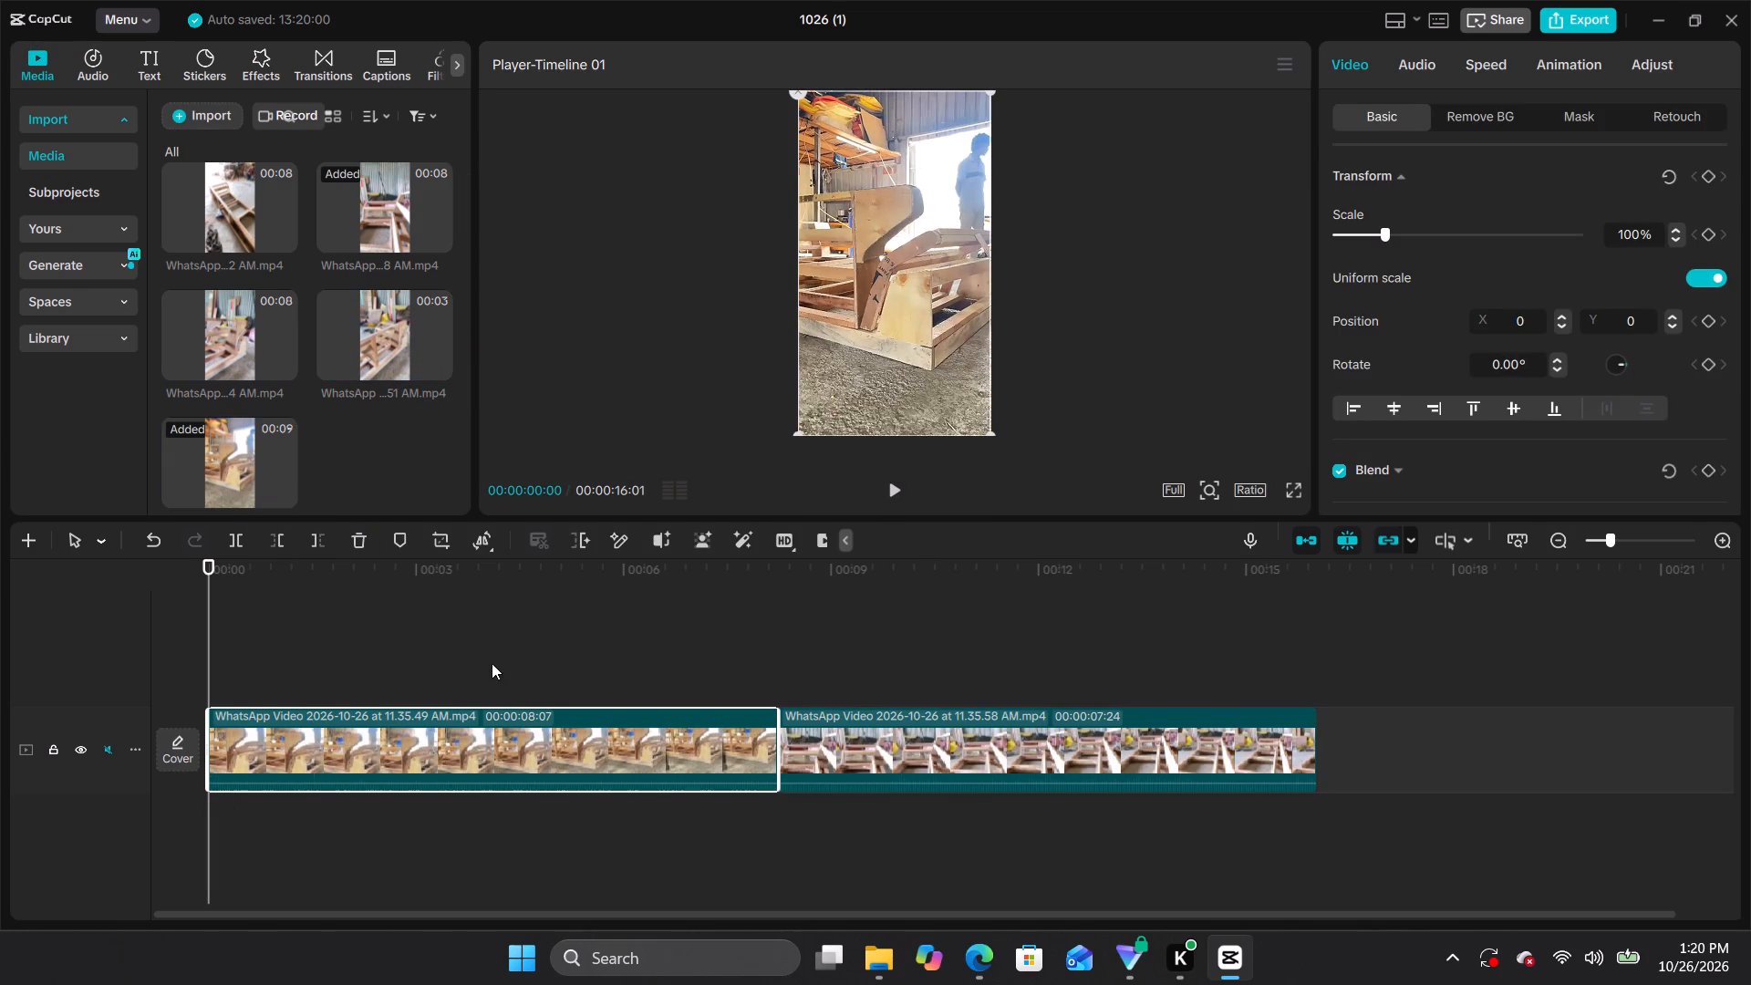
Add the 3-second wooden frame clip at the start of the timeline, ahead of the other clips.
{"action": "left_click", "coordinate": [383, 368]}
{"action": "left_click", "coordinate": [444, 367]}
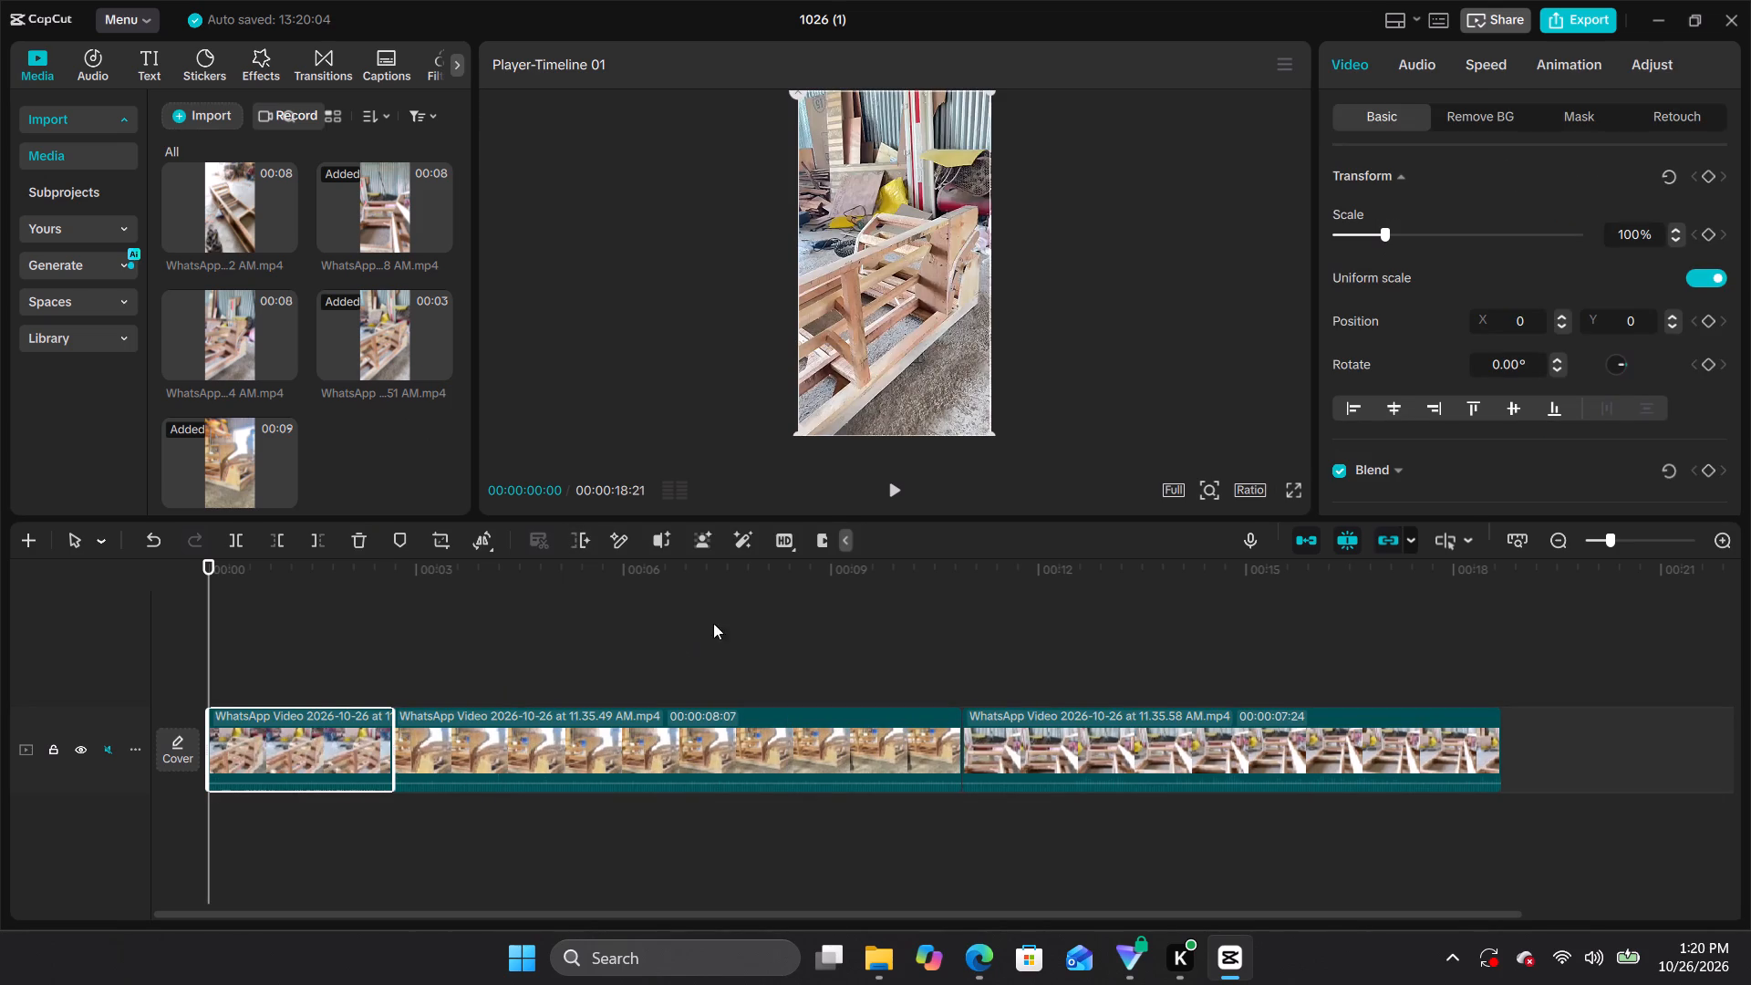
Play back the assembled sequence from the start and scrub through the opening clip to about 00:00:00:10.
{"action": "left_click", "coordinate": [885, 488]}
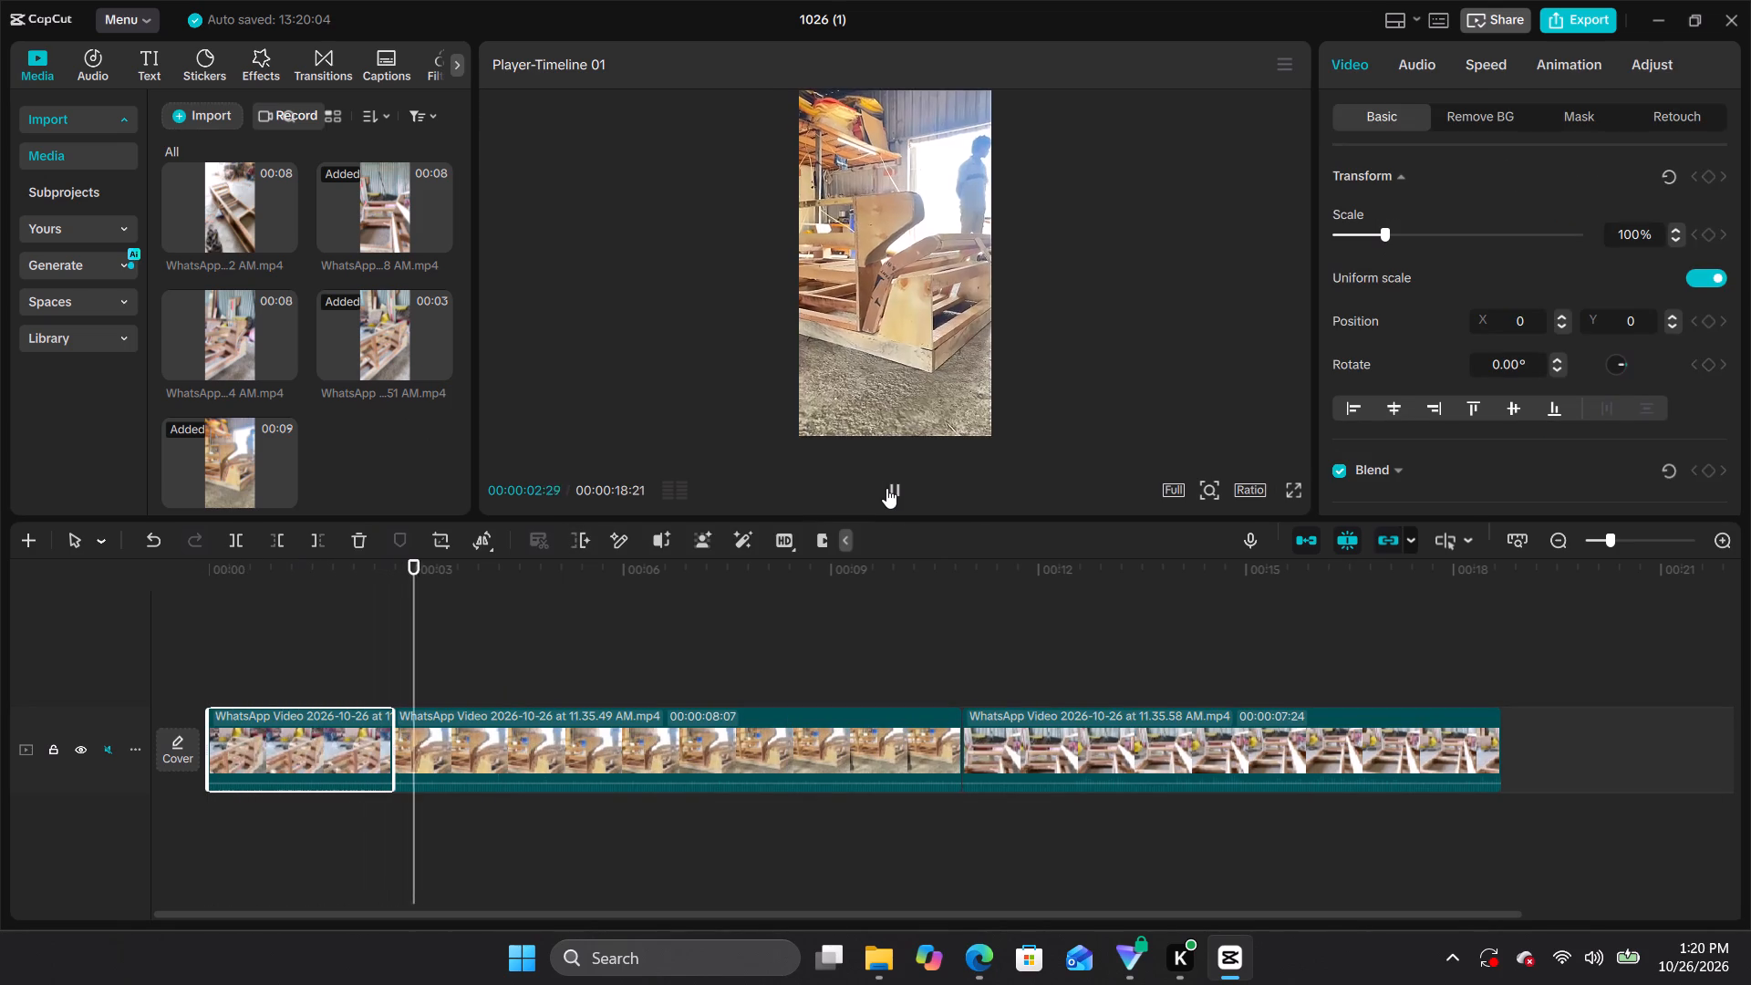
{"action": "left_click", "coordinate": [341, 779]}
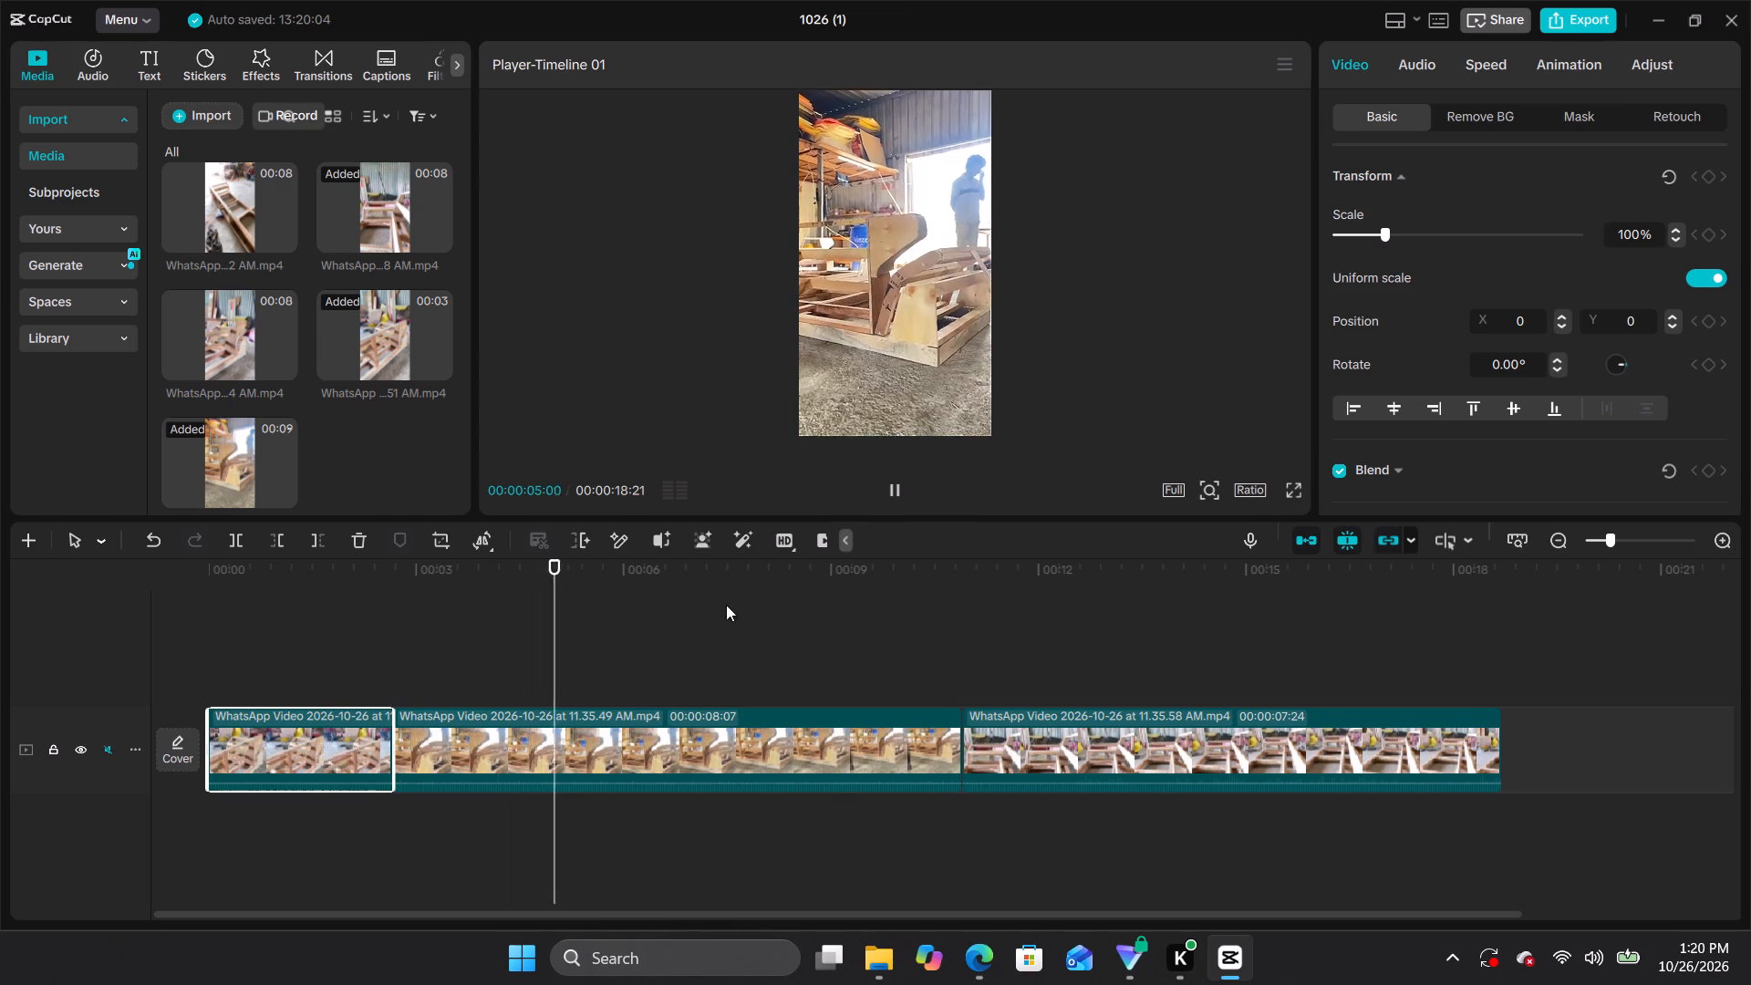
{"action": "left_click_drag", "start_coordinate": [598, 573], "coordinate": [135, 594]}
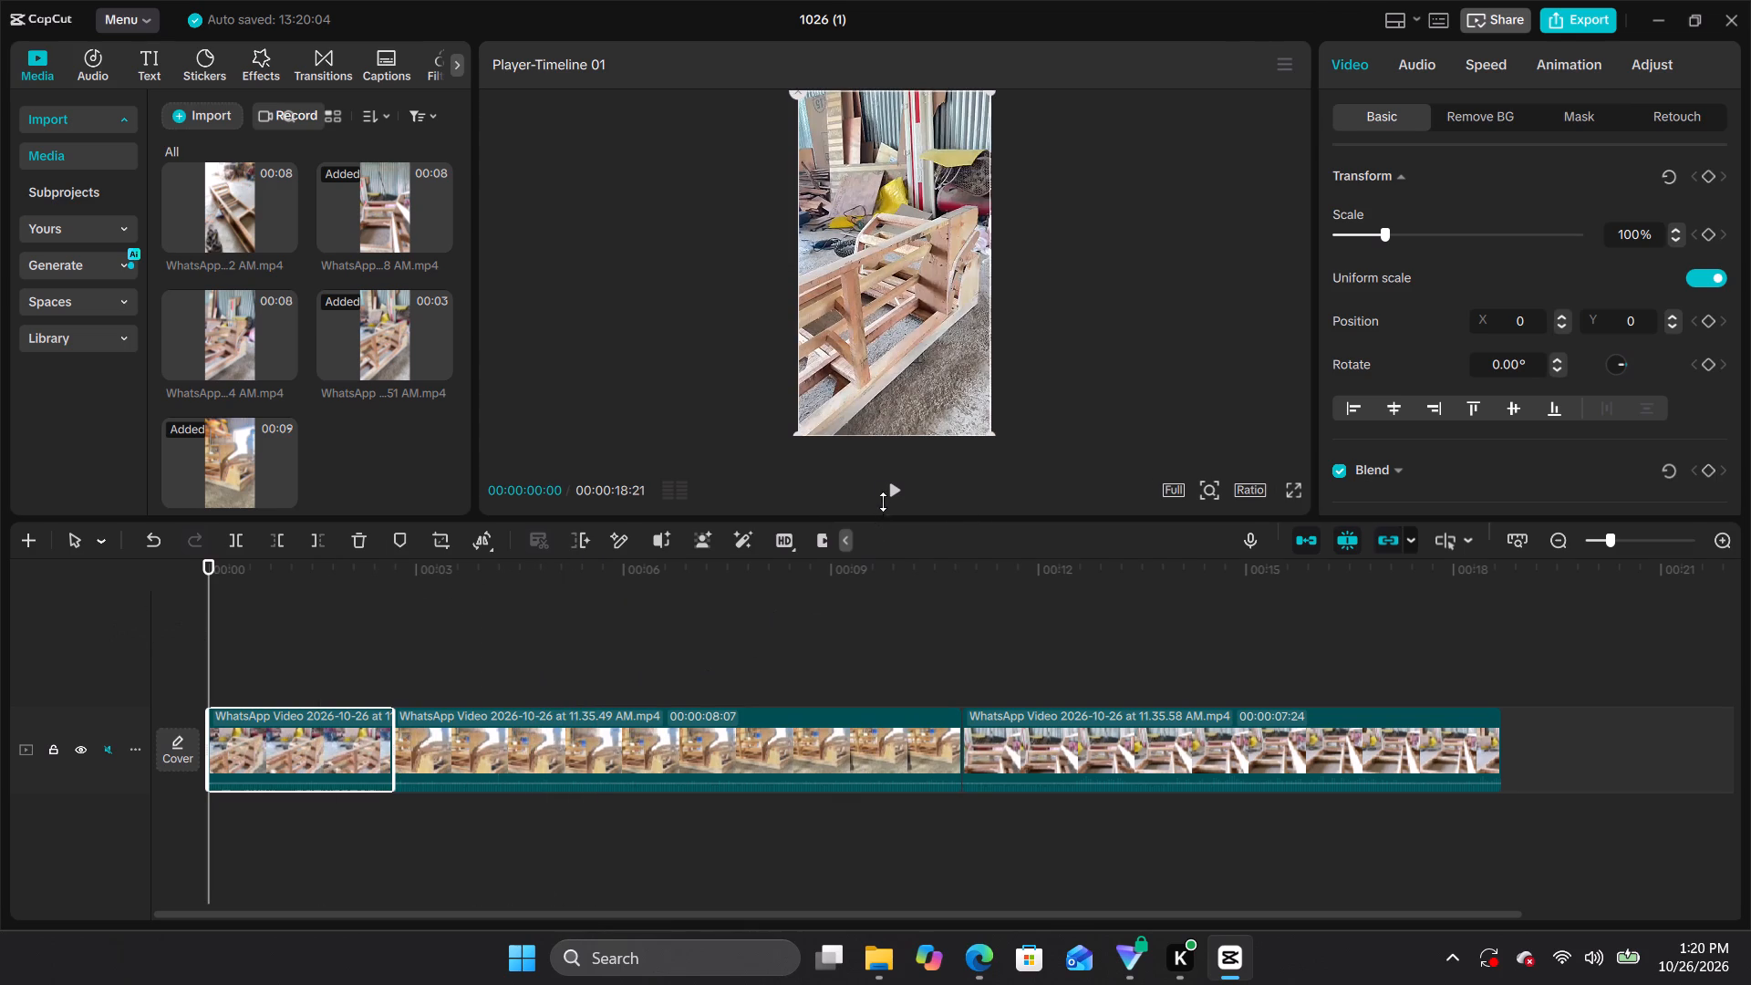
{"action": "left_click", "coordinate": [339, 760]}
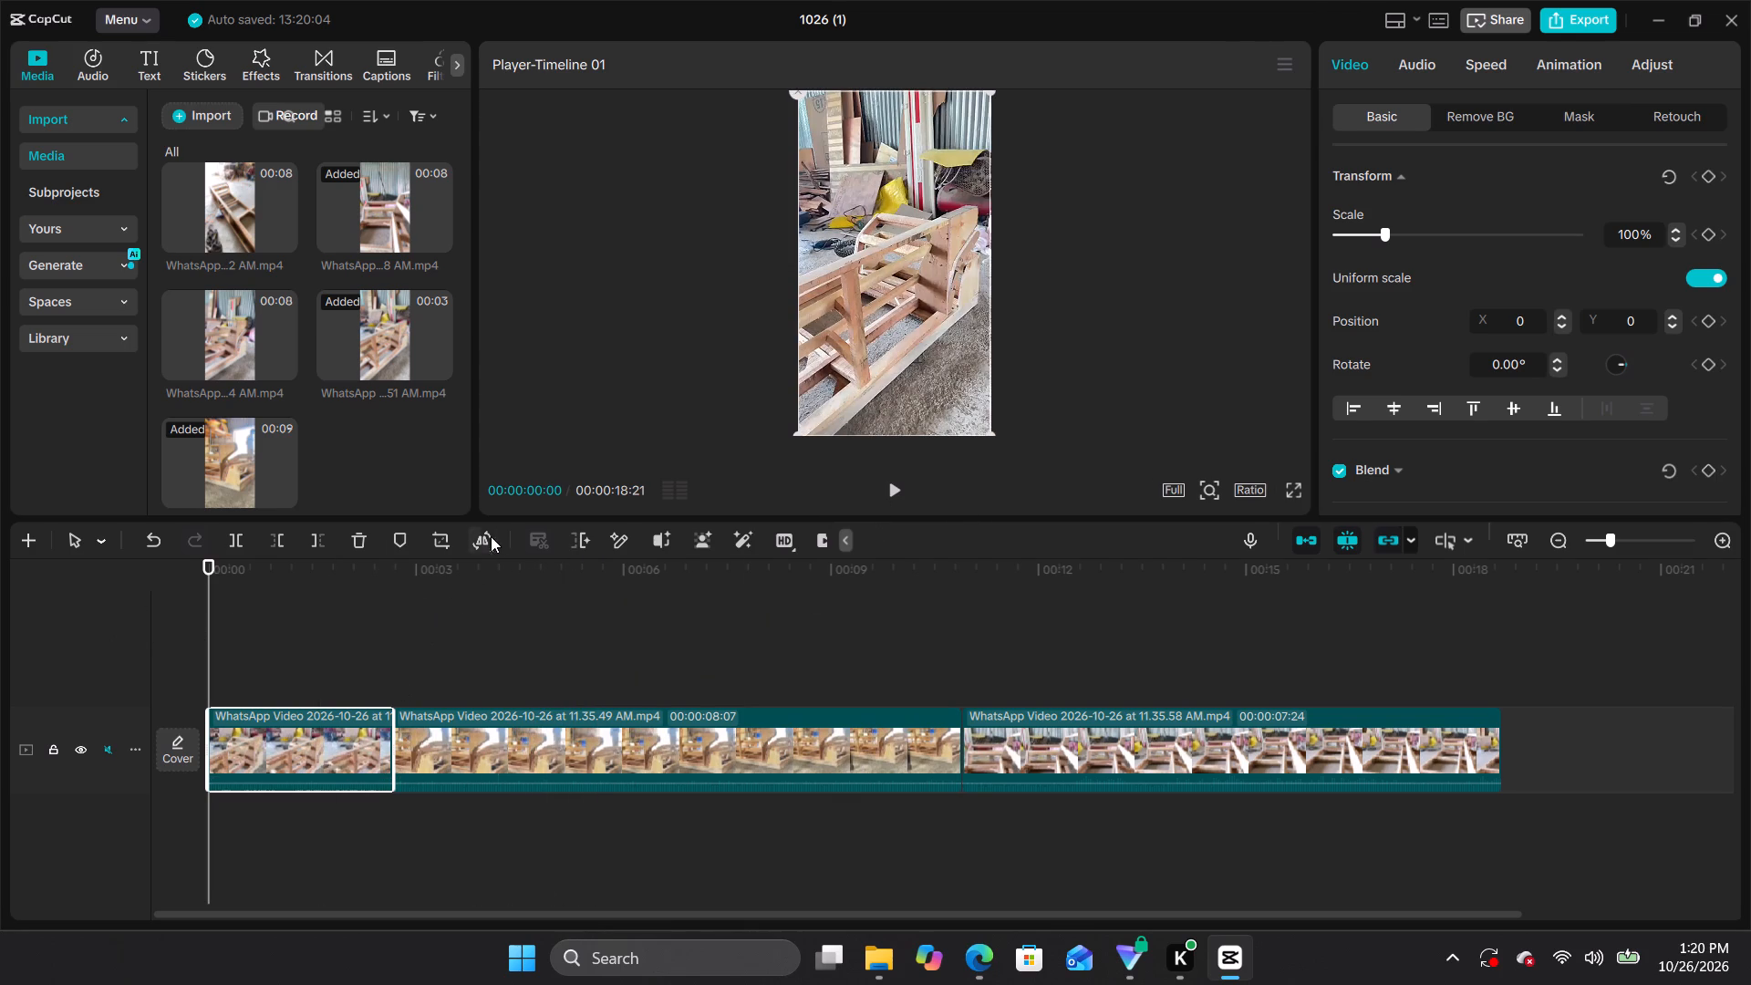
{"action": "left_click", "coordinate": [489, 537]}
{"action": "left_click", "coordinate": [895, 500]}
{"action": "left_click", "coordinate": [895, 500]}
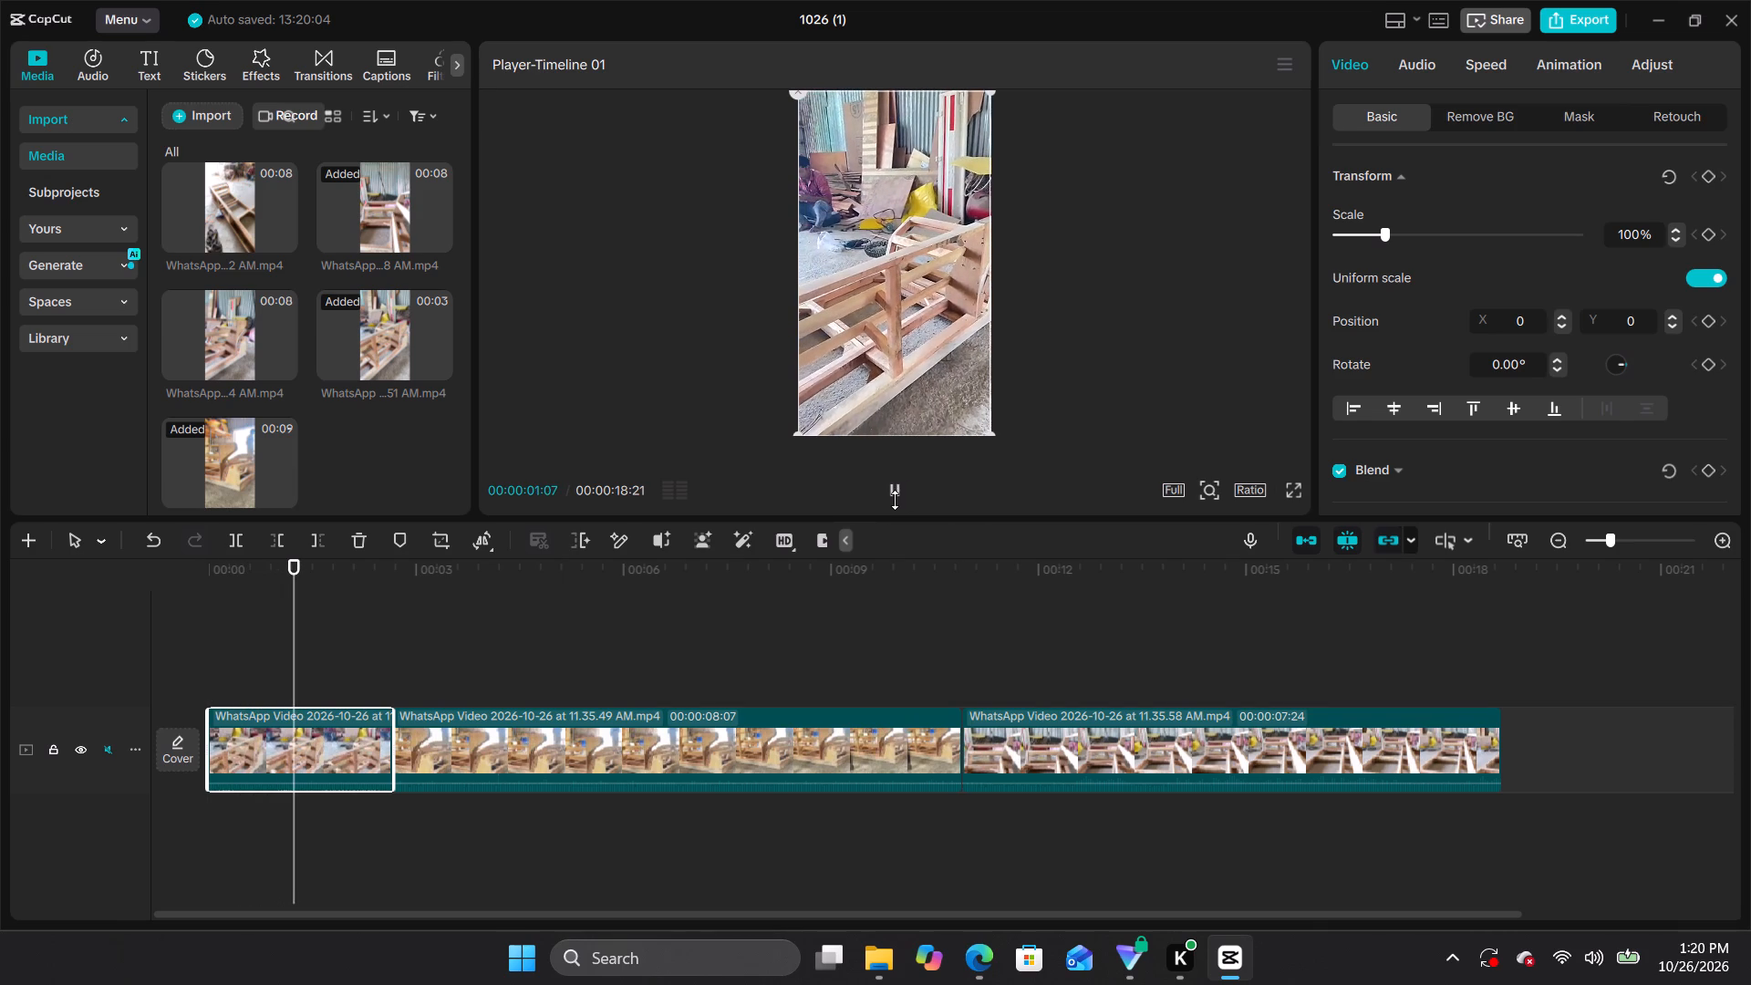
{"action": "left_click_drag", "start_coordinate": [289, 582], "coordinate": [260, 594]}
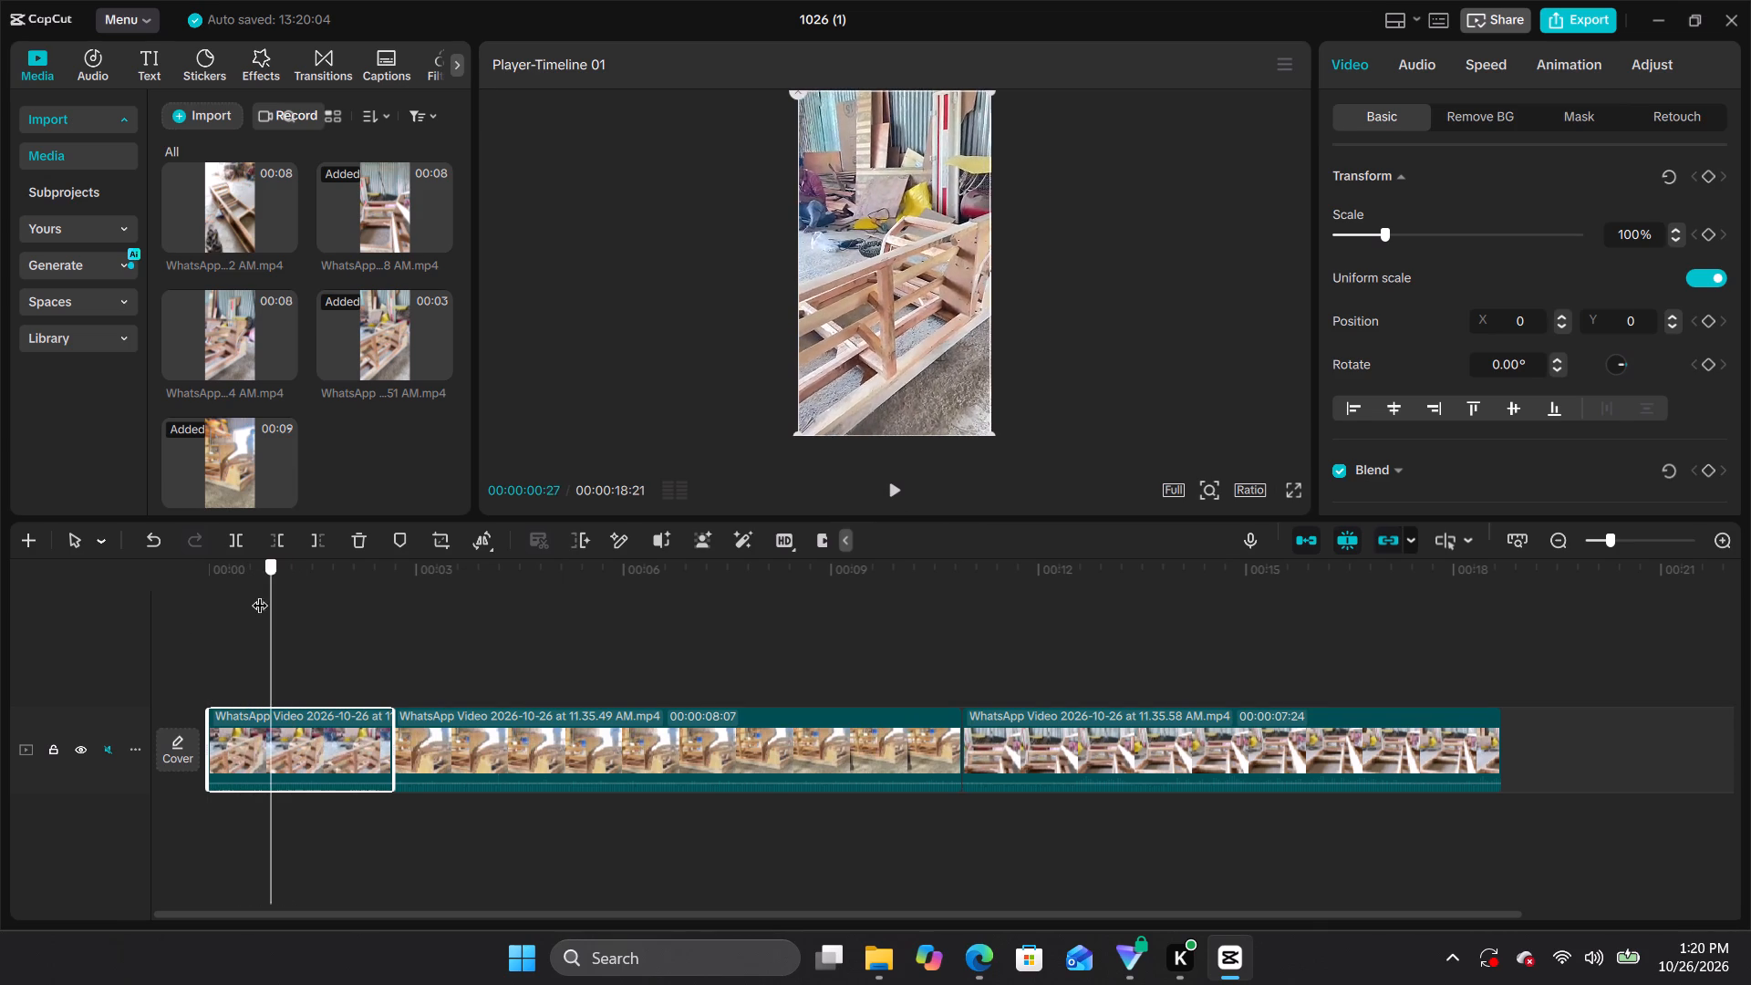
{"action": "left_click_drag", "start_coordinate": [260, 594], "coordinate": [231, 594]}
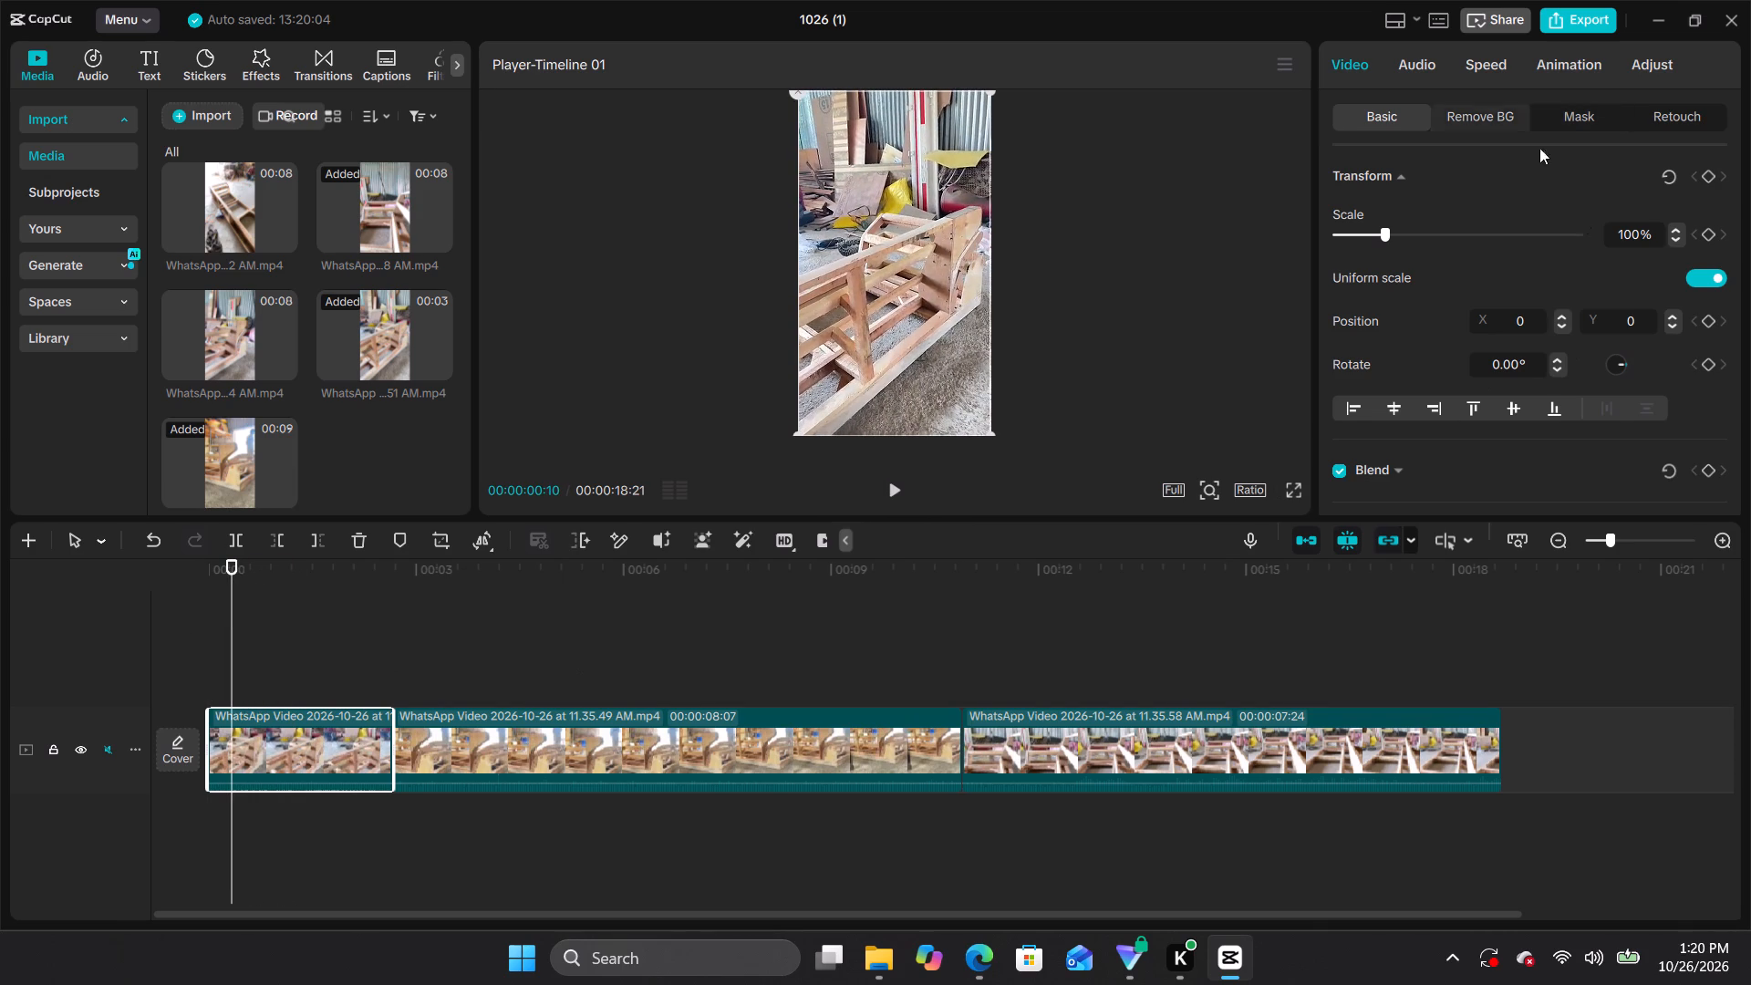
Look through the opening clip's video, audio, speed, animation and adjustment settings for possible edits.
{"action": "left_click", "coordinate": [1465, 115]}
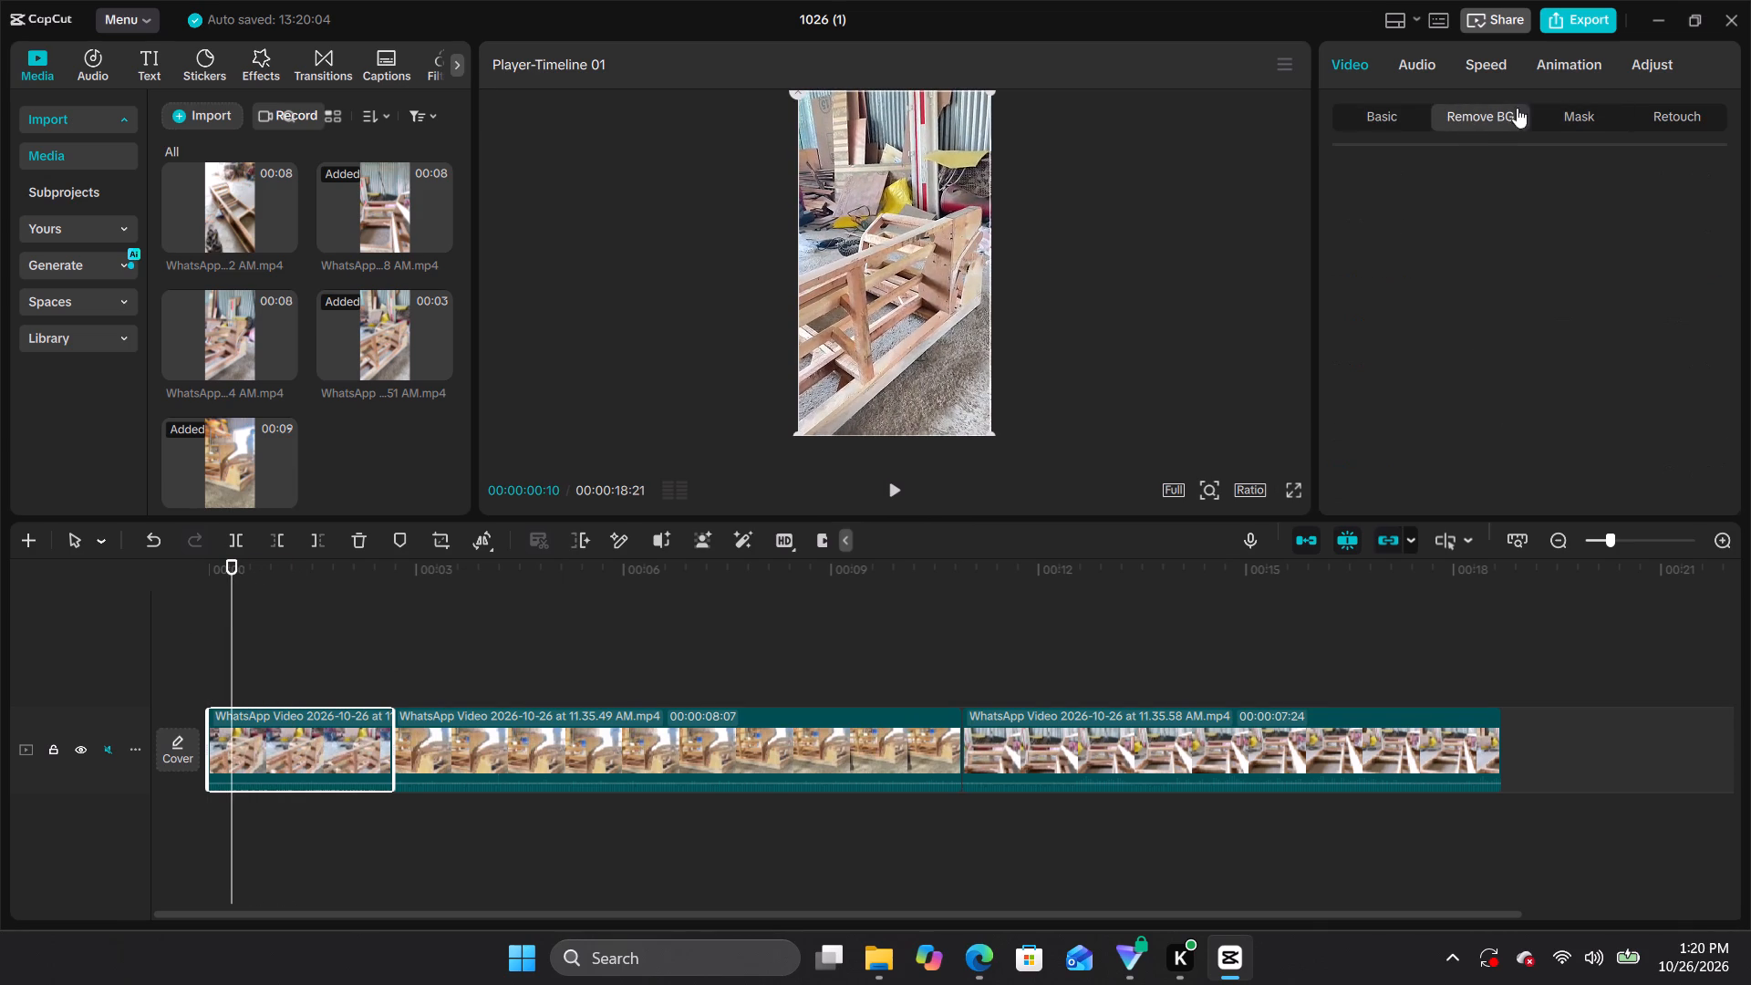
{"action": "left_click", "coordinate": [1567, 115]}
{"action": "left_click", "coordinate": [1632, 111]}
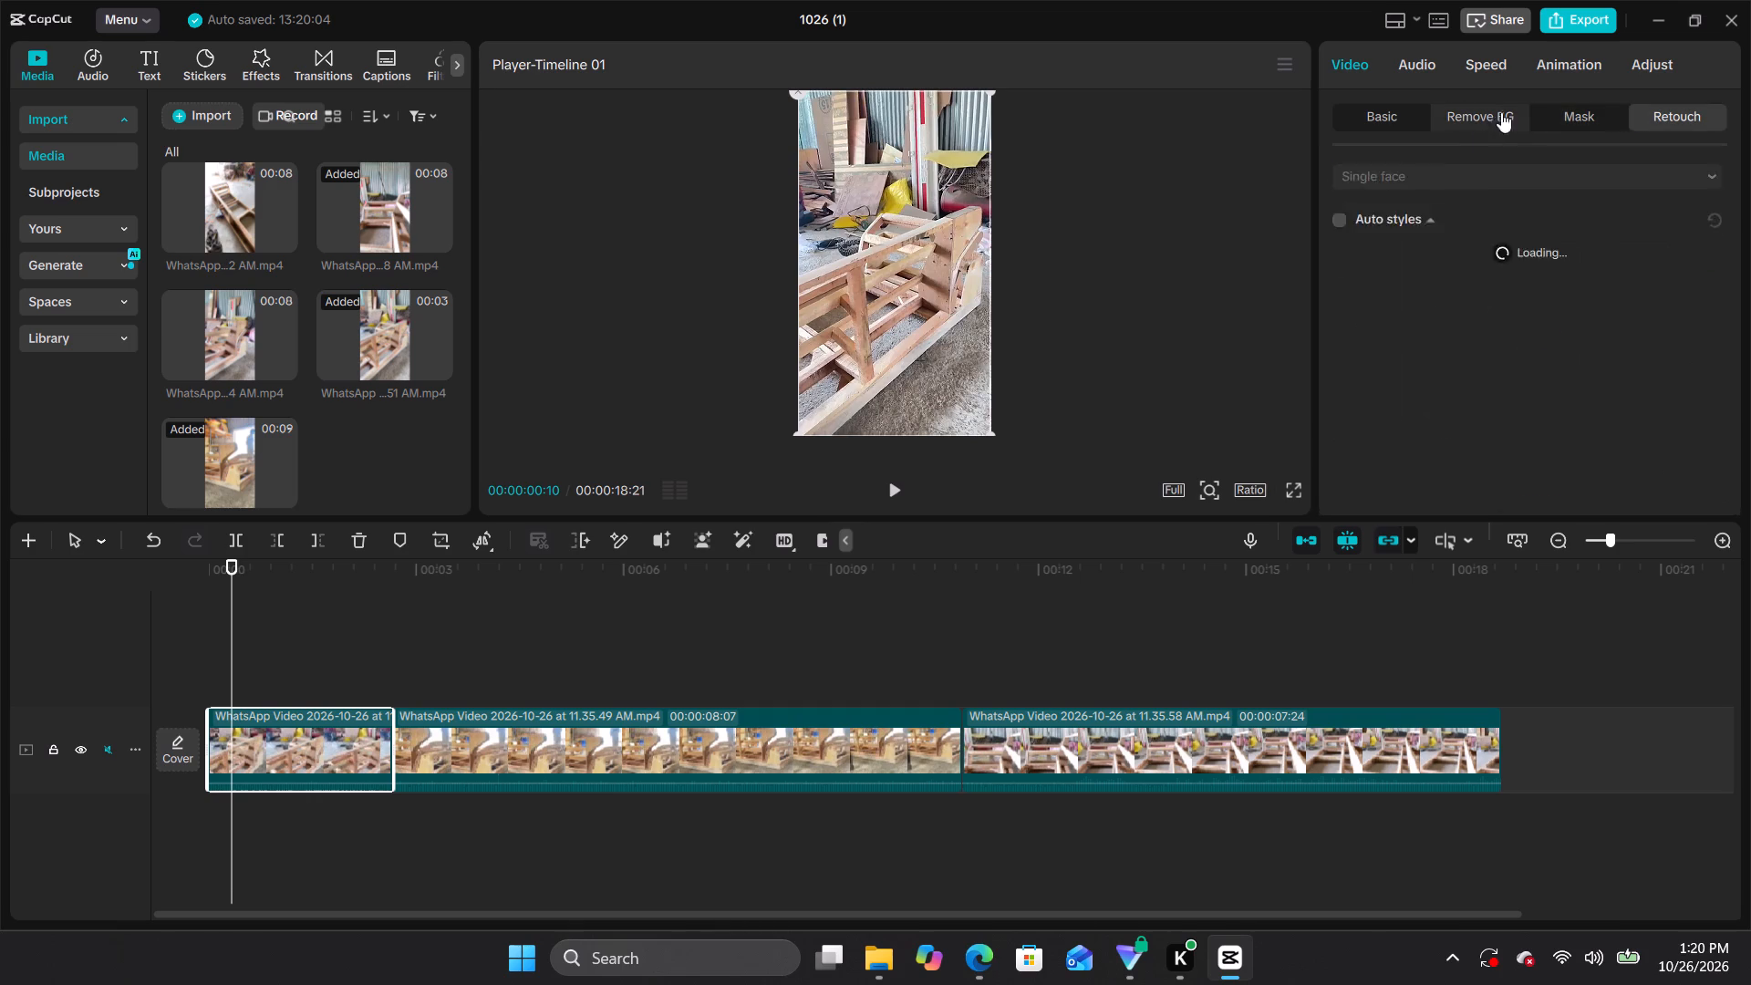
{"action": "scroll", "coordinate": [1447, 279], "scroll_direction": "down", "scroll_amount": 2}
{"action": "scroll", "coordinate": [1447, 279], "scroll_direction": "up", "scroll_amount": 3}
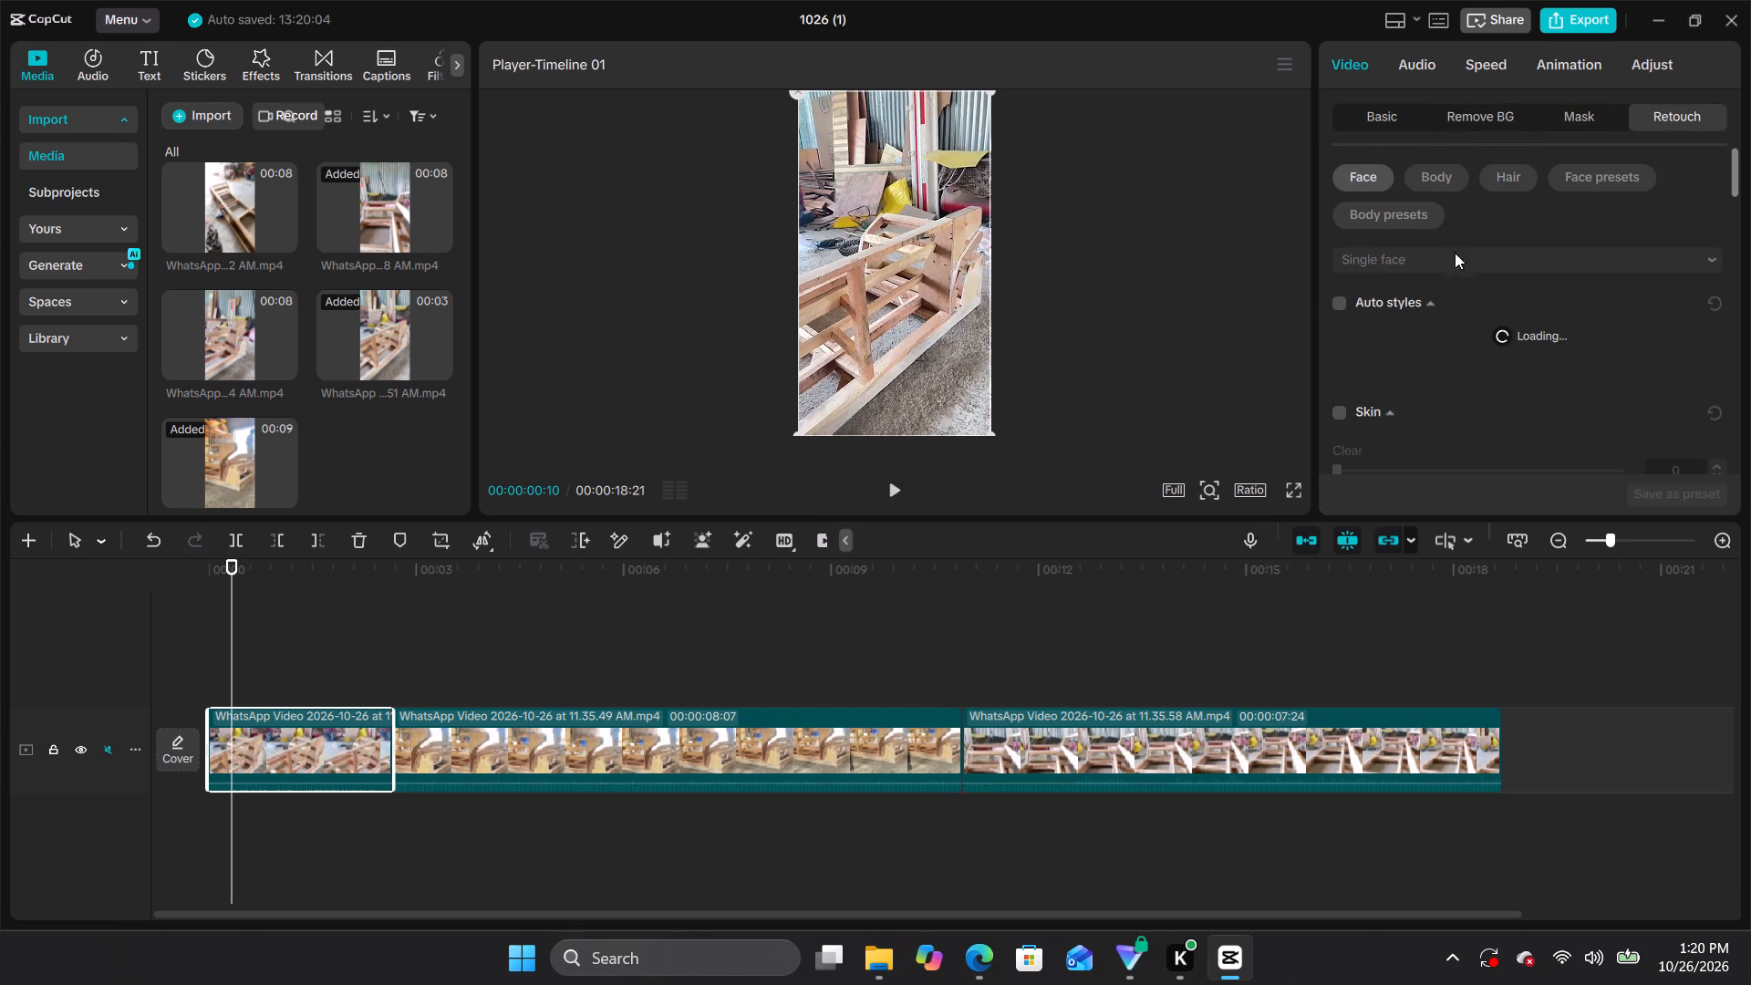
{"action": "left_click_drag", "start_coordinate": [1371, 126], "coordinate": [1381, 122]}
{"action": "left_click", "coordinate": [1400, 67]}
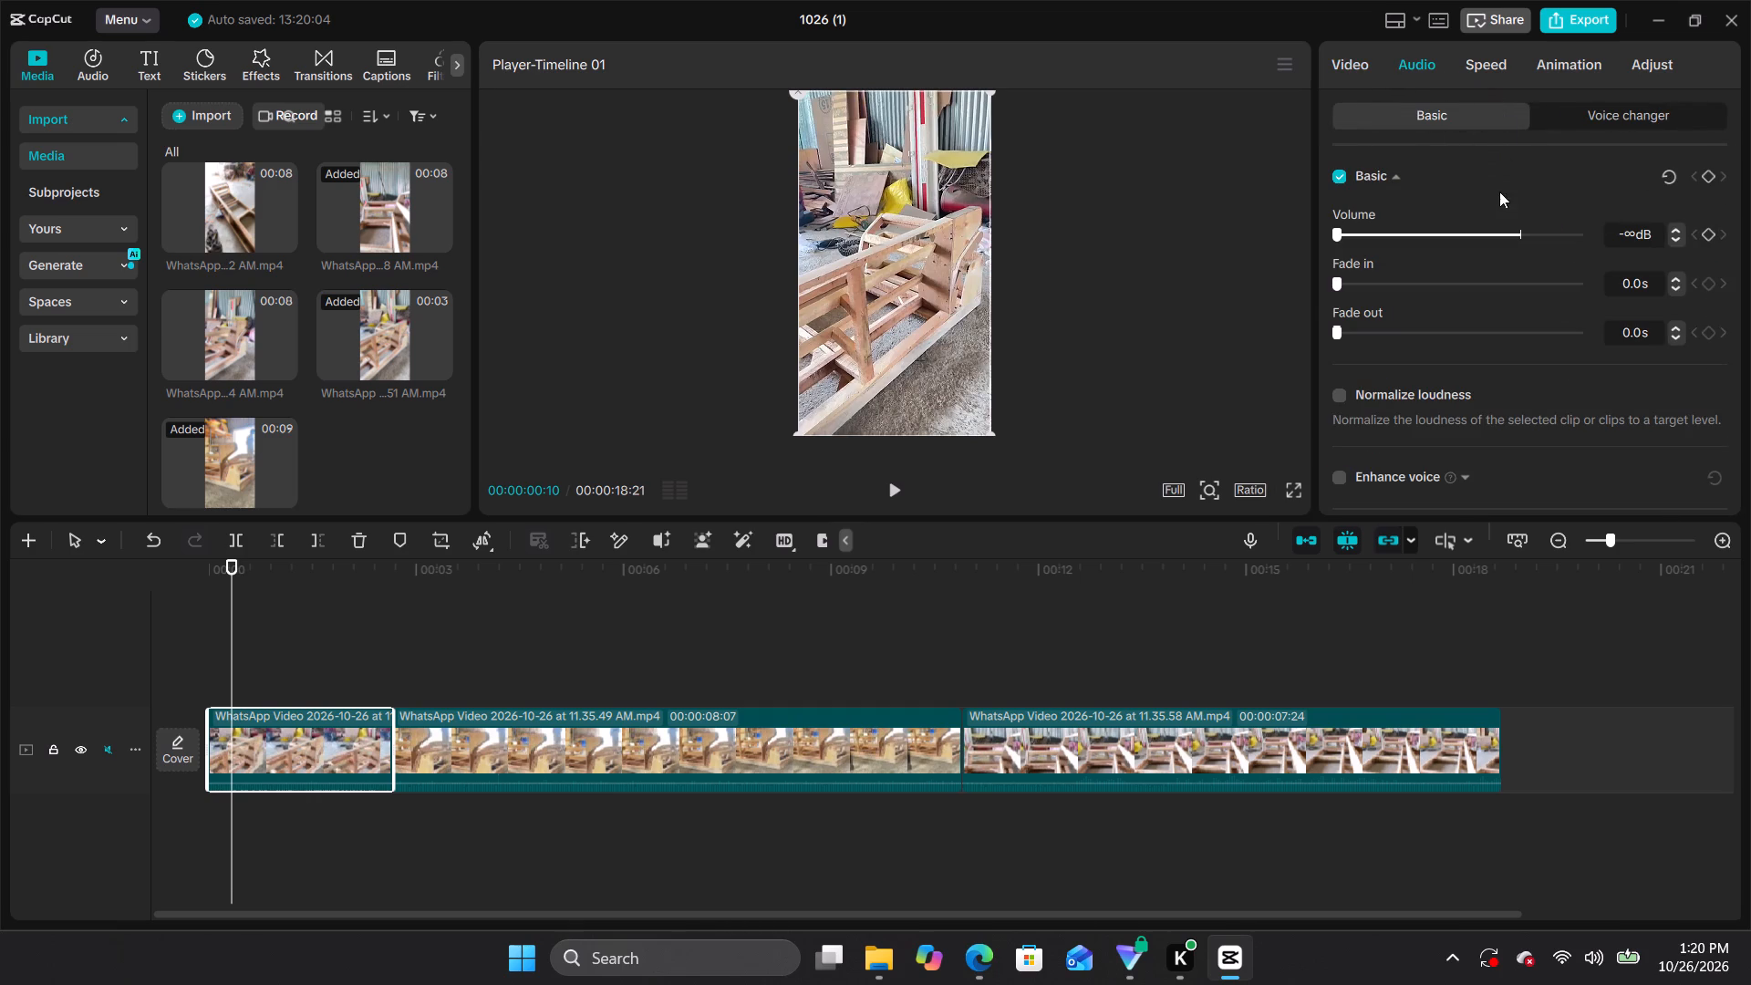
{"action": "left_click", "coordinate": [1493, 76]}
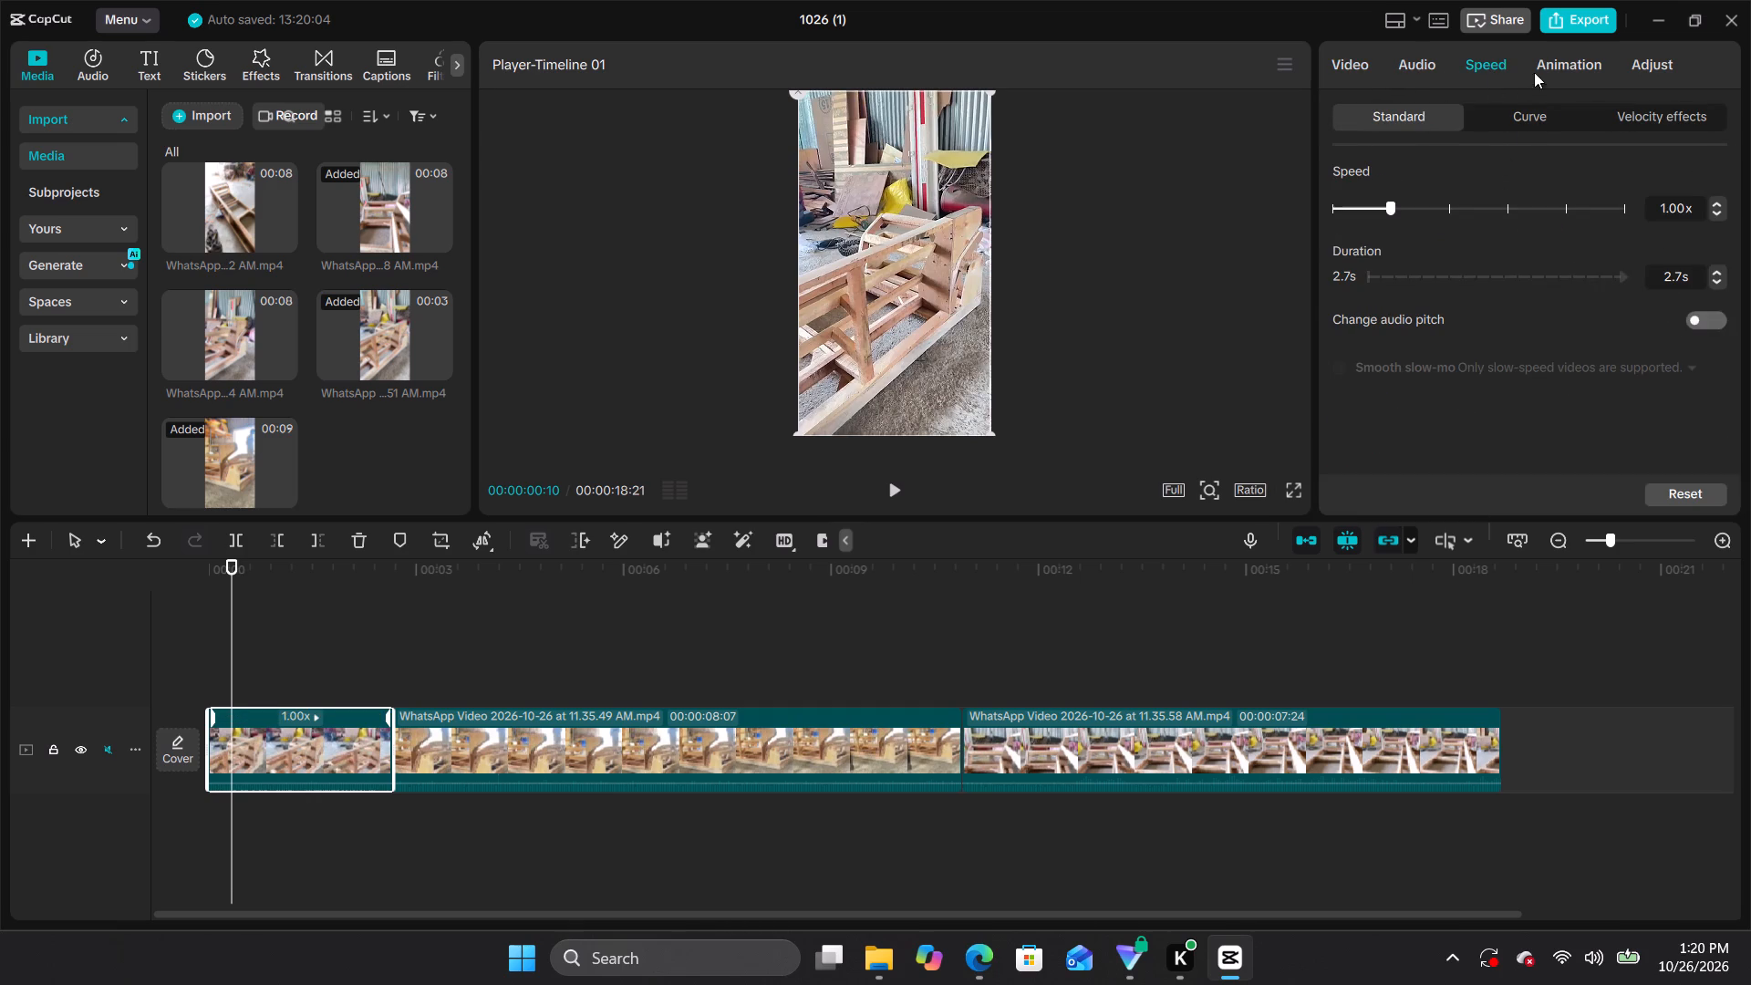
{"action": "left_click", "coordinate": [1555, 59]}
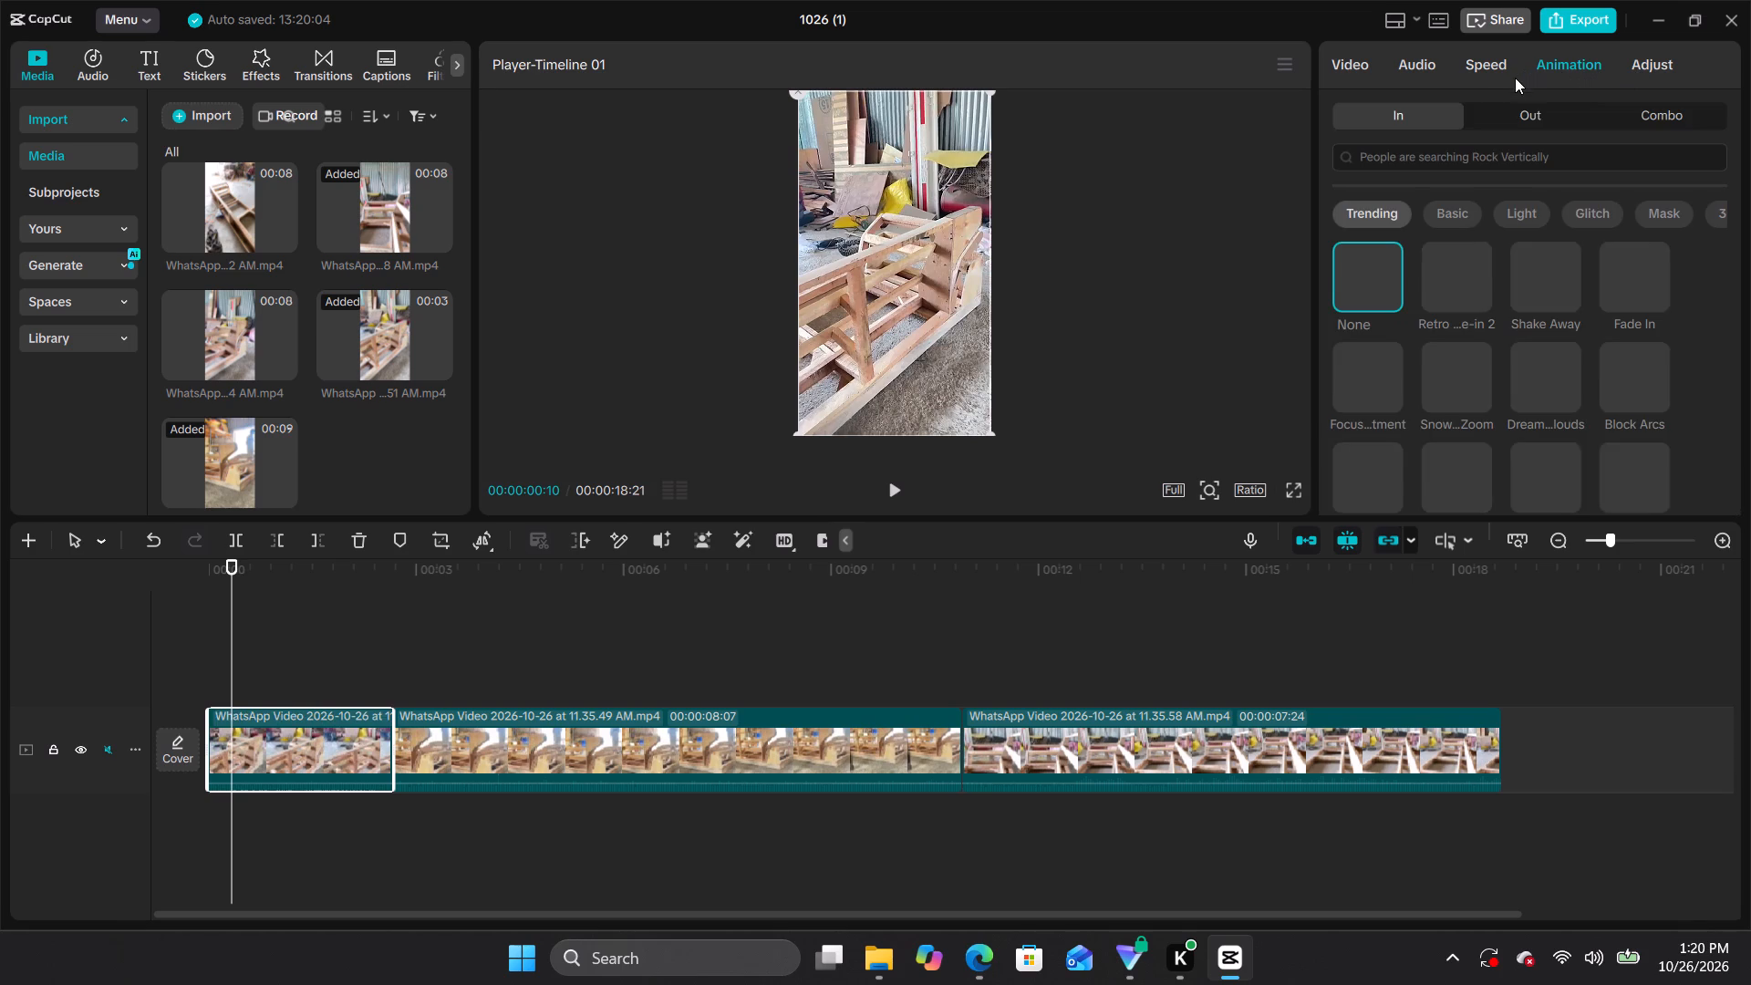
{"action": "left_click", "coordinate": [1352, 59]}
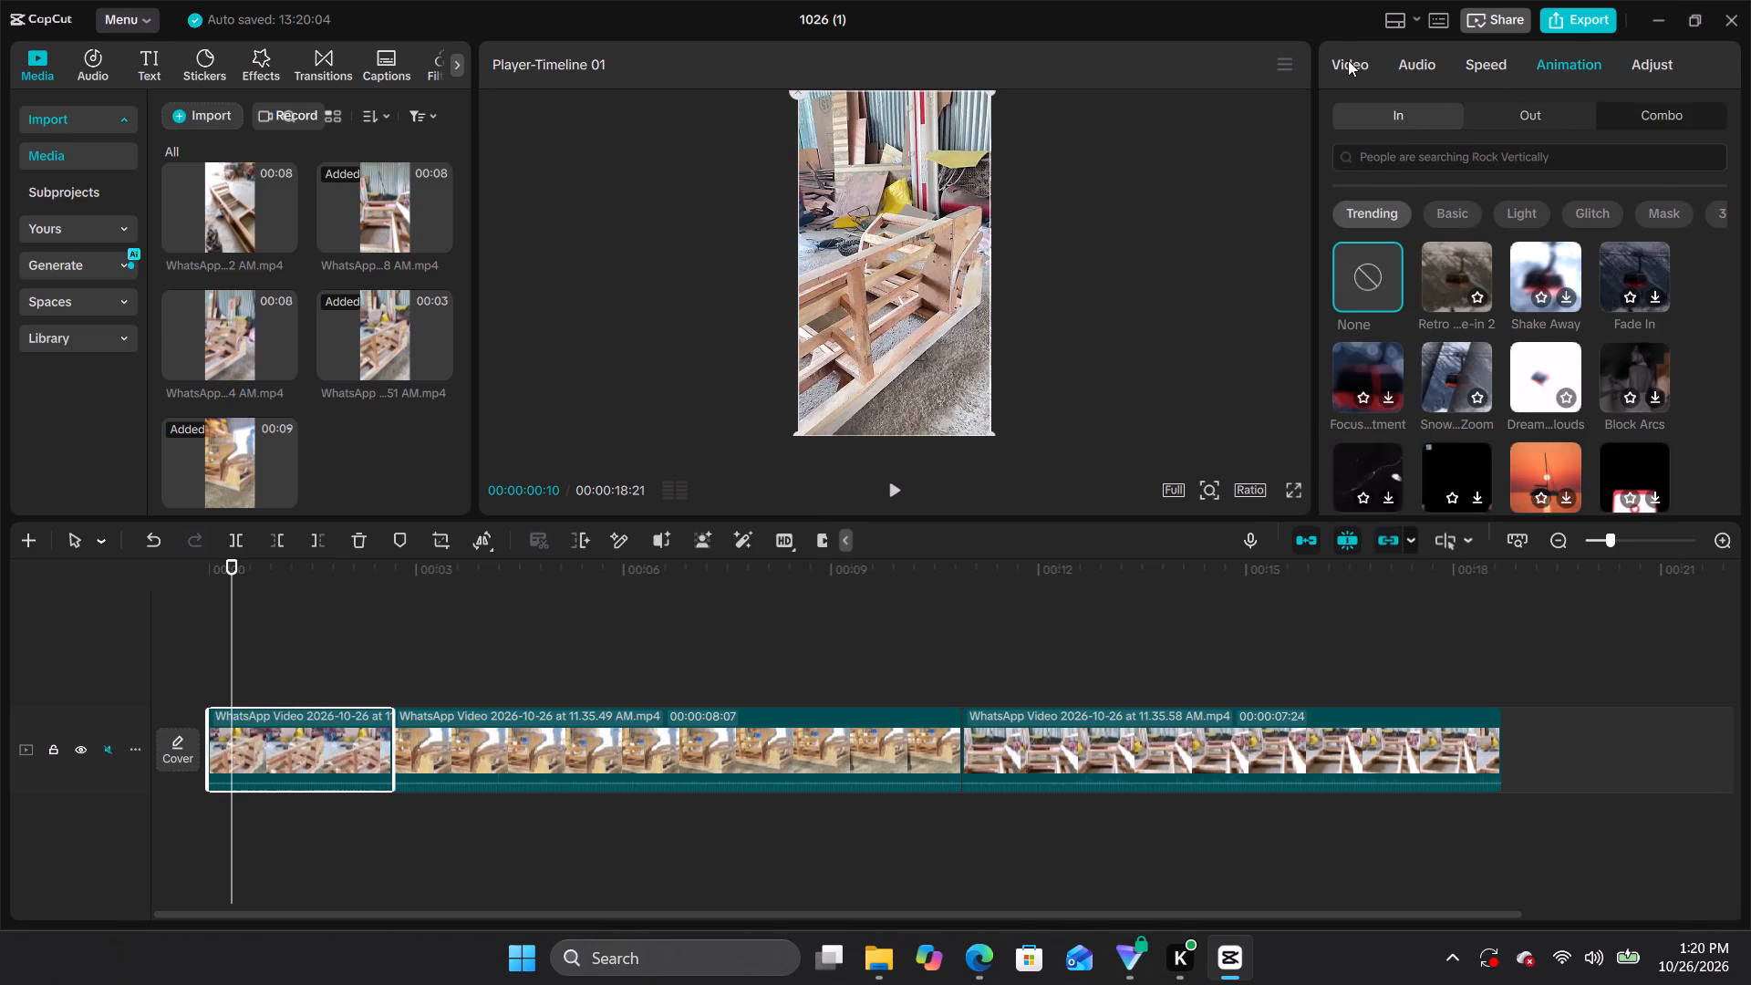
{"action": "left_click", "coordinate": [1417, 67]}
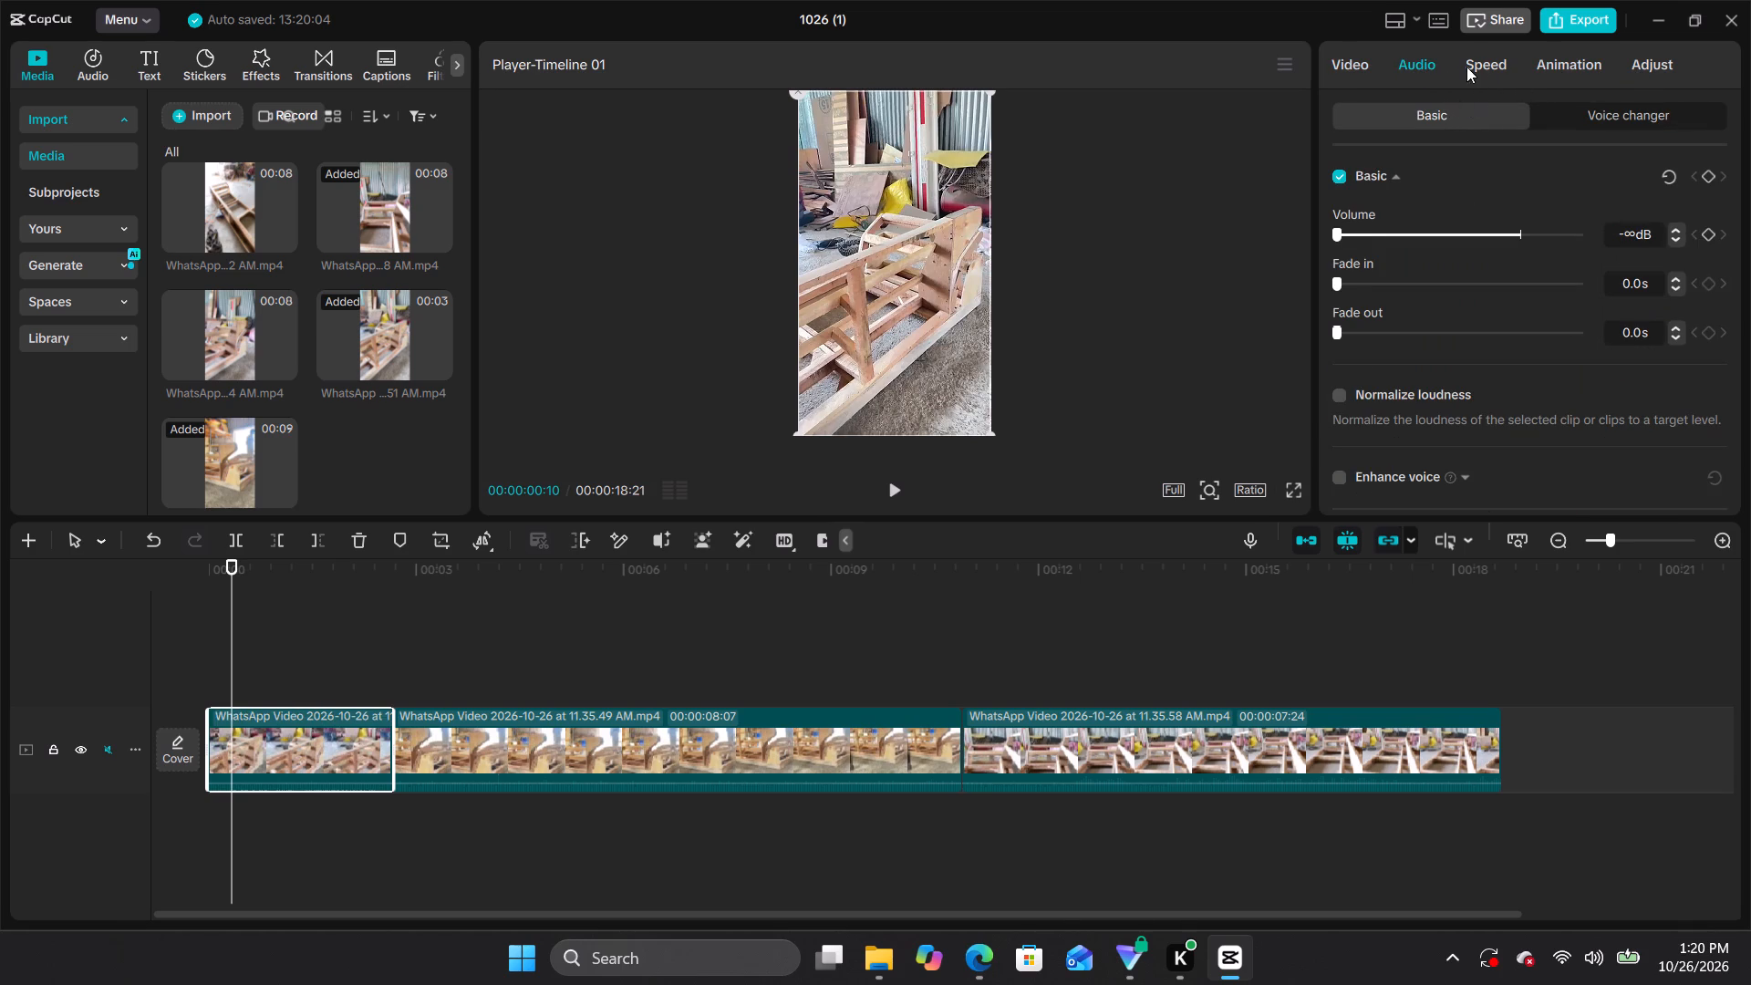
{"action": "left_click", "coordinate": [1496, 73]}
{"action": "left_click", "coordinate": [1550, 73]}
{"action": "left_click", "coordinate": [1635, 63]}
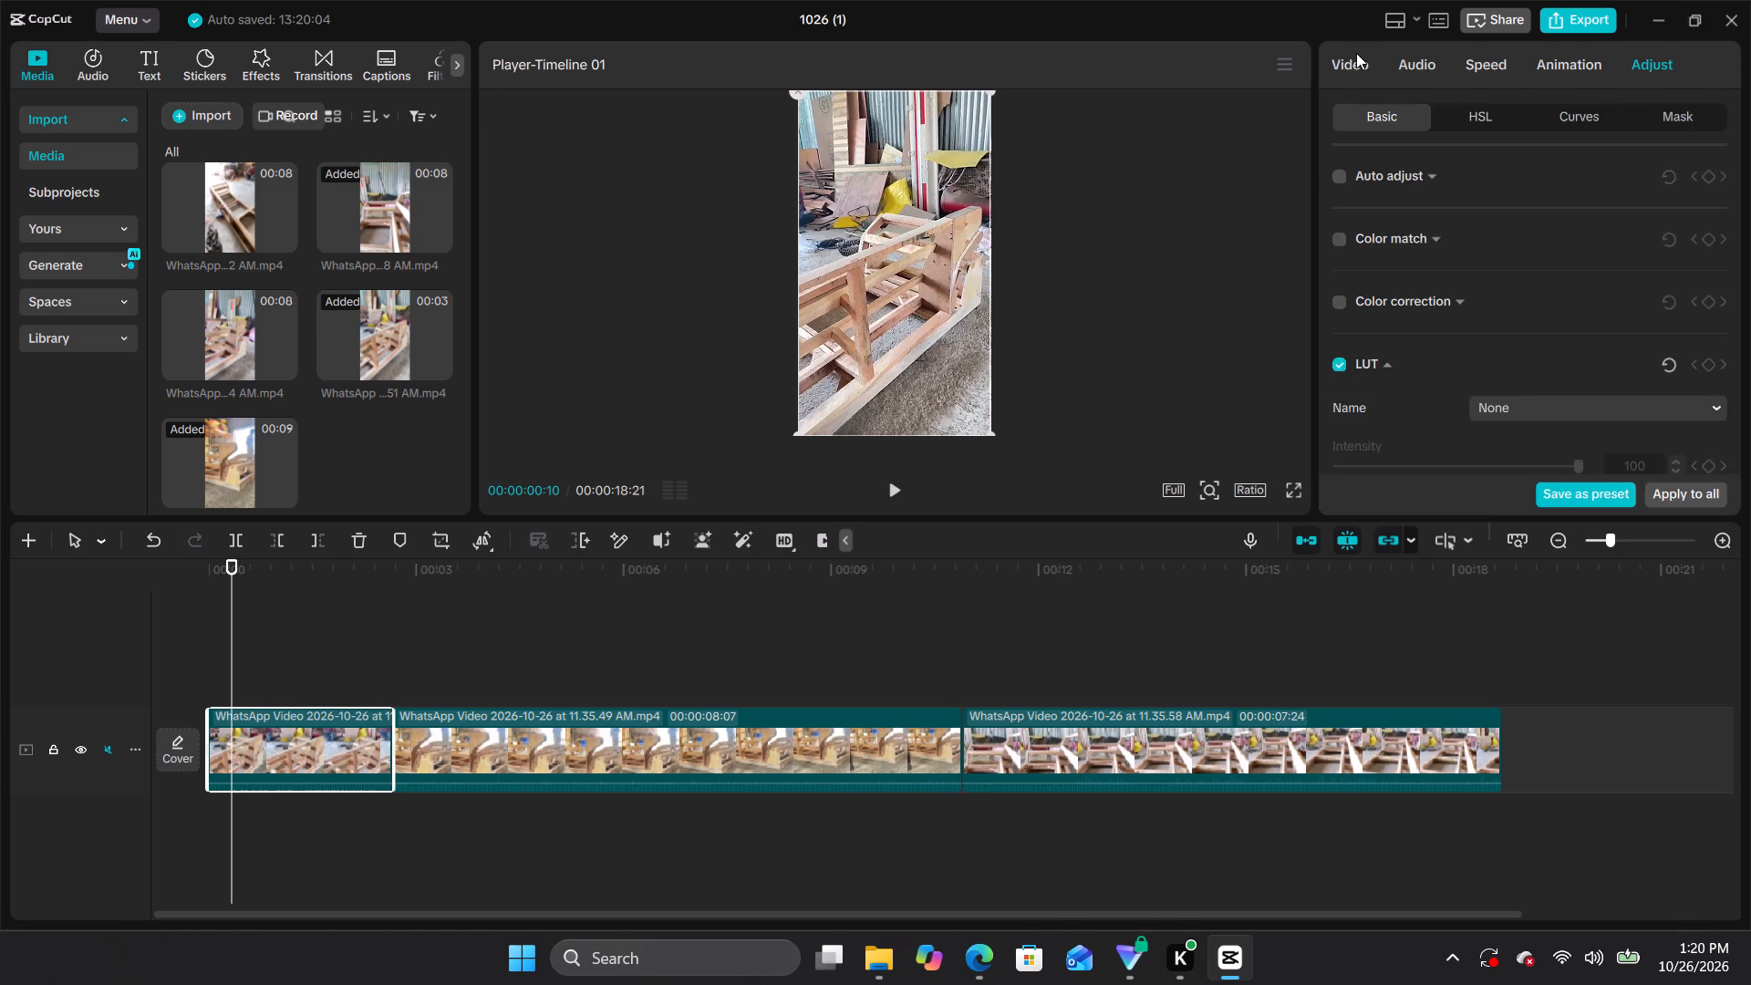
{"action": "left_click", "coordinate": [1356, 53]}
{"action": "scroll", "coordinate": [1381, 97], "scroll_direction": "down", "scroll_amount": 4}
{"action": "scroll", "coordinate": [1445, 292], "scroll_direction": "down", "scroll_amount": 2}
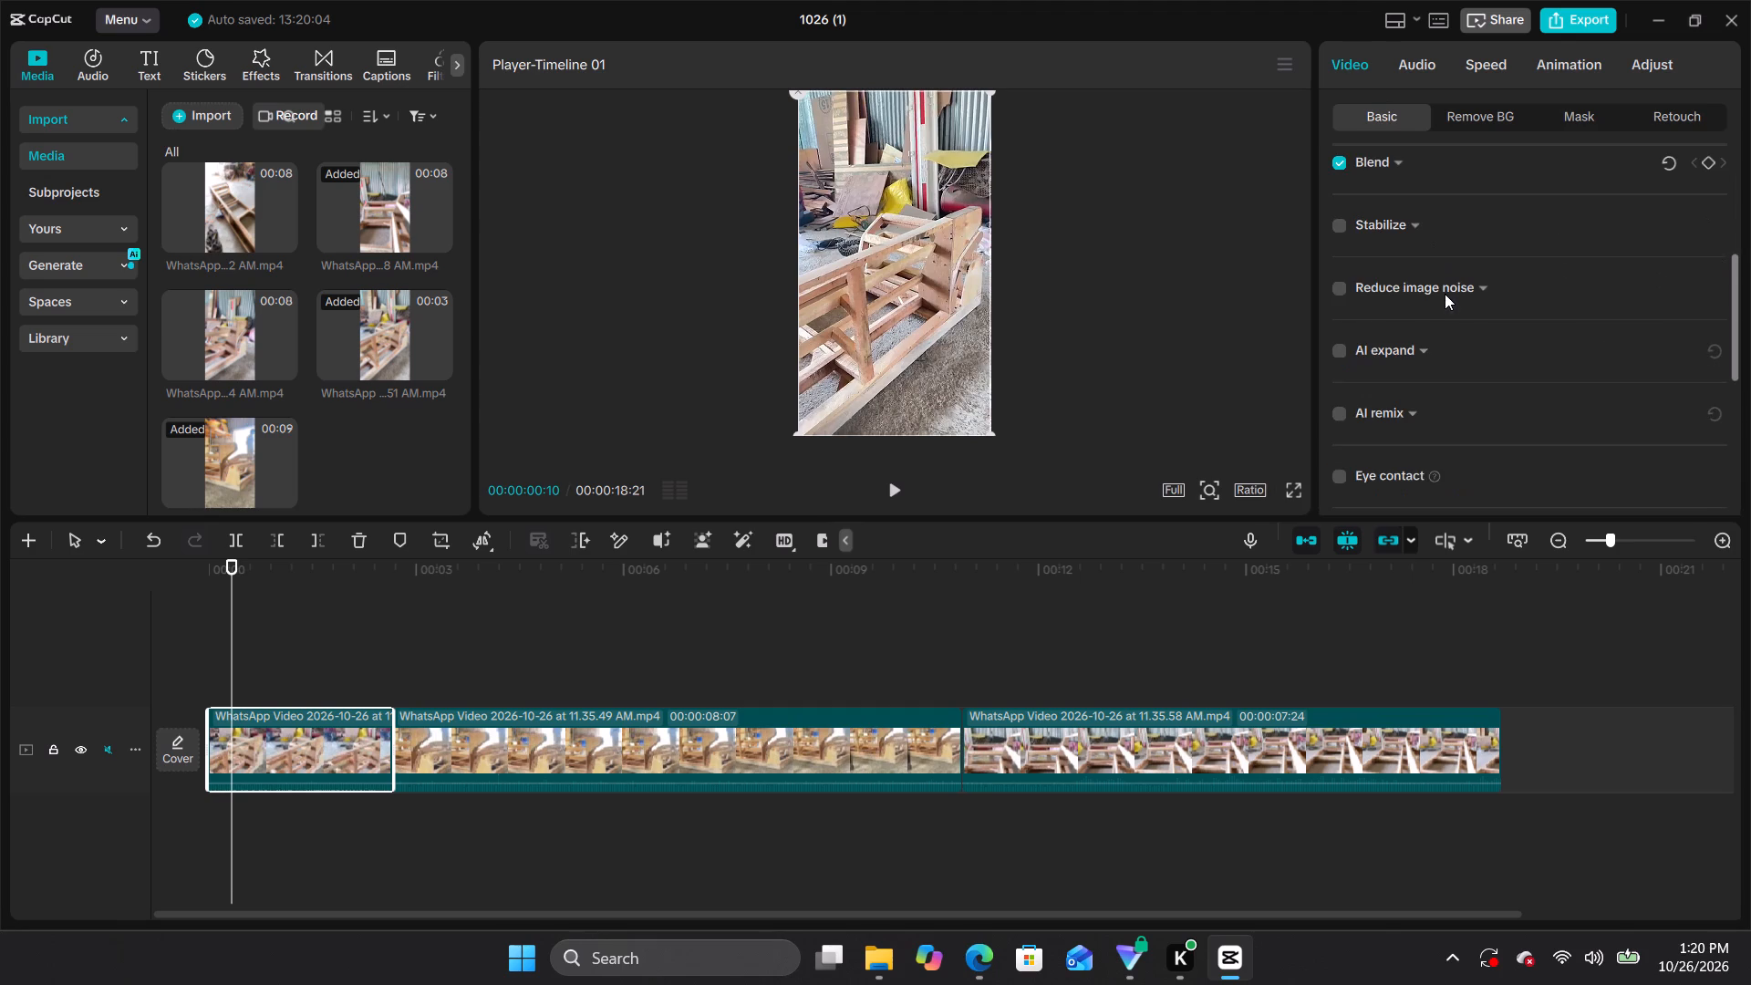
{"action": "scroll", "coordinate": [1442, 300], "scroll_direction": "up", "scroll_amount": 7}
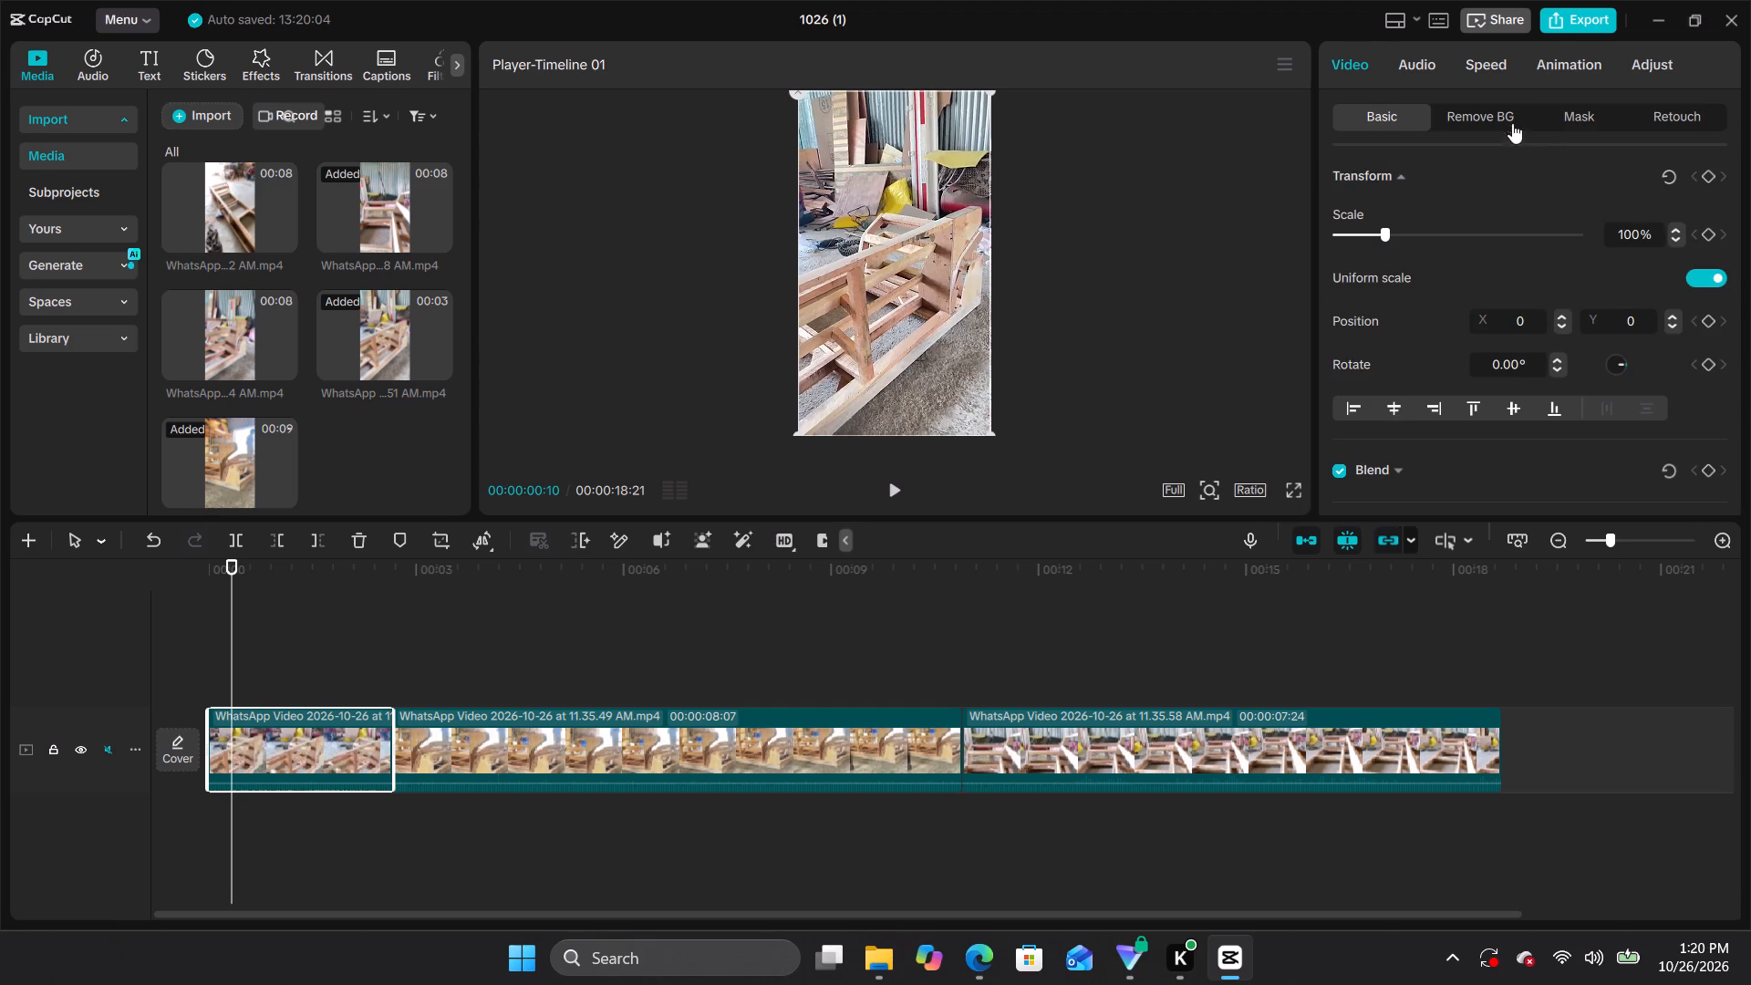
{"action": "scroll", "coordinate": [1660, 243], "scroll_direction": "down", "scroll_amount": 1}
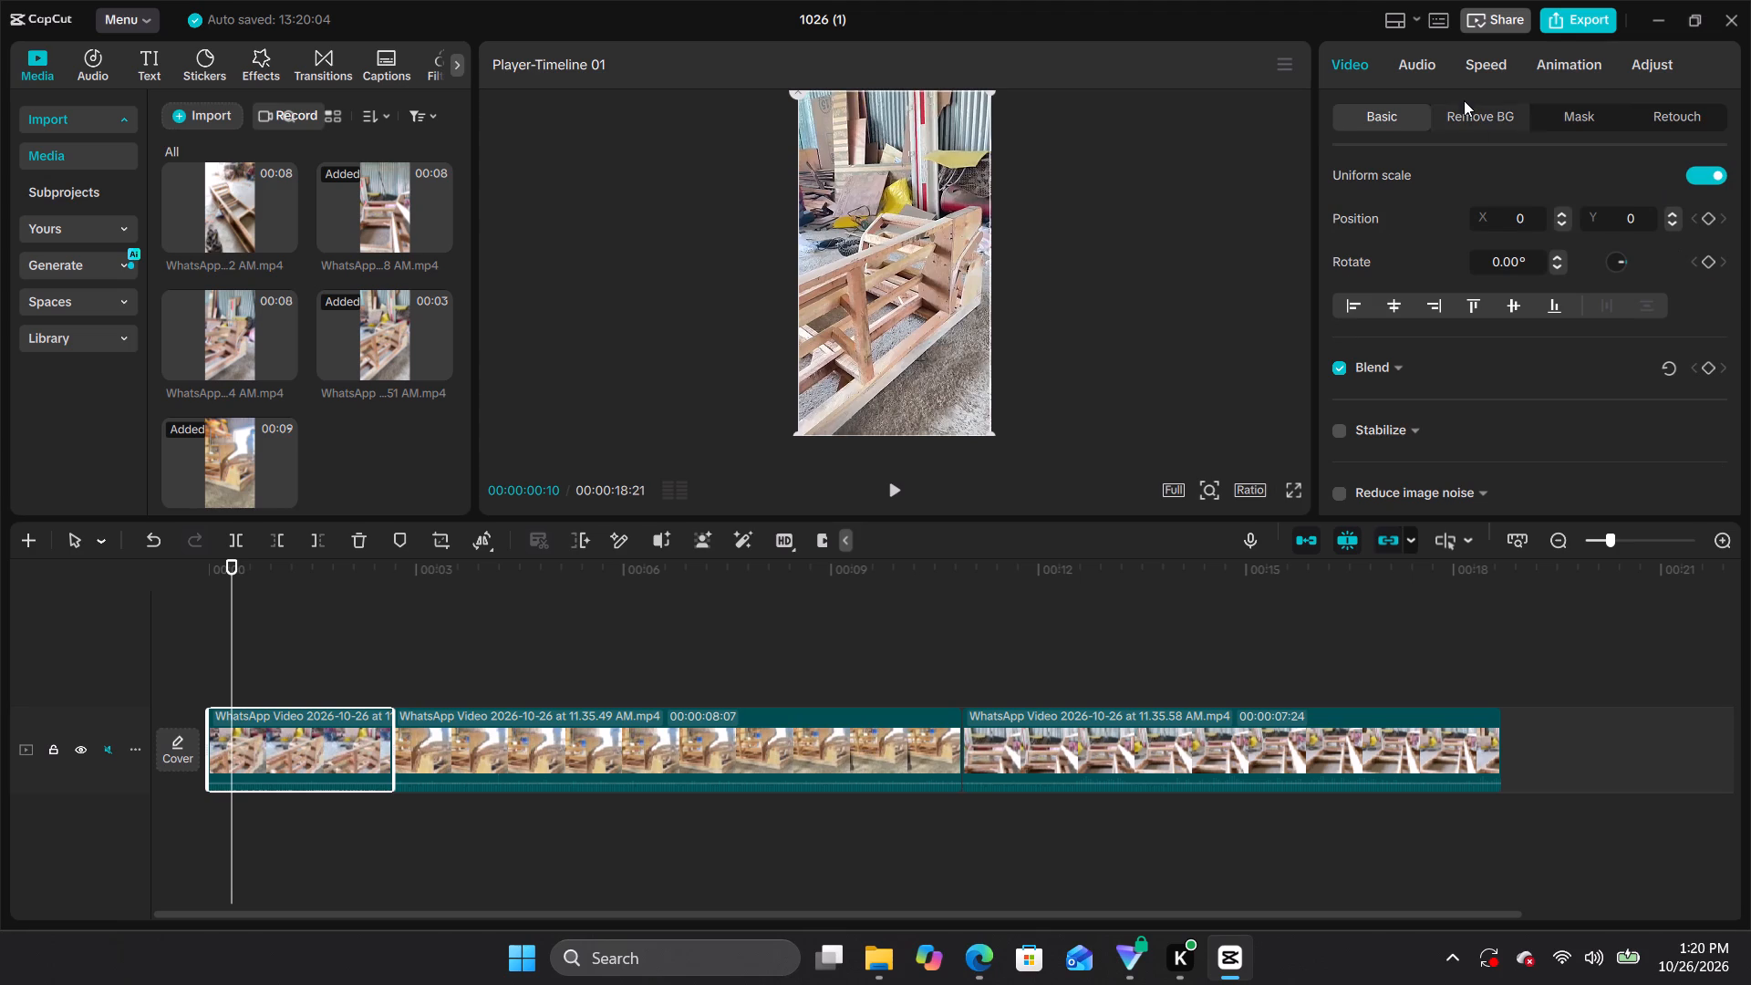
{"action": "left_click", "coordinate": [1437, 82]}
{"action": "scroll", "coordinate": [1457, 113], "scroll_direction": "down", "scroll_amount": 1}
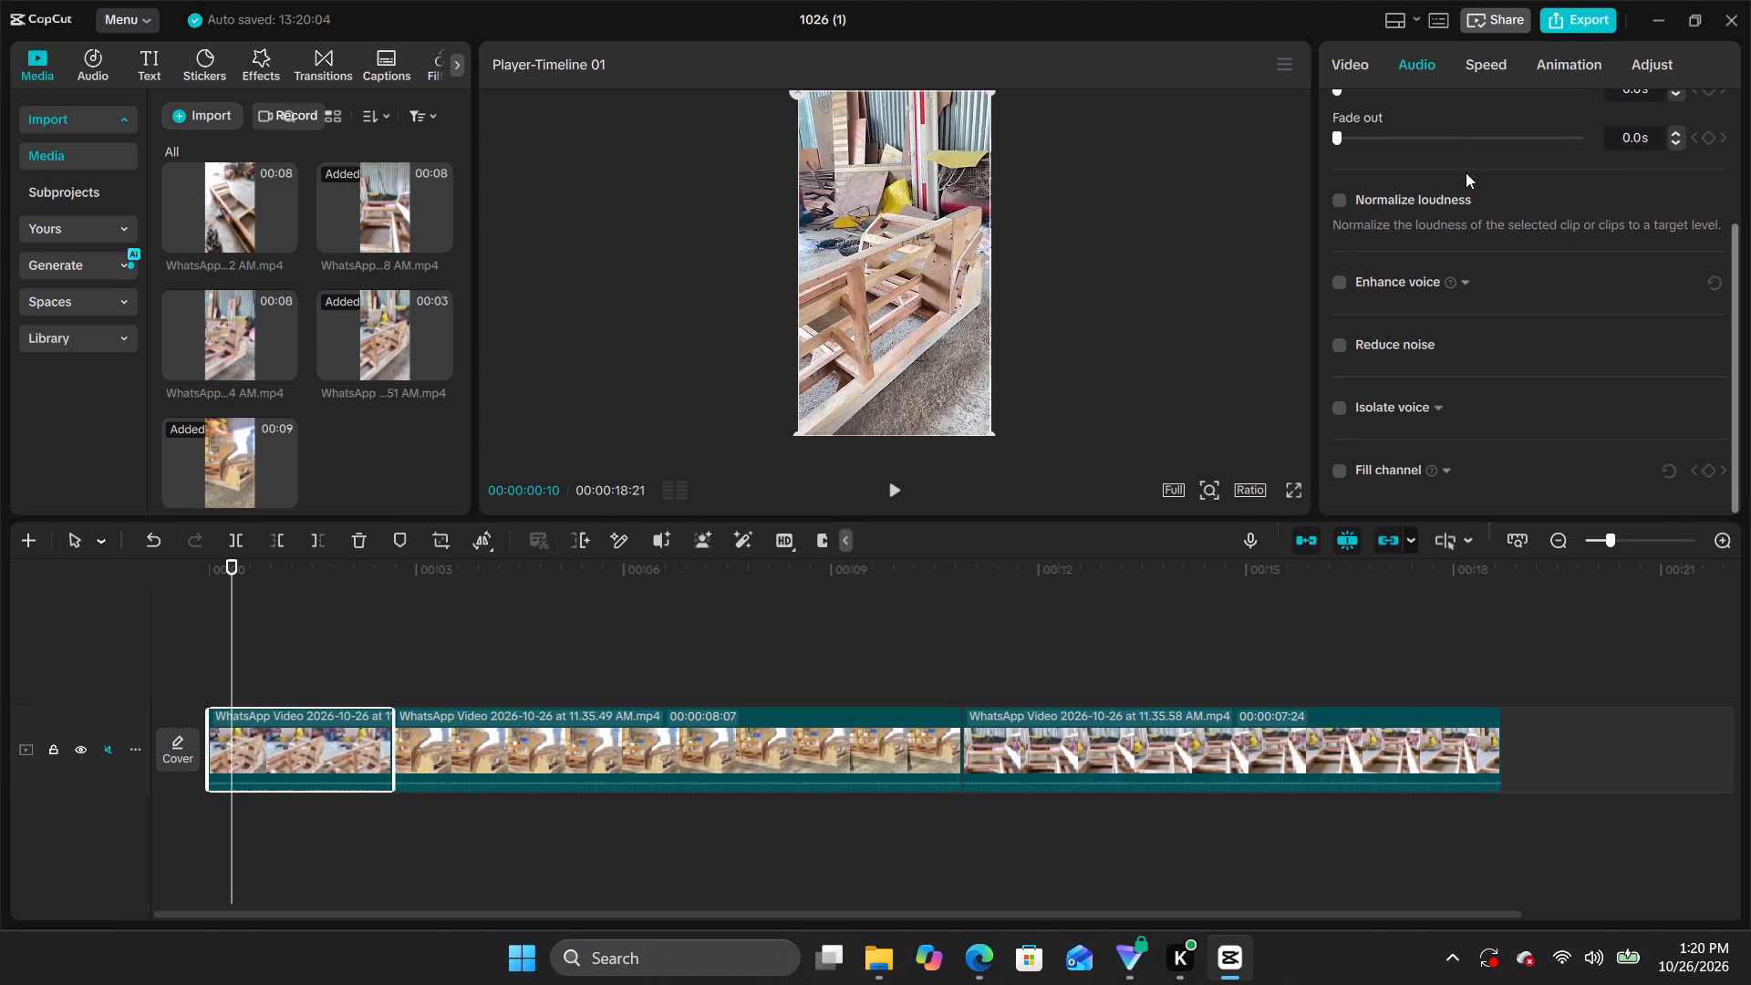
{"action": "scroll", "coordinate": [1466, 180], "scroll_direction": "down", "scroll_amount": 2}
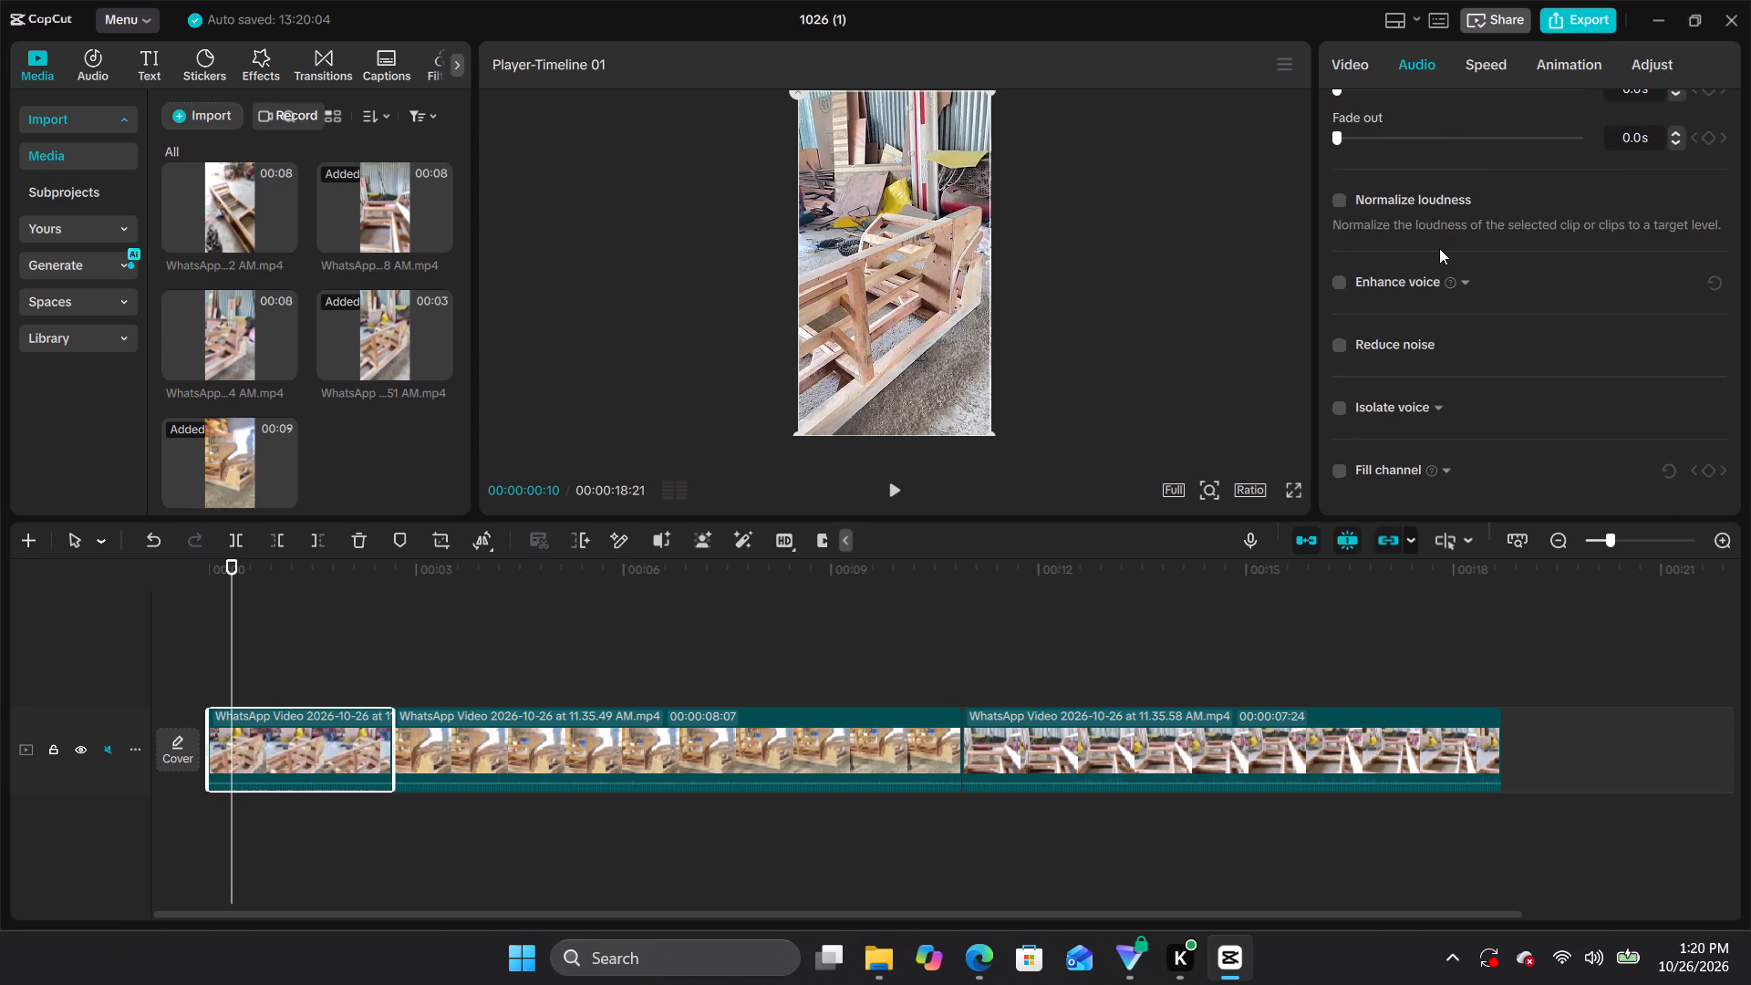
{"action": "scroll", "coordinate": [1436, 248], "scroll_direction": "up", "scroll_amount": 3}
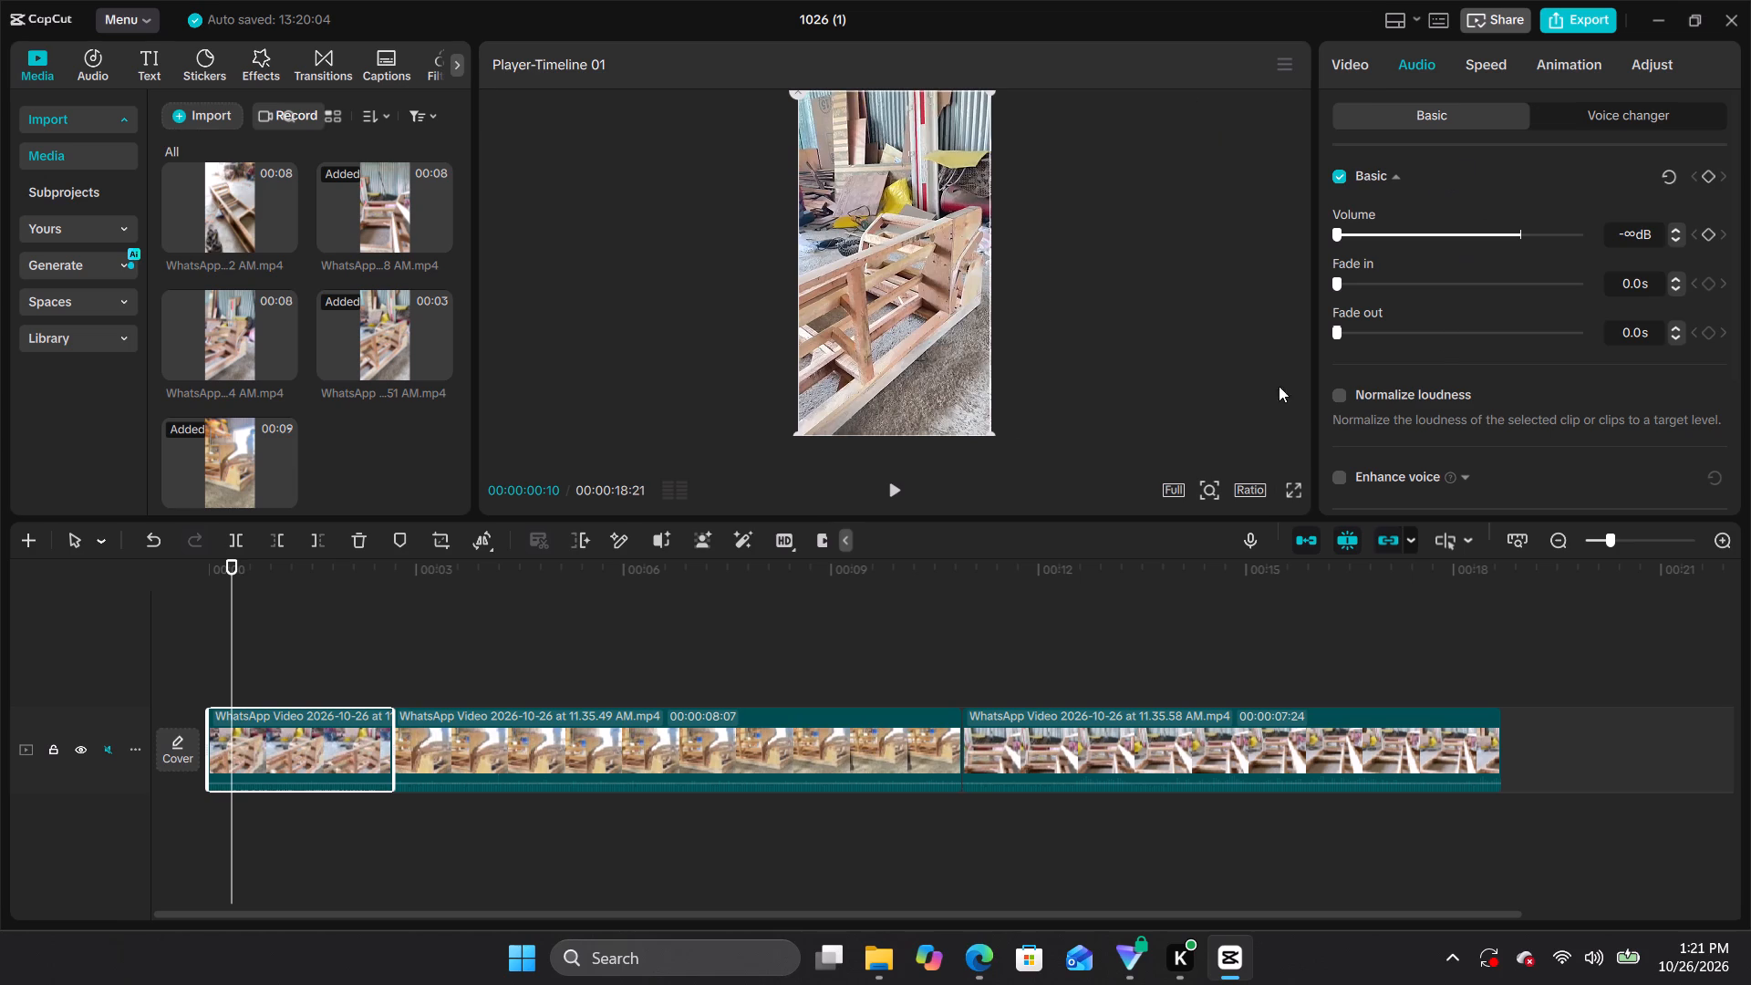
{"action": "scroll", "coordinate": [1010, 412], "scroll_direction": "up", "scroll_amount": 3}
{"action": "left_click", "coordinate": [1508, 63]}
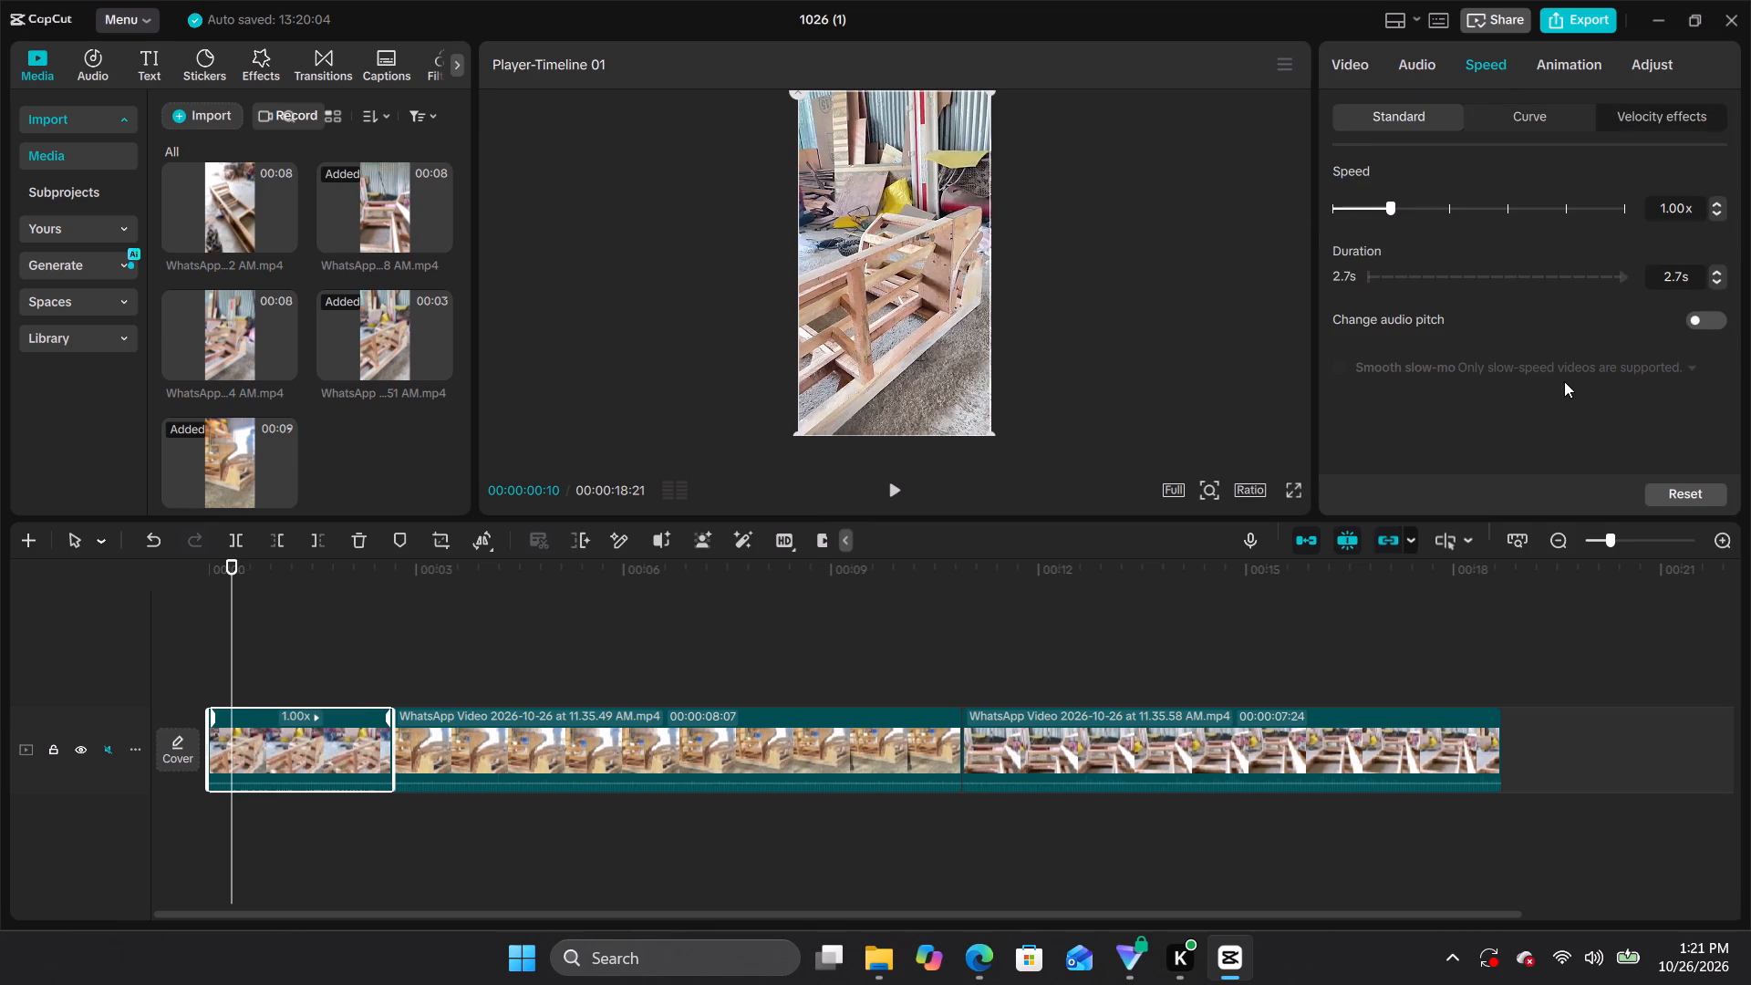
{"action": "scroll", "coordinate": [1564, 381], "scroll_direction": "up", "scroll_amount": 2}
{"action": "left_click", "coordinate": [1548, 75]}
{"action": "left_click", "coordinate": [1646, 64]}
{"action": "left_click", "coordinate": [1367, 57]}
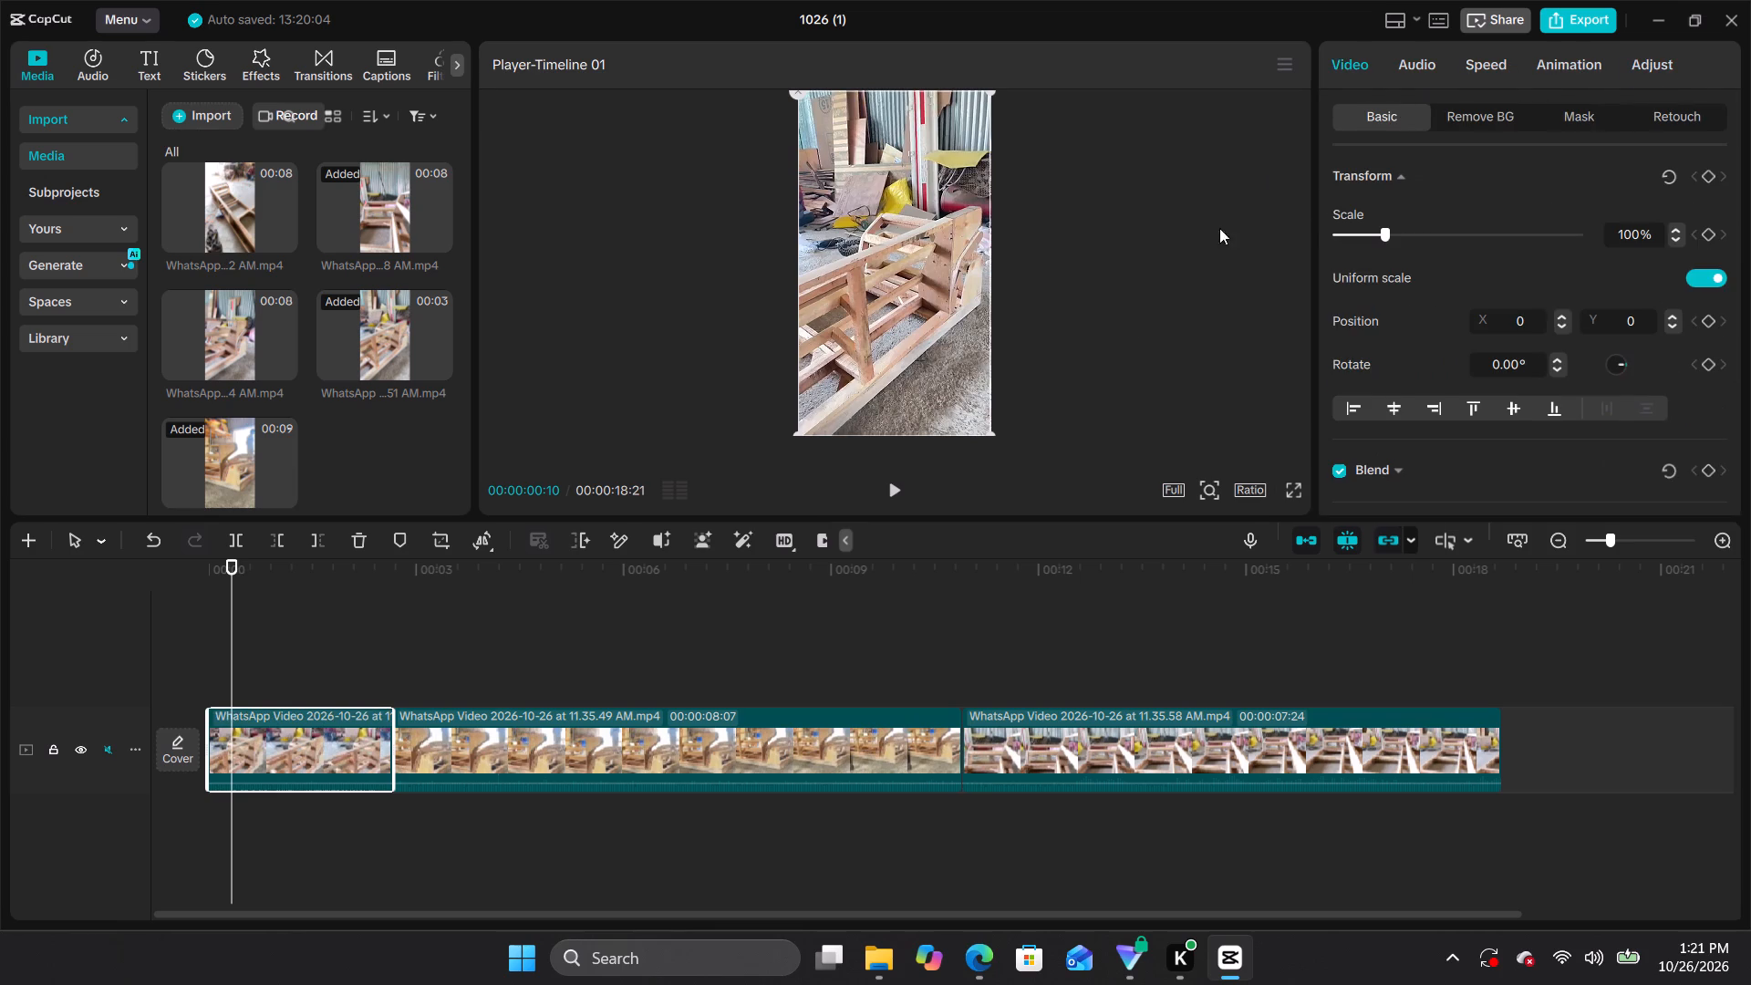
Copy the opening clip and paste the duplicate on a new track above it, starting at 00:00:00:10.
{"action": "left_click", "coordinate": [317, 772]}
{"action": "right_click", "coordinate": [322, 762]}
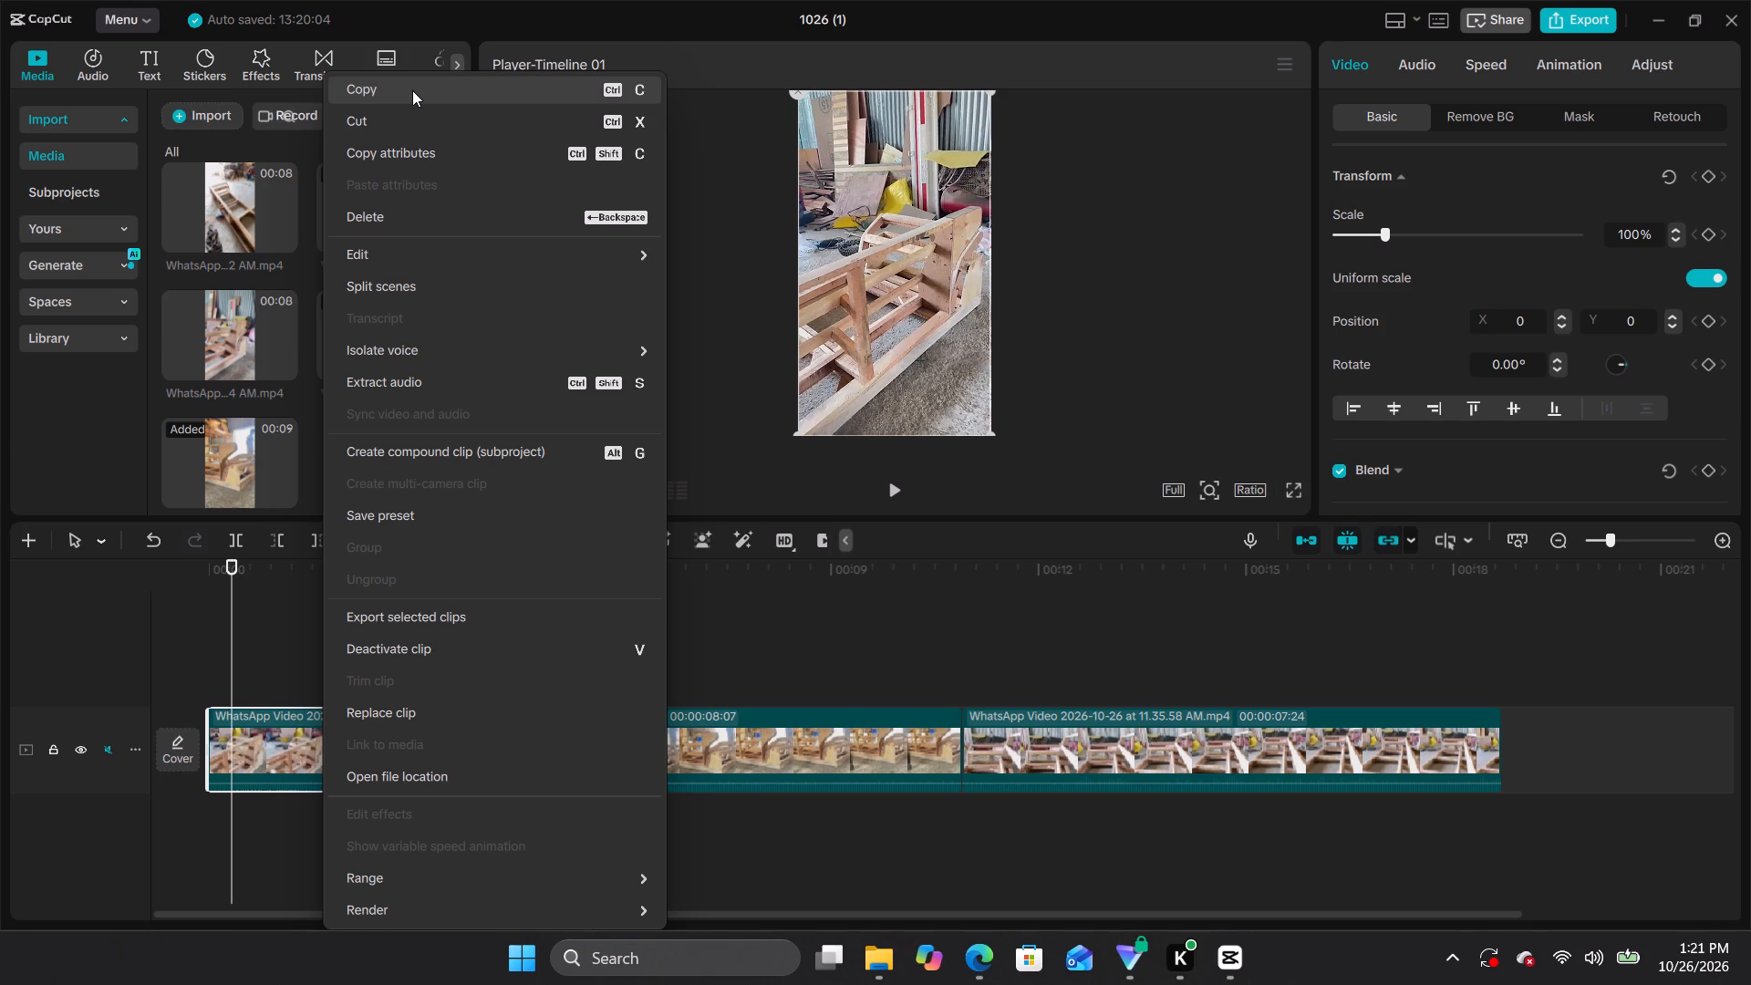
{"action": "left_click", "coordinate": [412, 90]}
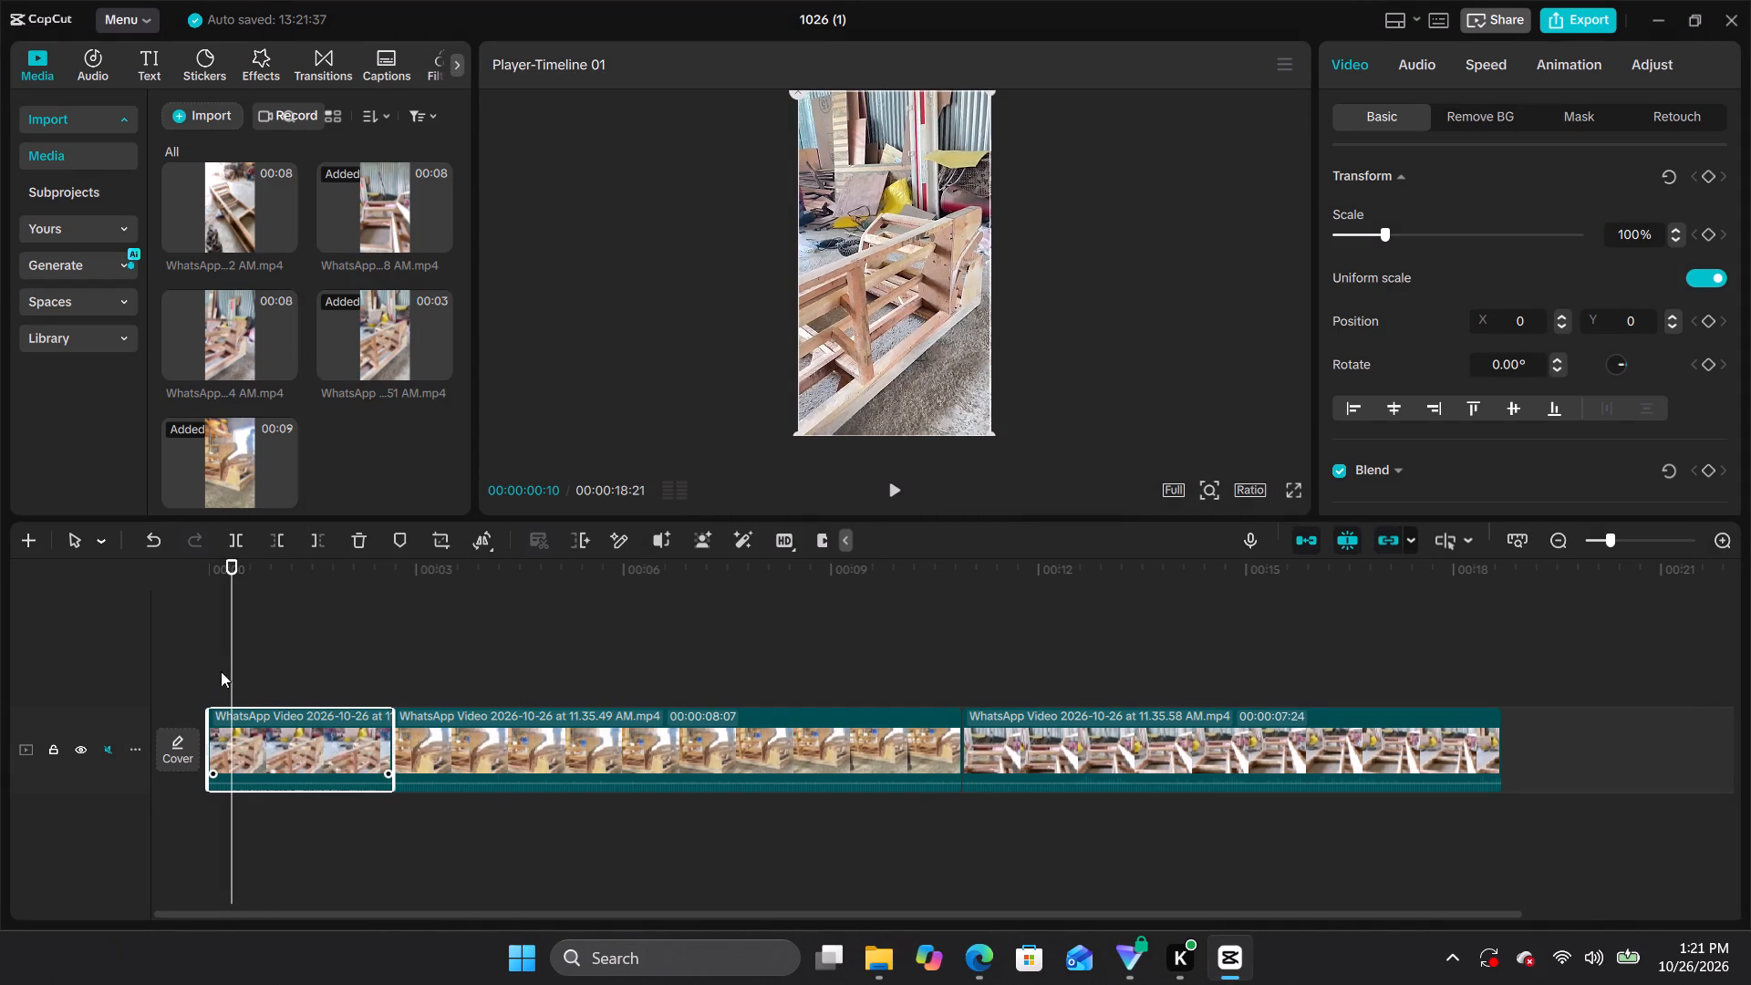
{"action": "right_click", "coordinate": [254, 669]}
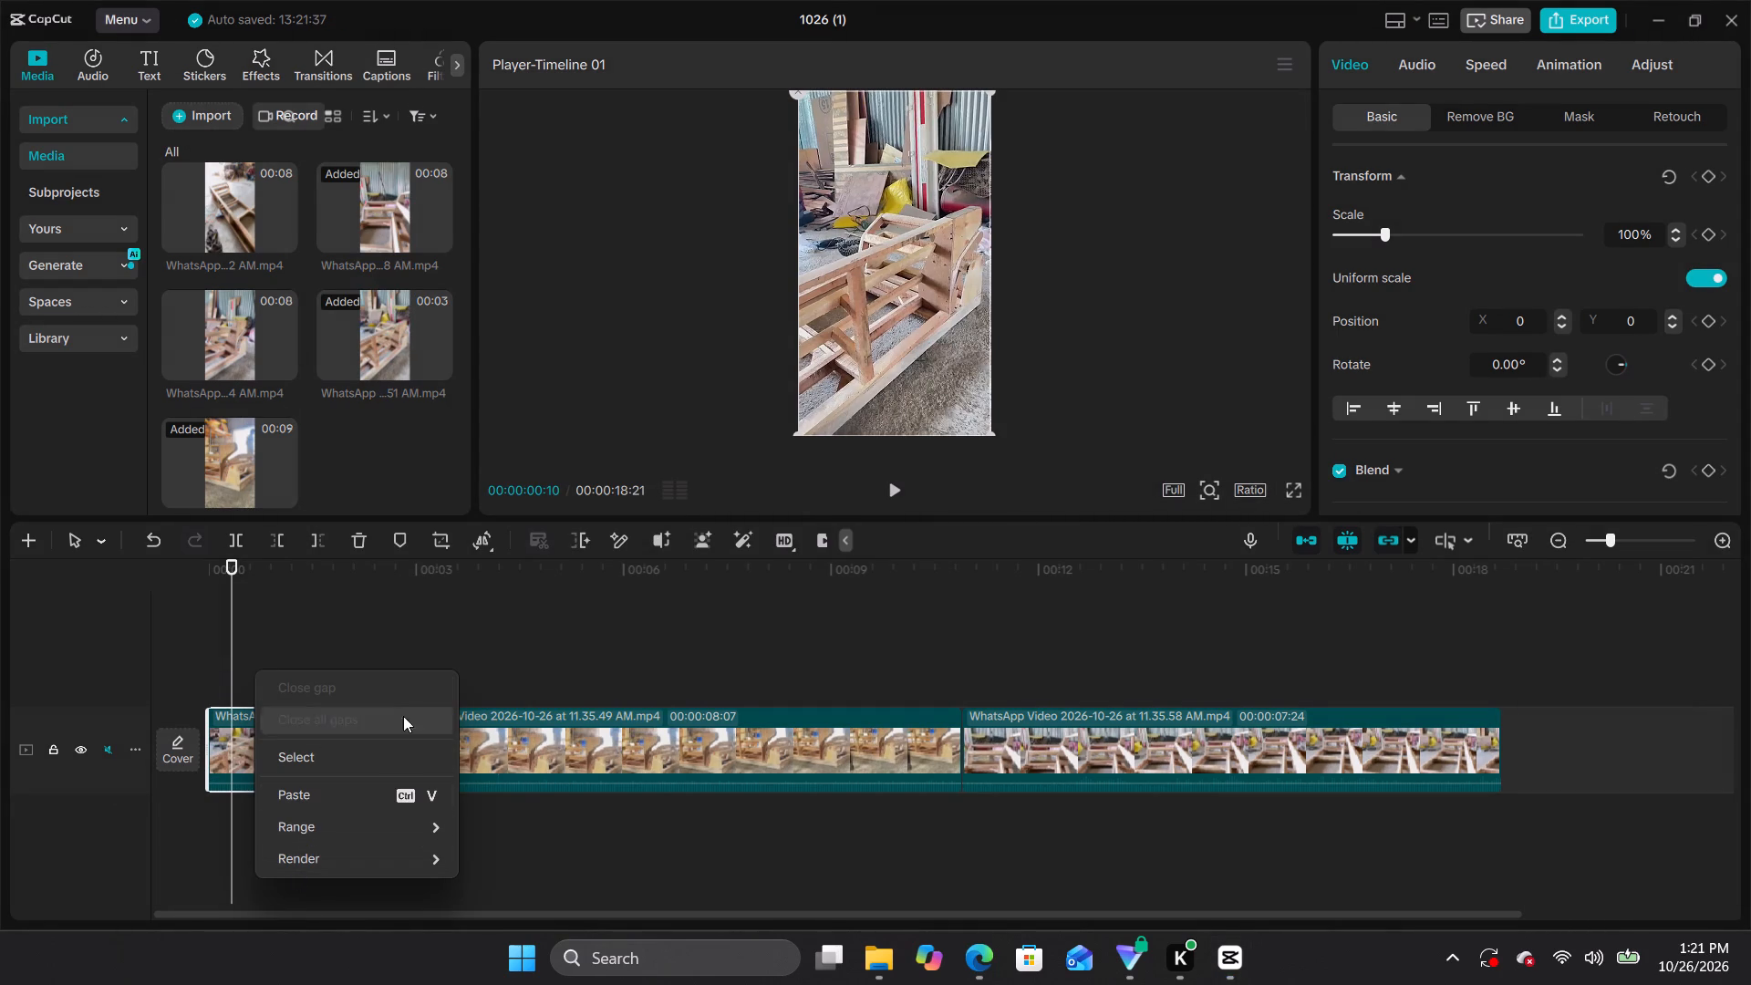
{"action": "left_click", "coordinate": [406, 796]}
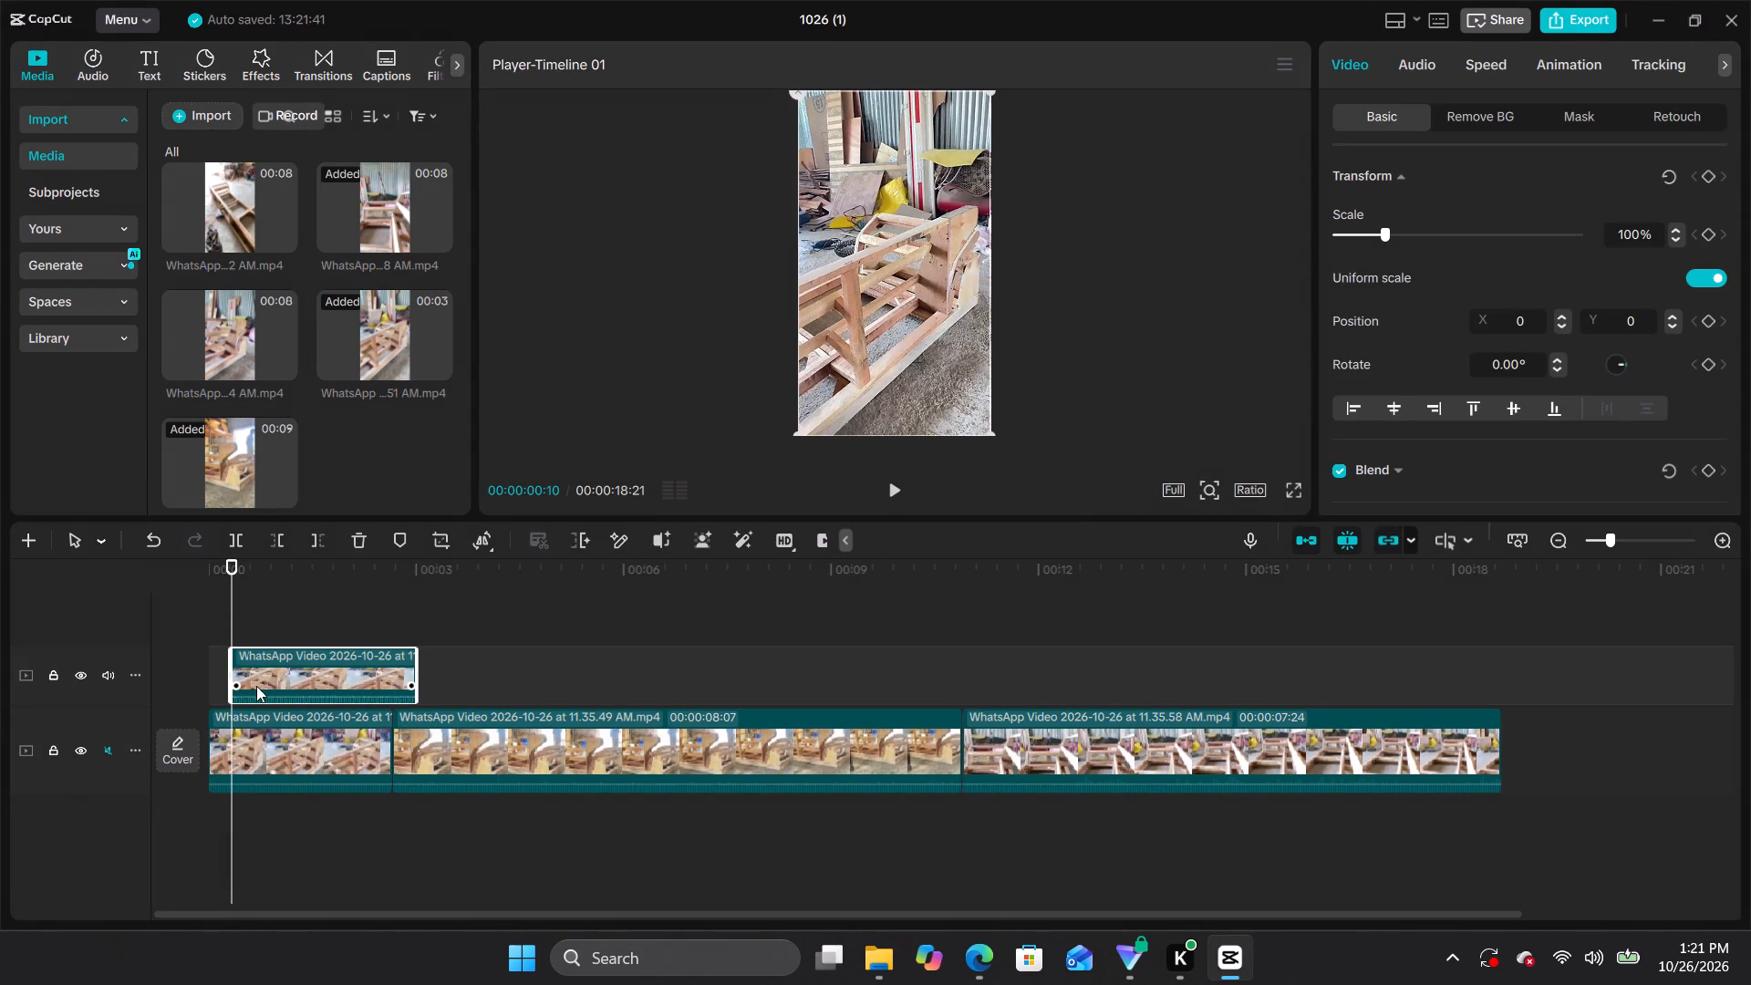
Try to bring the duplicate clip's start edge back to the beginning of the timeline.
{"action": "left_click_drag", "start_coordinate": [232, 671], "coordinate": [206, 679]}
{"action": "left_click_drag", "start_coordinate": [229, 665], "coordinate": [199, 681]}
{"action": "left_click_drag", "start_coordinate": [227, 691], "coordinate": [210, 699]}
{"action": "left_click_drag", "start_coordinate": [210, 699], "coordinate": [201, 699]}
Delete the duplicate of the opening clip from the upper track.
{"action": "left_click", "coordinate": [265, 656]}
{"action": "left_click", "coordinate": [368, 547]}
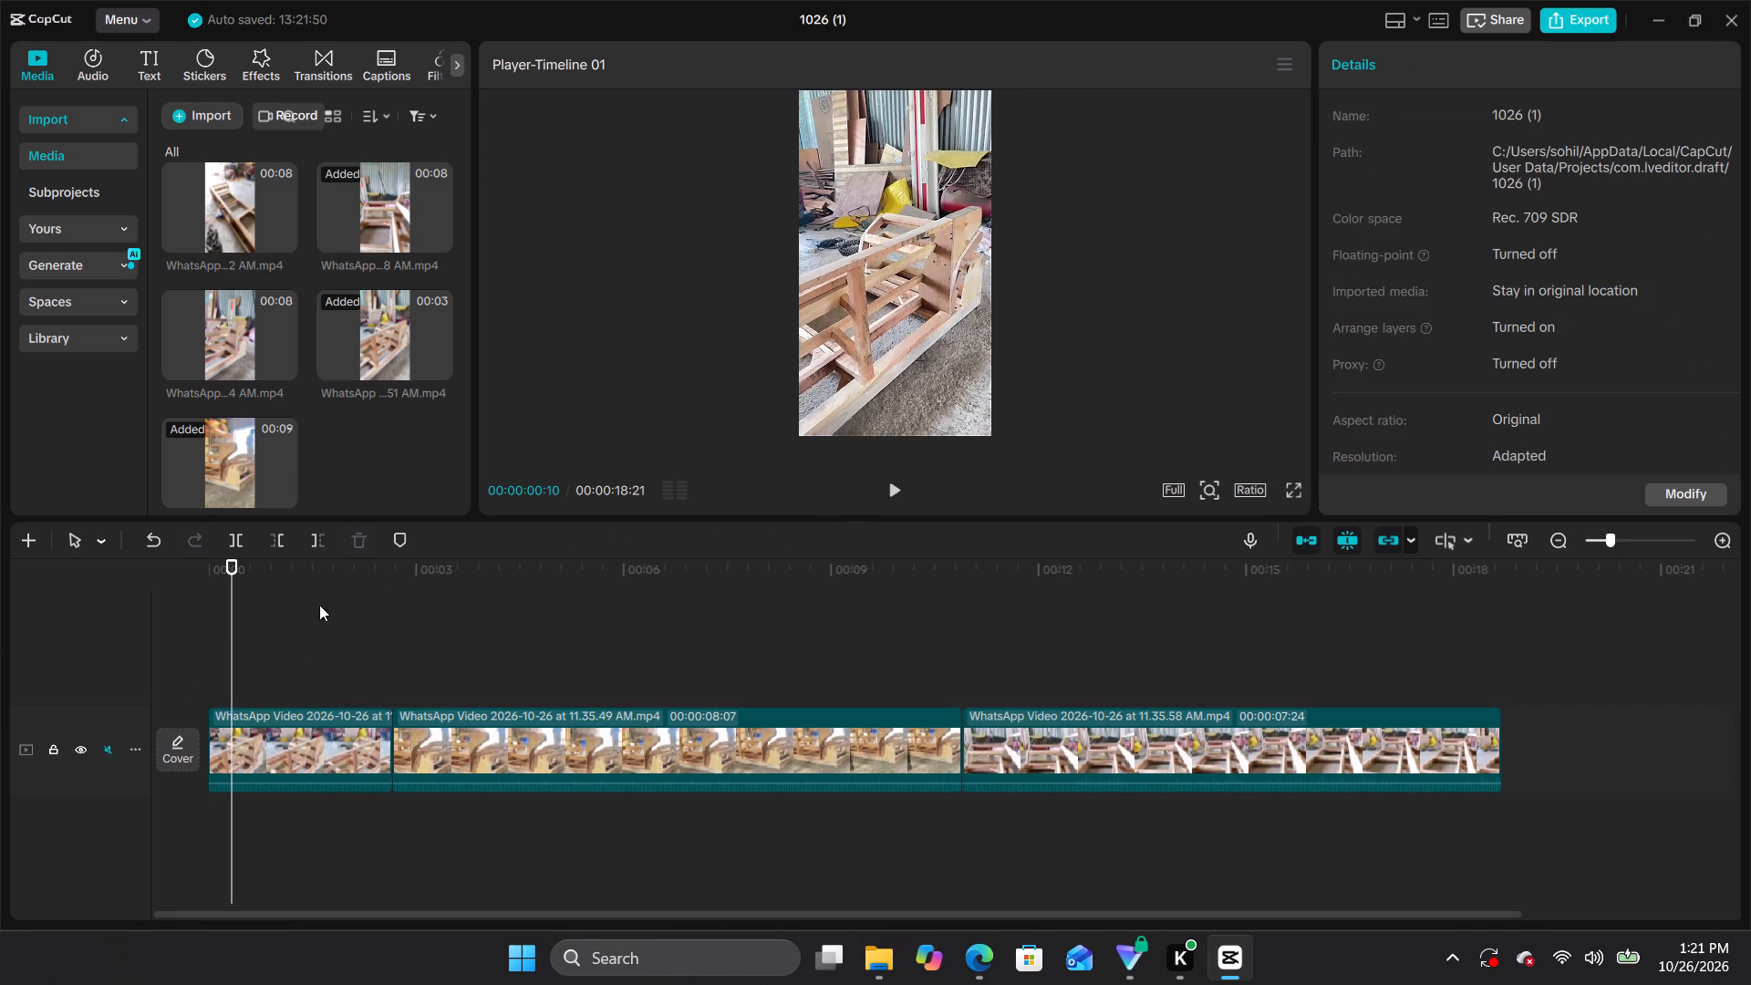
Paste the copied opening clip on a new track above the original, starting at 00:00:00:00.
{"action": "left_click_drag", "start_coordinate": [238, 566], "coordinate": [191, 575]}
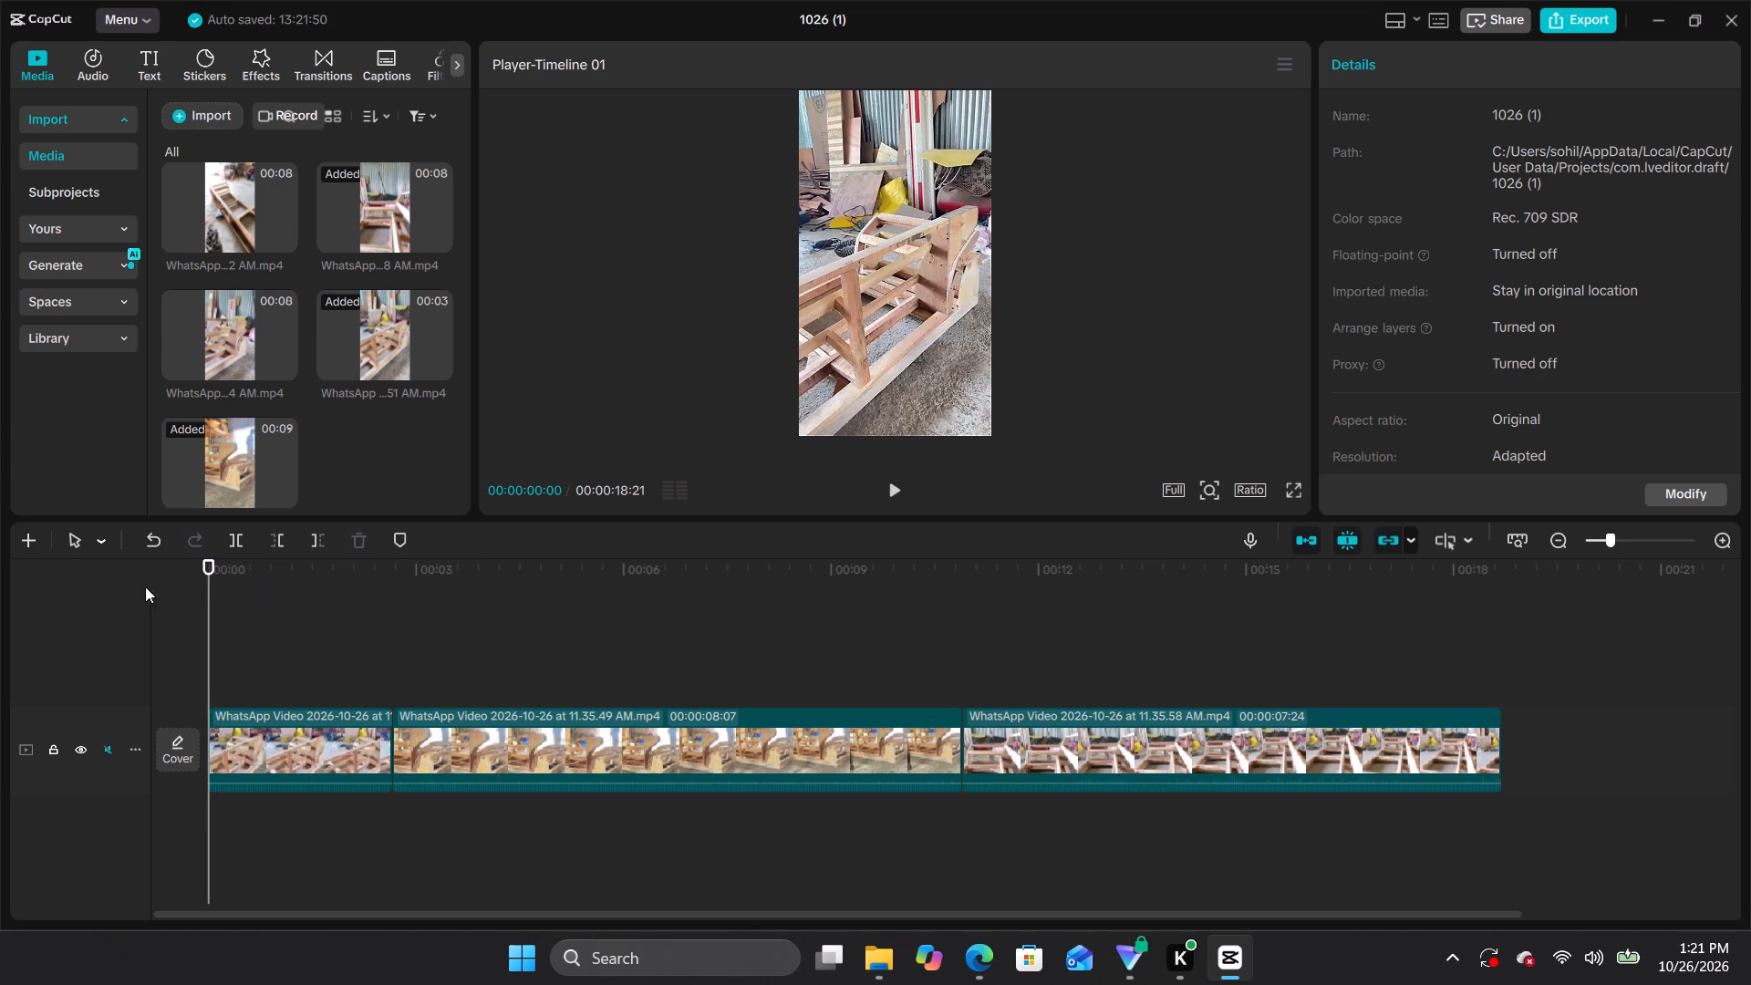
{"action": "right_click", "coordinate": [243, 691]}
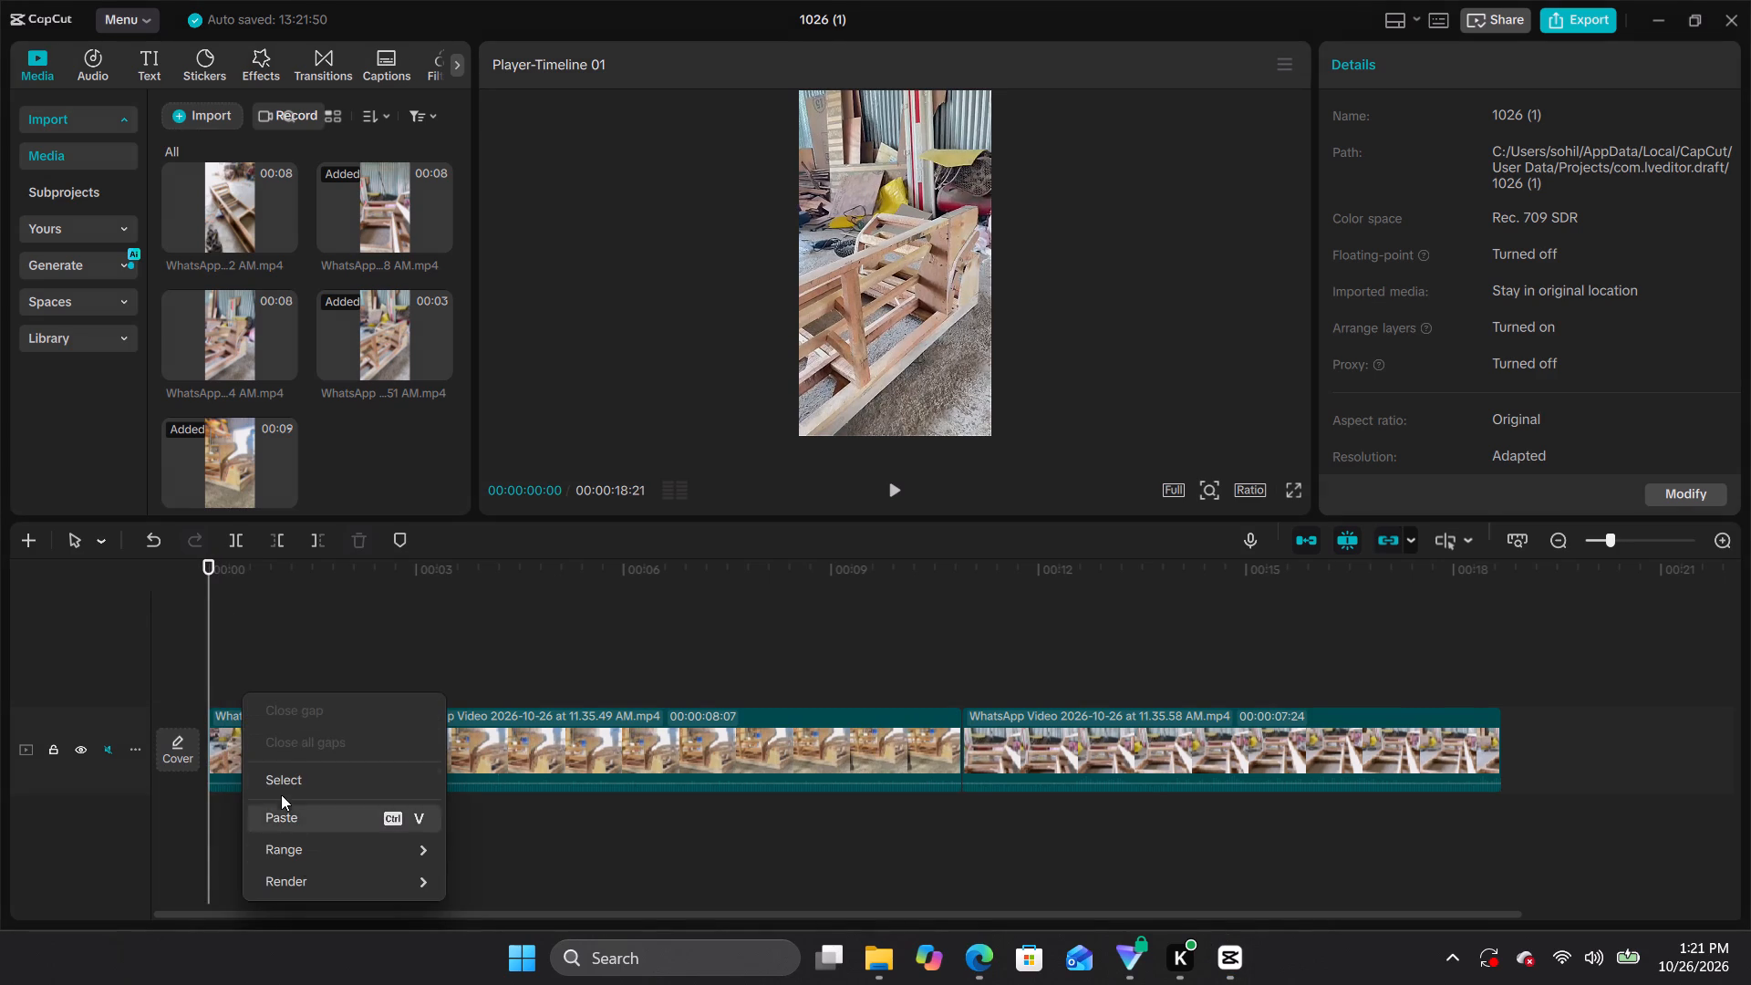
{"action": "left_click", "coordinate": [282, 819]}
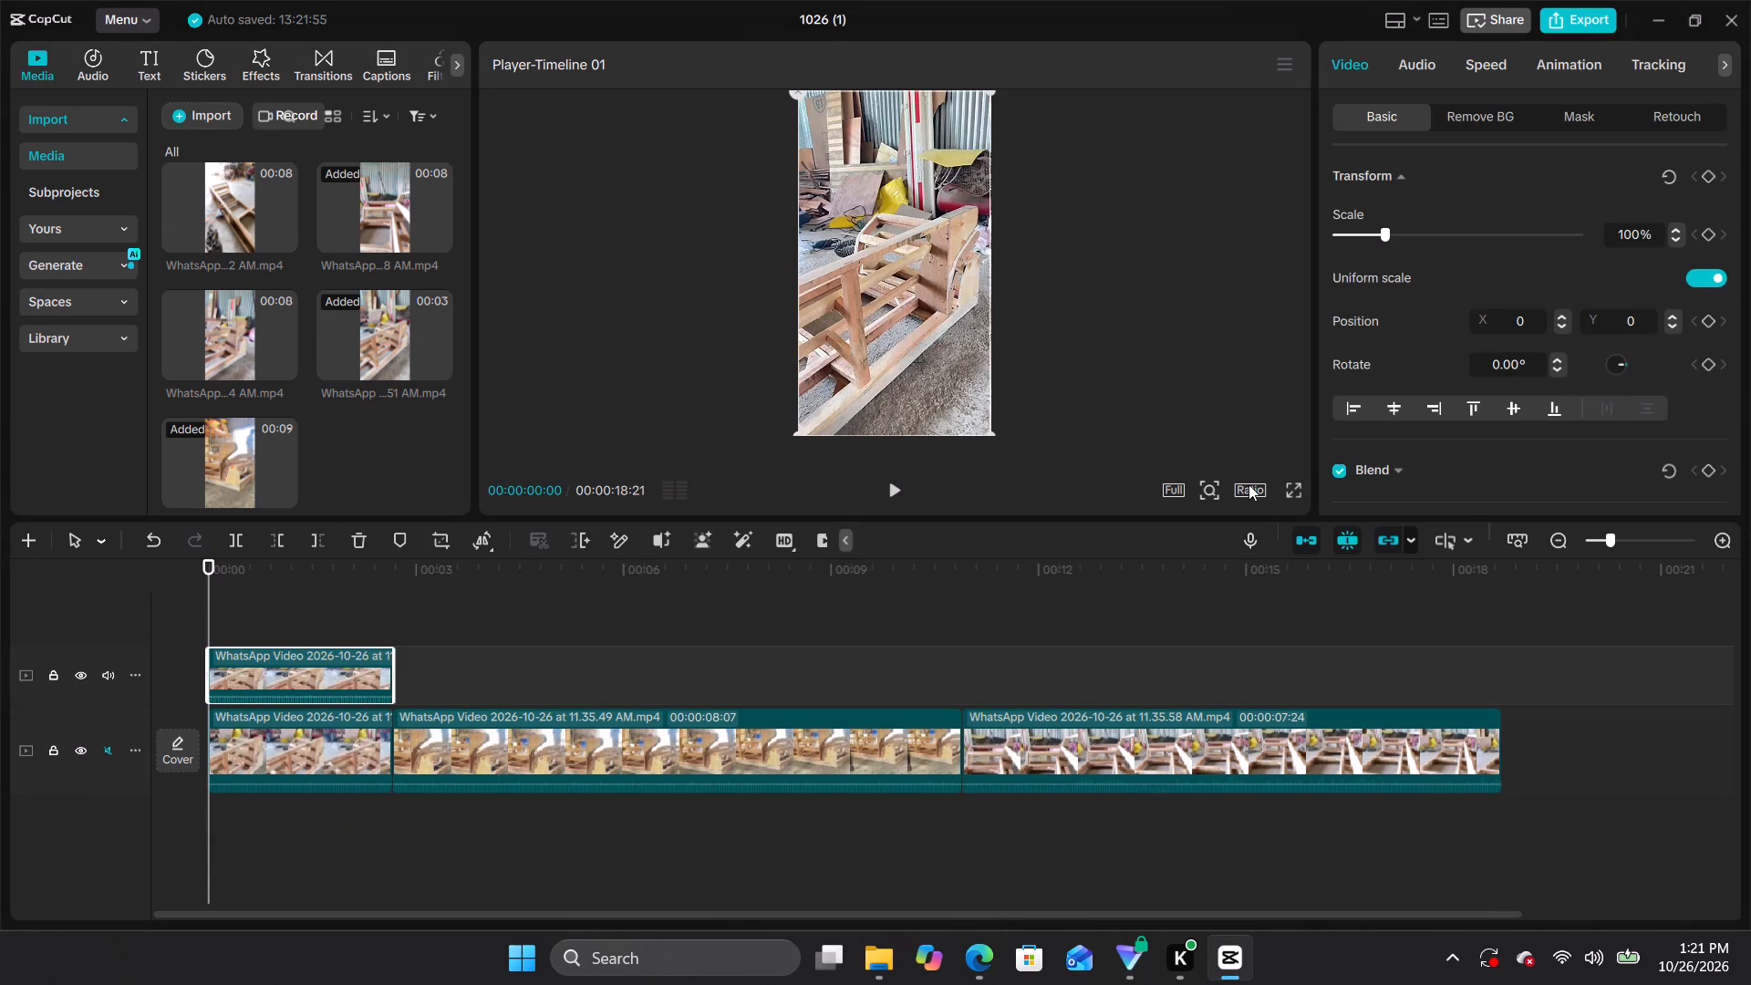
Play back the layered opening briefly and return the playhead to 00:00:00:00.
{"action": "left_click", "coordinate": [247, 675]}
{"action": "scroll", "coordinate": [354, 714], "scroll_direction": "down", "scroll_amount": 3}
{"action": "left_click", "coordinate": [897, 493]}
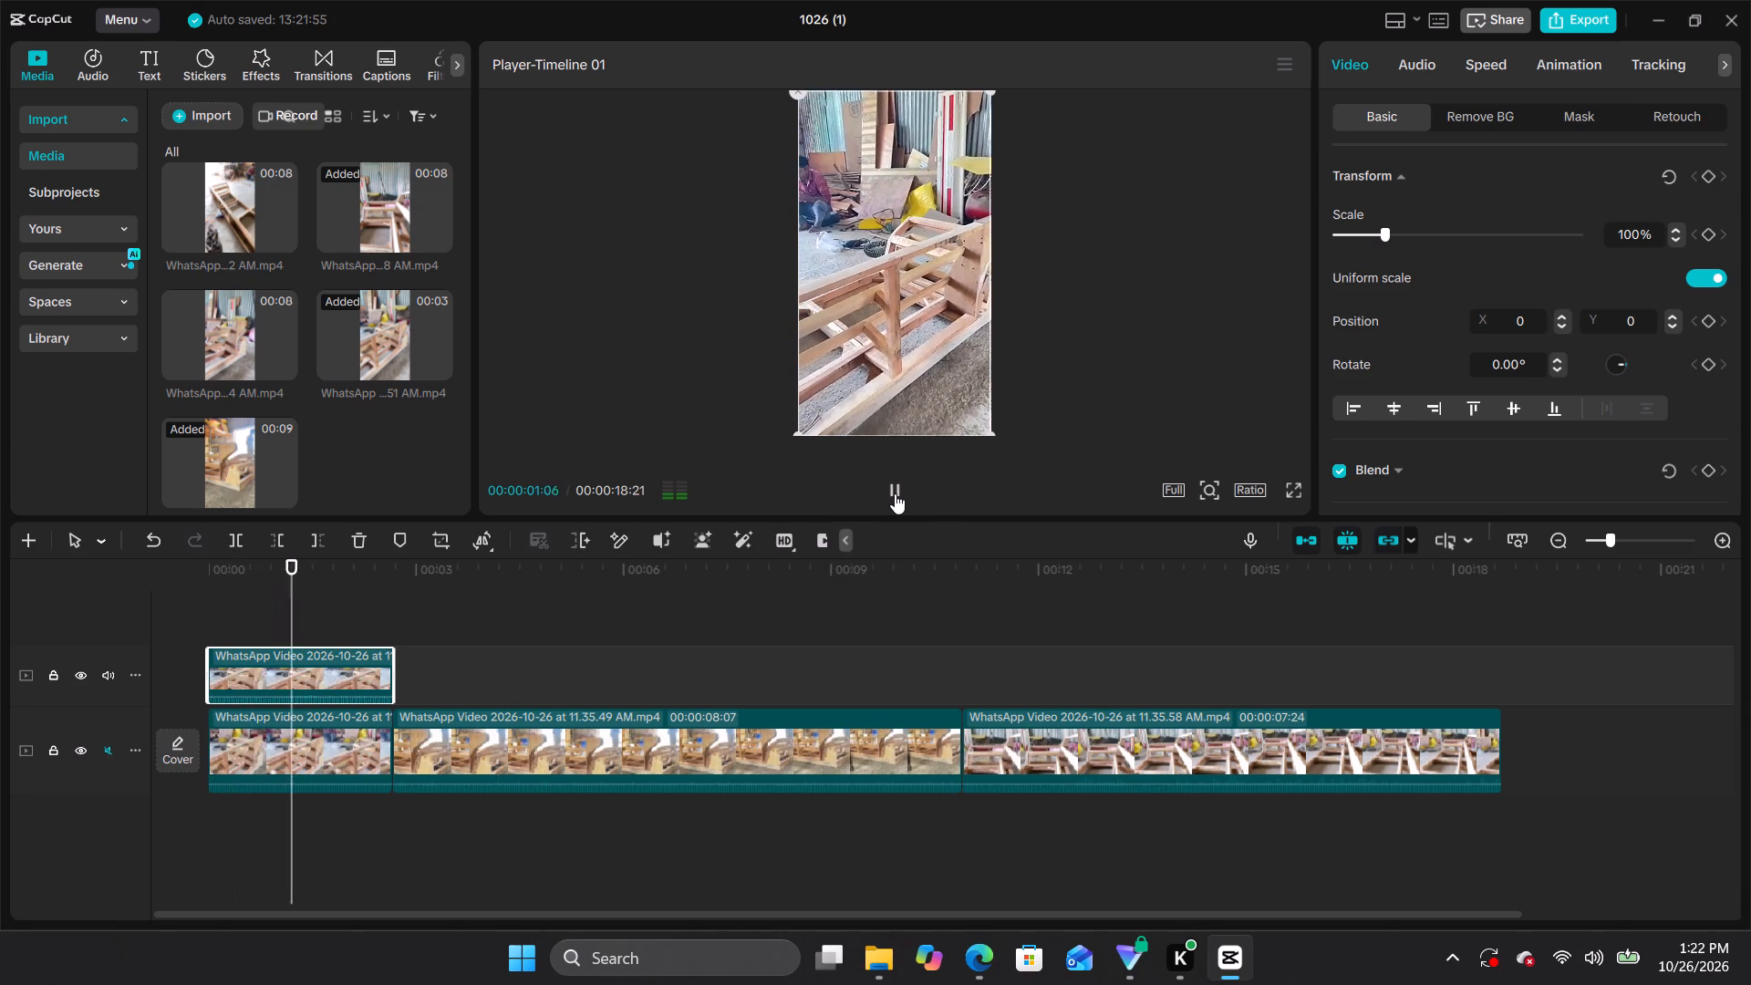
{"action": "left_click", "coordinate": [895, 493]}
{"action": "left_click_drag", "start_coordinate": [311, 564], "coordinate": [0, 581]}
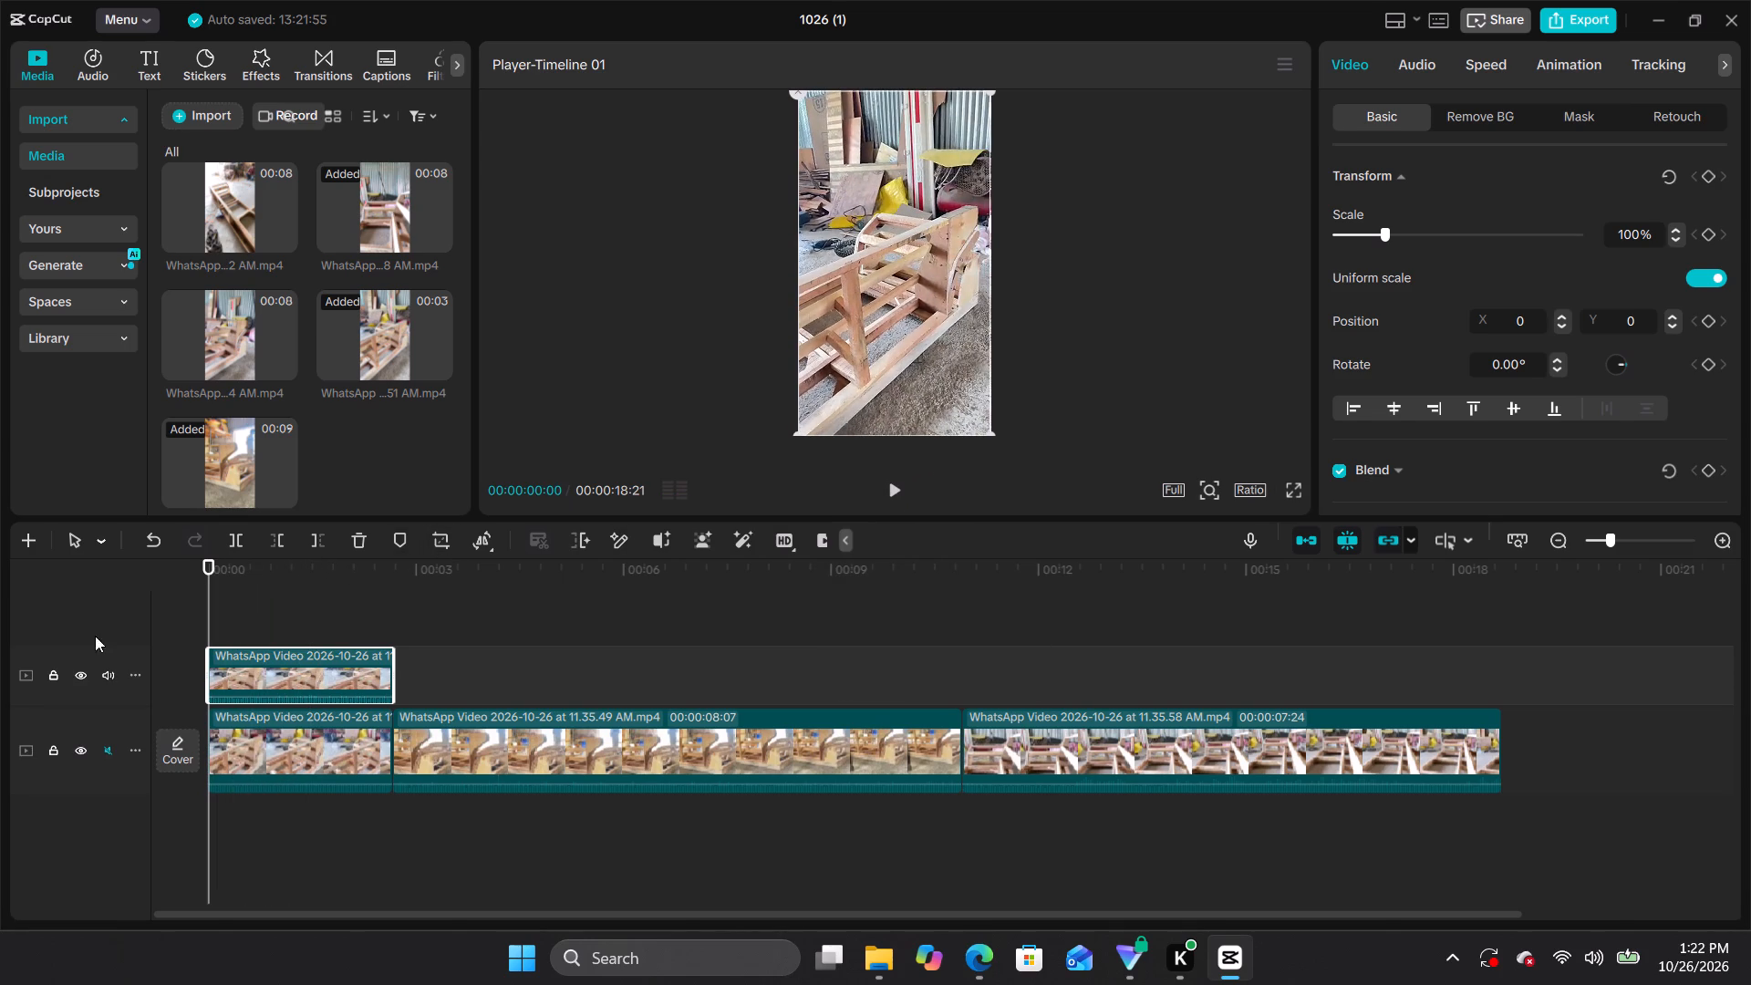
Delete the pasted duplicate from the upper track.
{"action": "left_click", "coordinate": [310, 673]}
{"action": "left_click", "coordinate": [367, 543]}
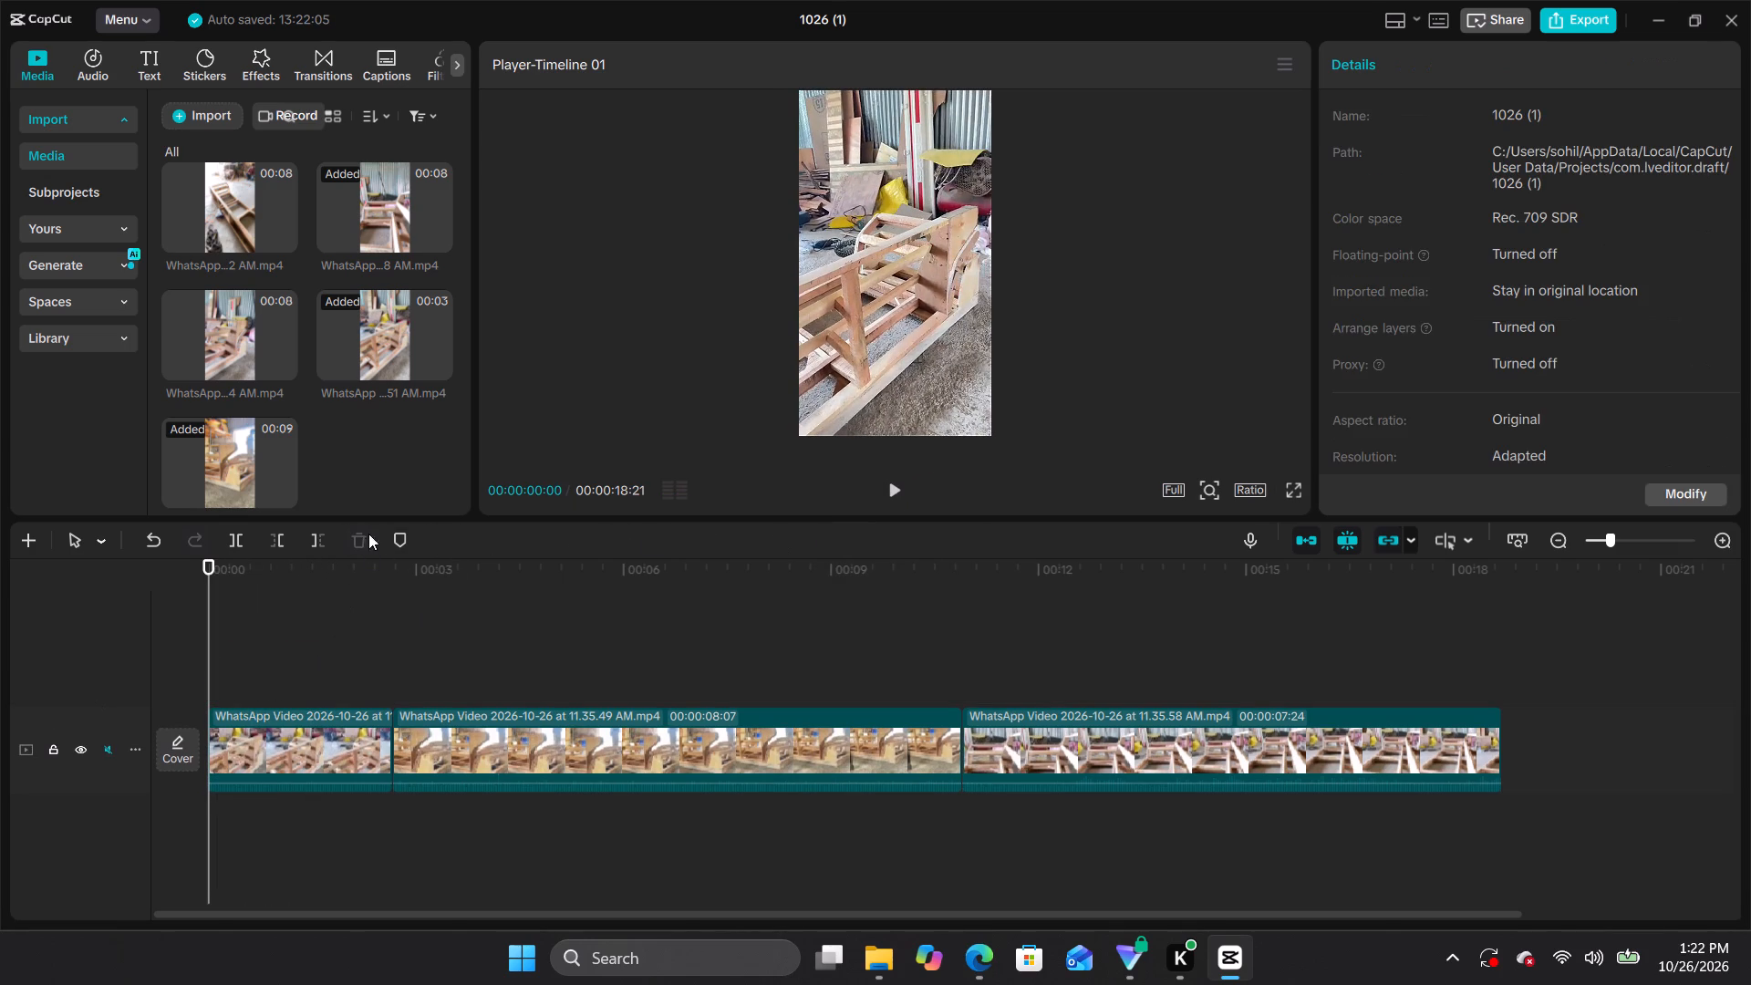
Insert a 3-second freeze frame at the very start of the opening clip.
{"action": "left_click", "coordinate": [324, 737]}
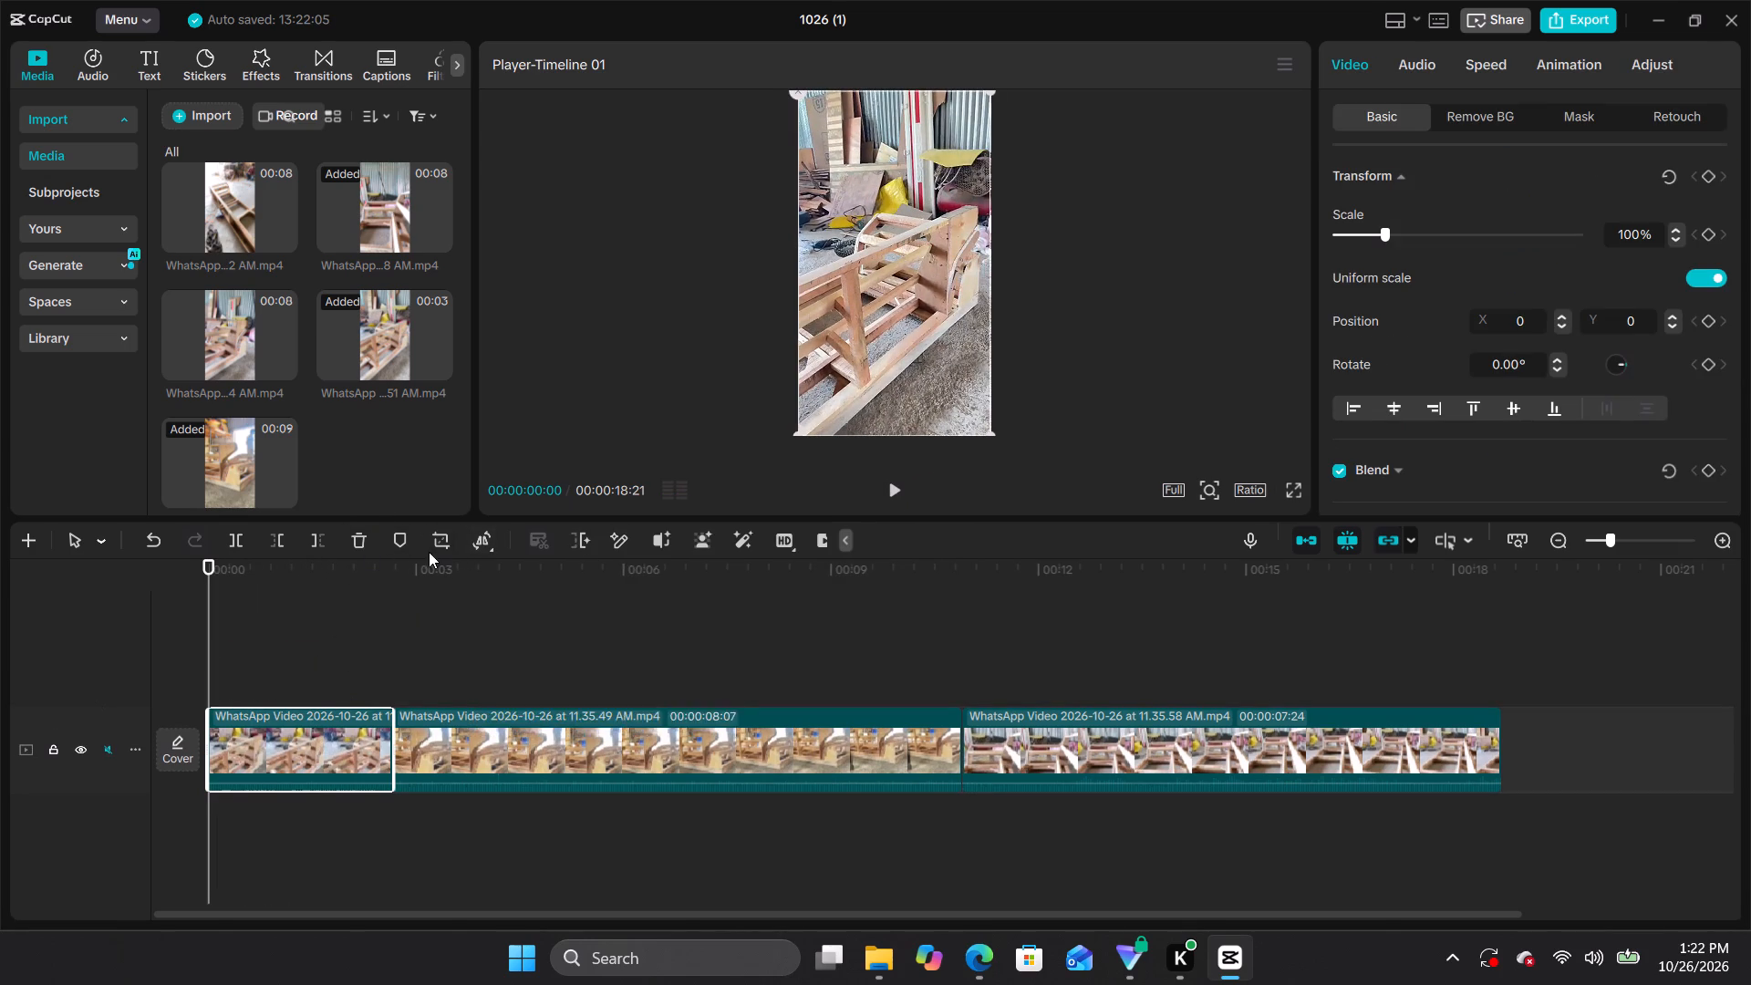
{"action": "left_click", "coordinate": [490, 586]}
Move the opening clip onto a new track above the freeze frame, starting at 00:00:00:00.
{"action": "left_click", "coordinate": [497, 739]}
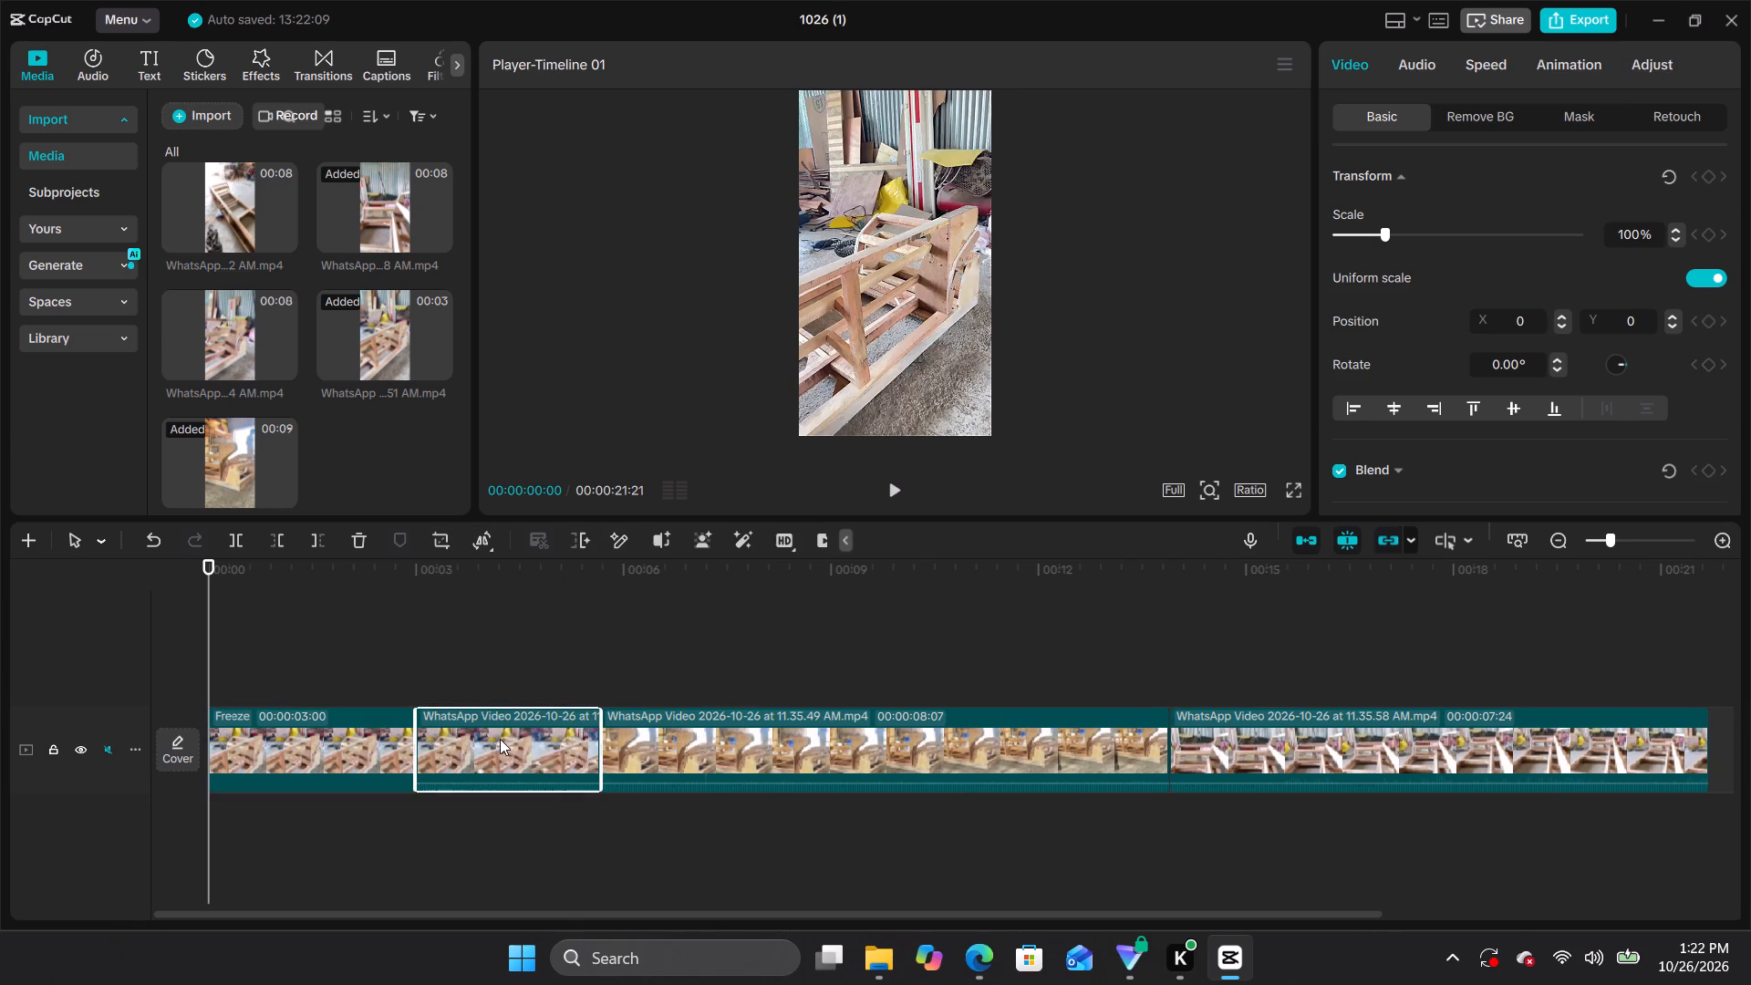
{"action": "left_click_drag", "start_coordinate": [500, 736], "coordinate": [290, 644]}
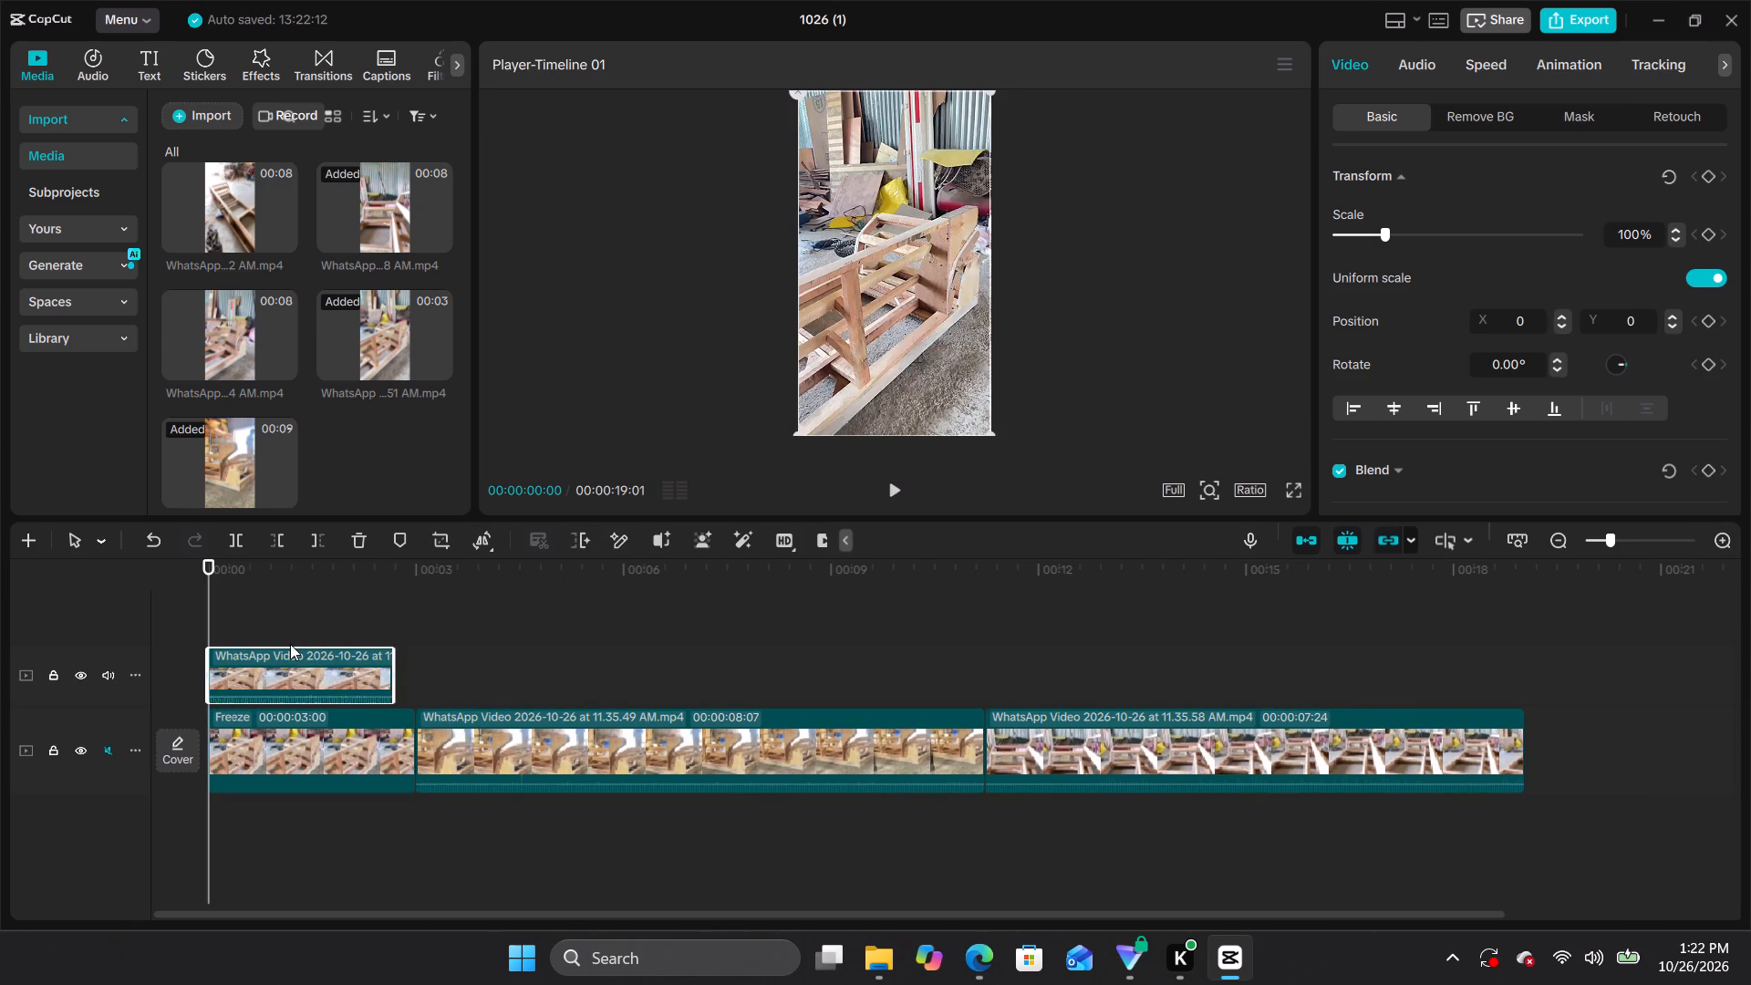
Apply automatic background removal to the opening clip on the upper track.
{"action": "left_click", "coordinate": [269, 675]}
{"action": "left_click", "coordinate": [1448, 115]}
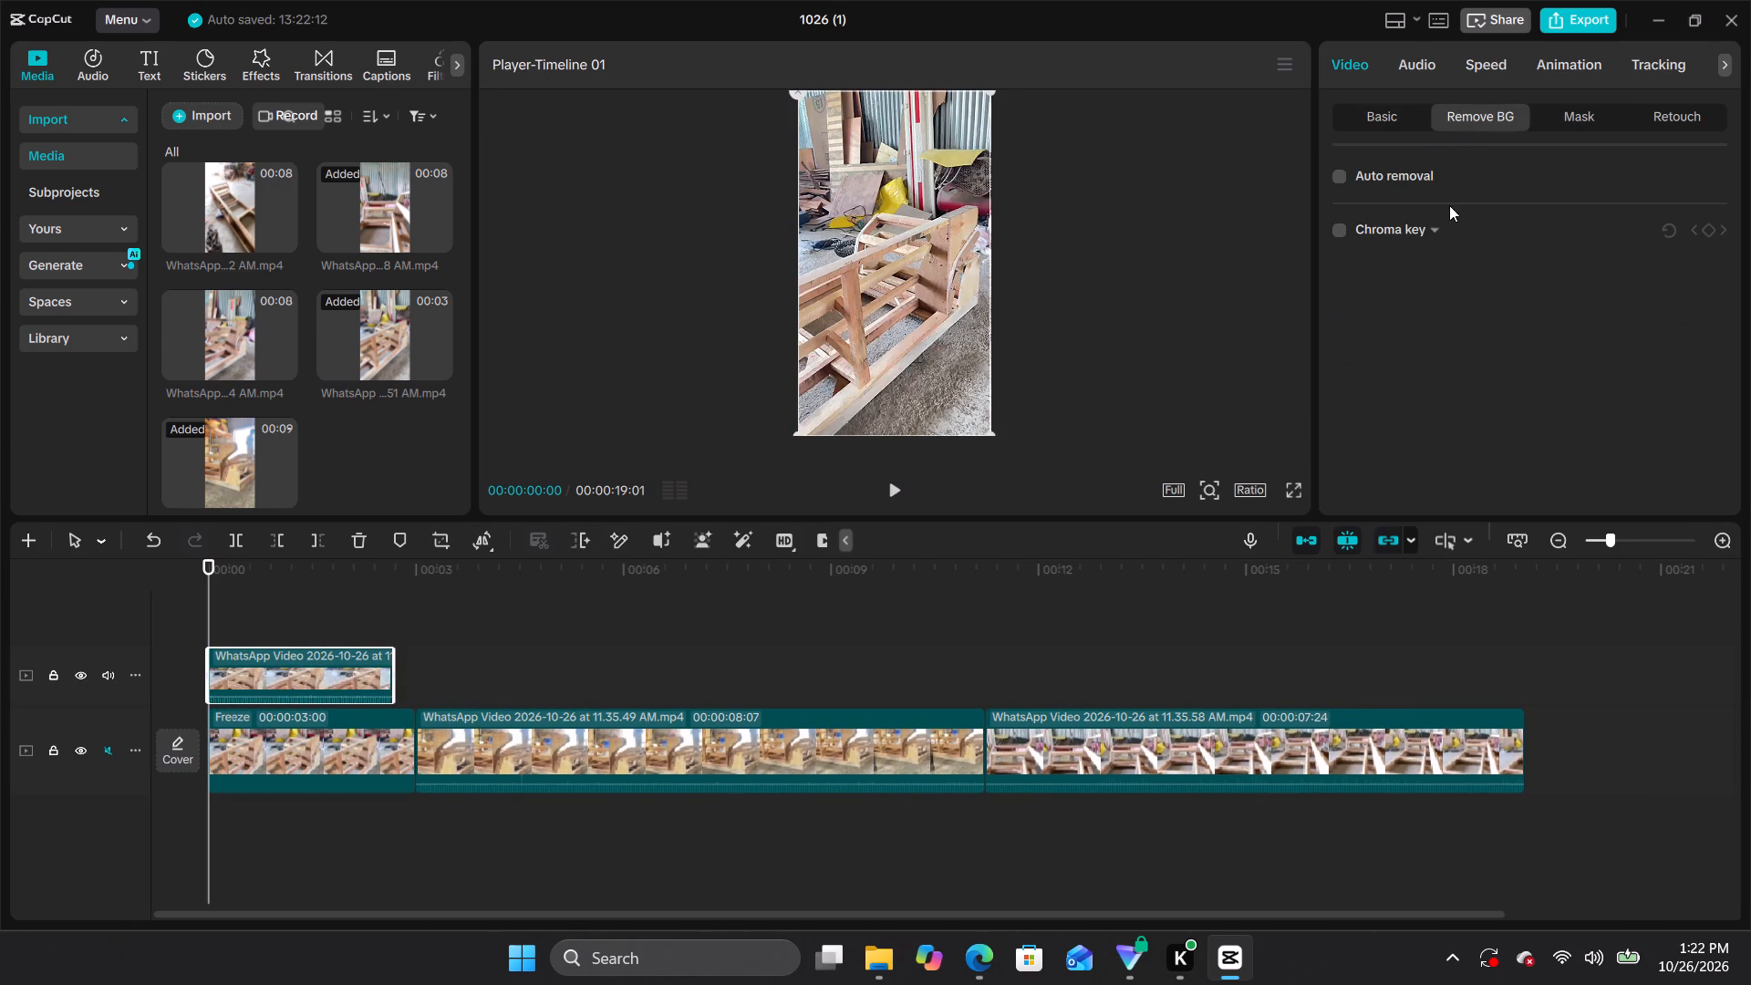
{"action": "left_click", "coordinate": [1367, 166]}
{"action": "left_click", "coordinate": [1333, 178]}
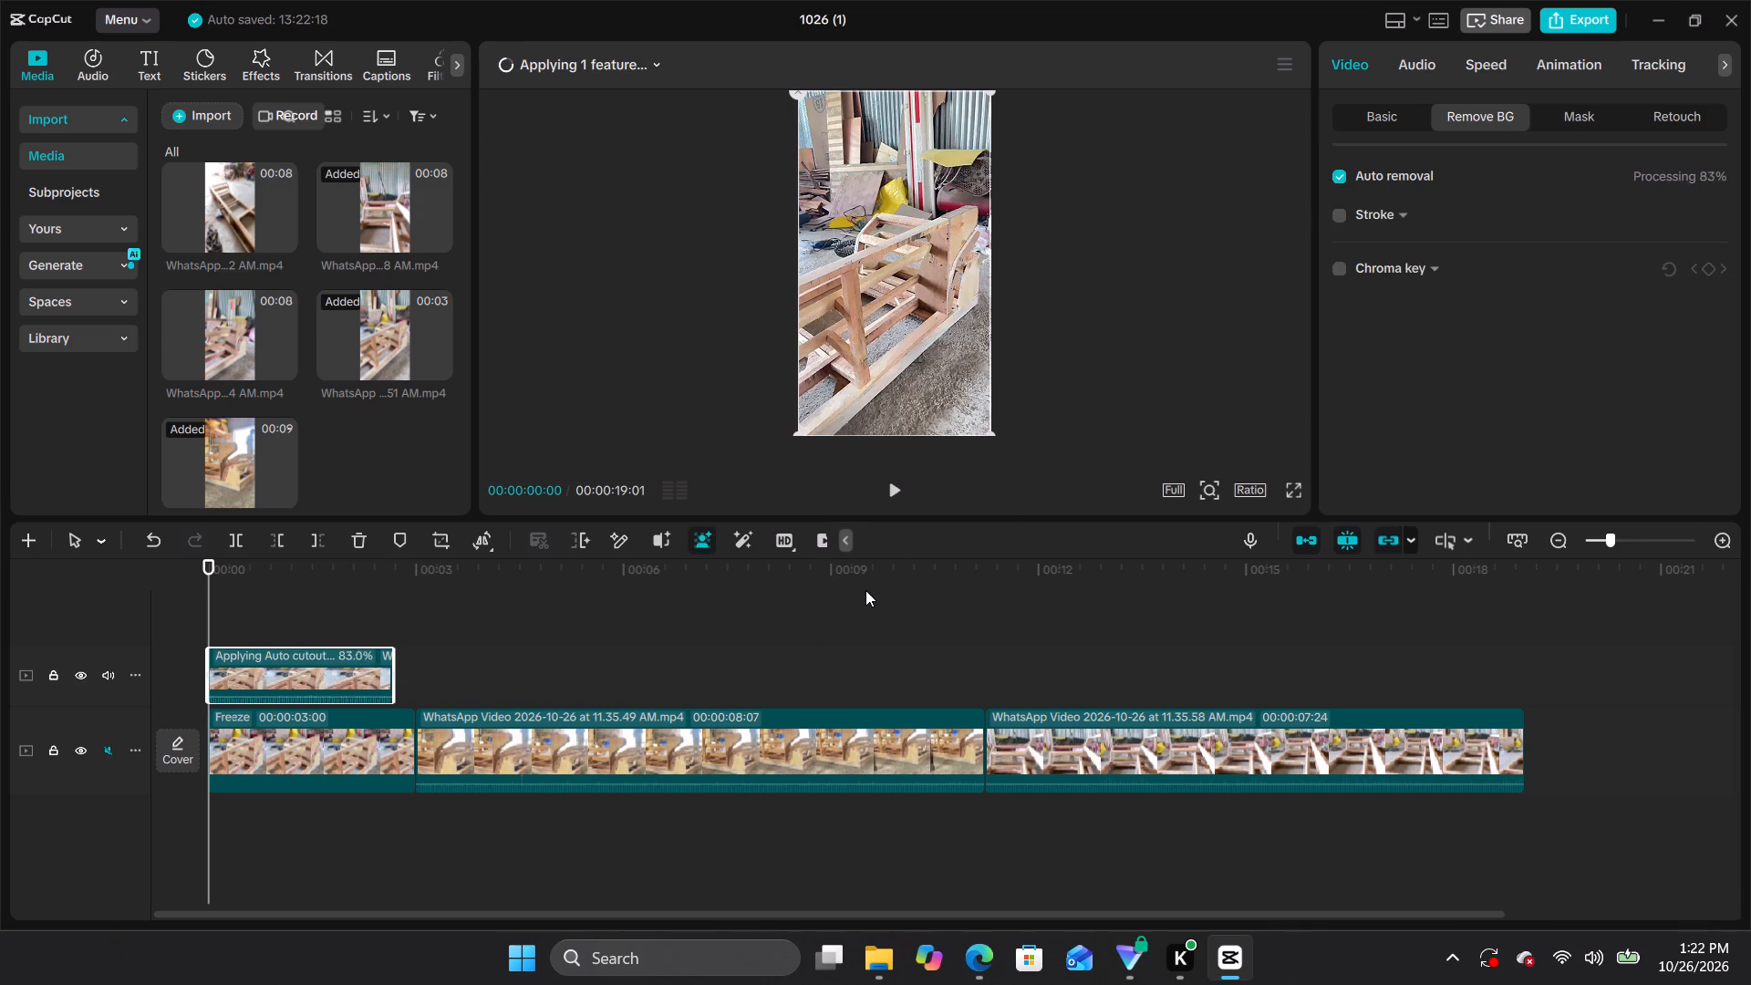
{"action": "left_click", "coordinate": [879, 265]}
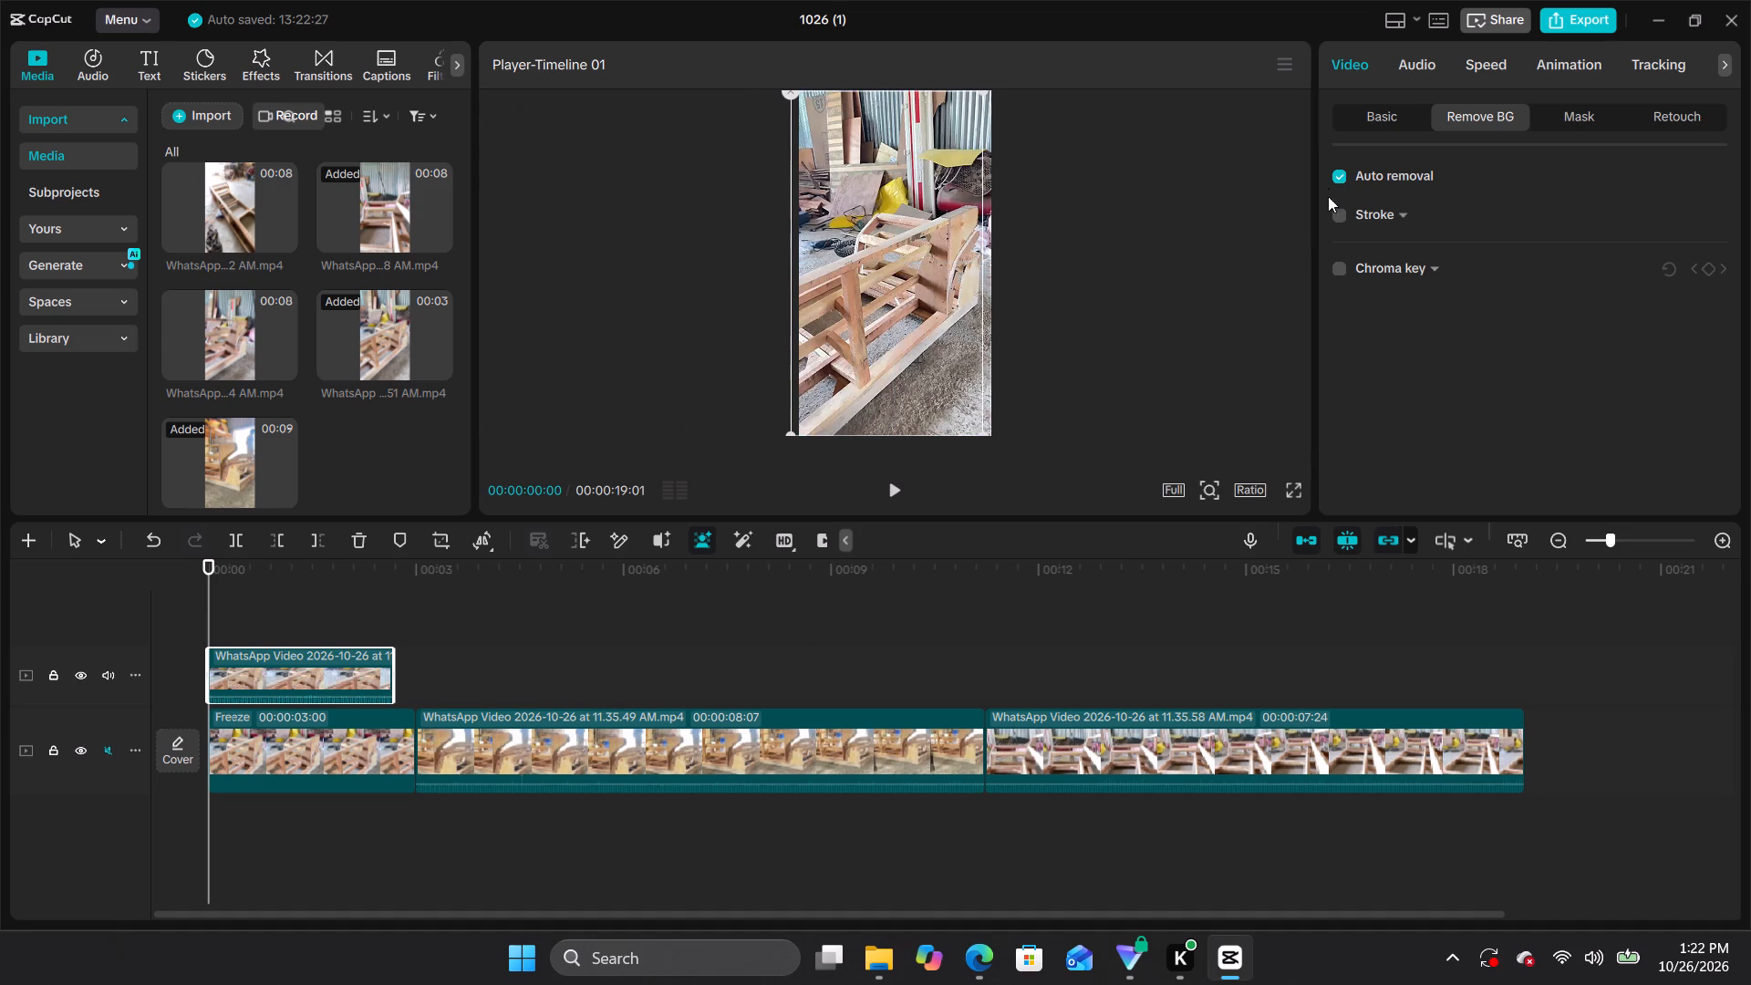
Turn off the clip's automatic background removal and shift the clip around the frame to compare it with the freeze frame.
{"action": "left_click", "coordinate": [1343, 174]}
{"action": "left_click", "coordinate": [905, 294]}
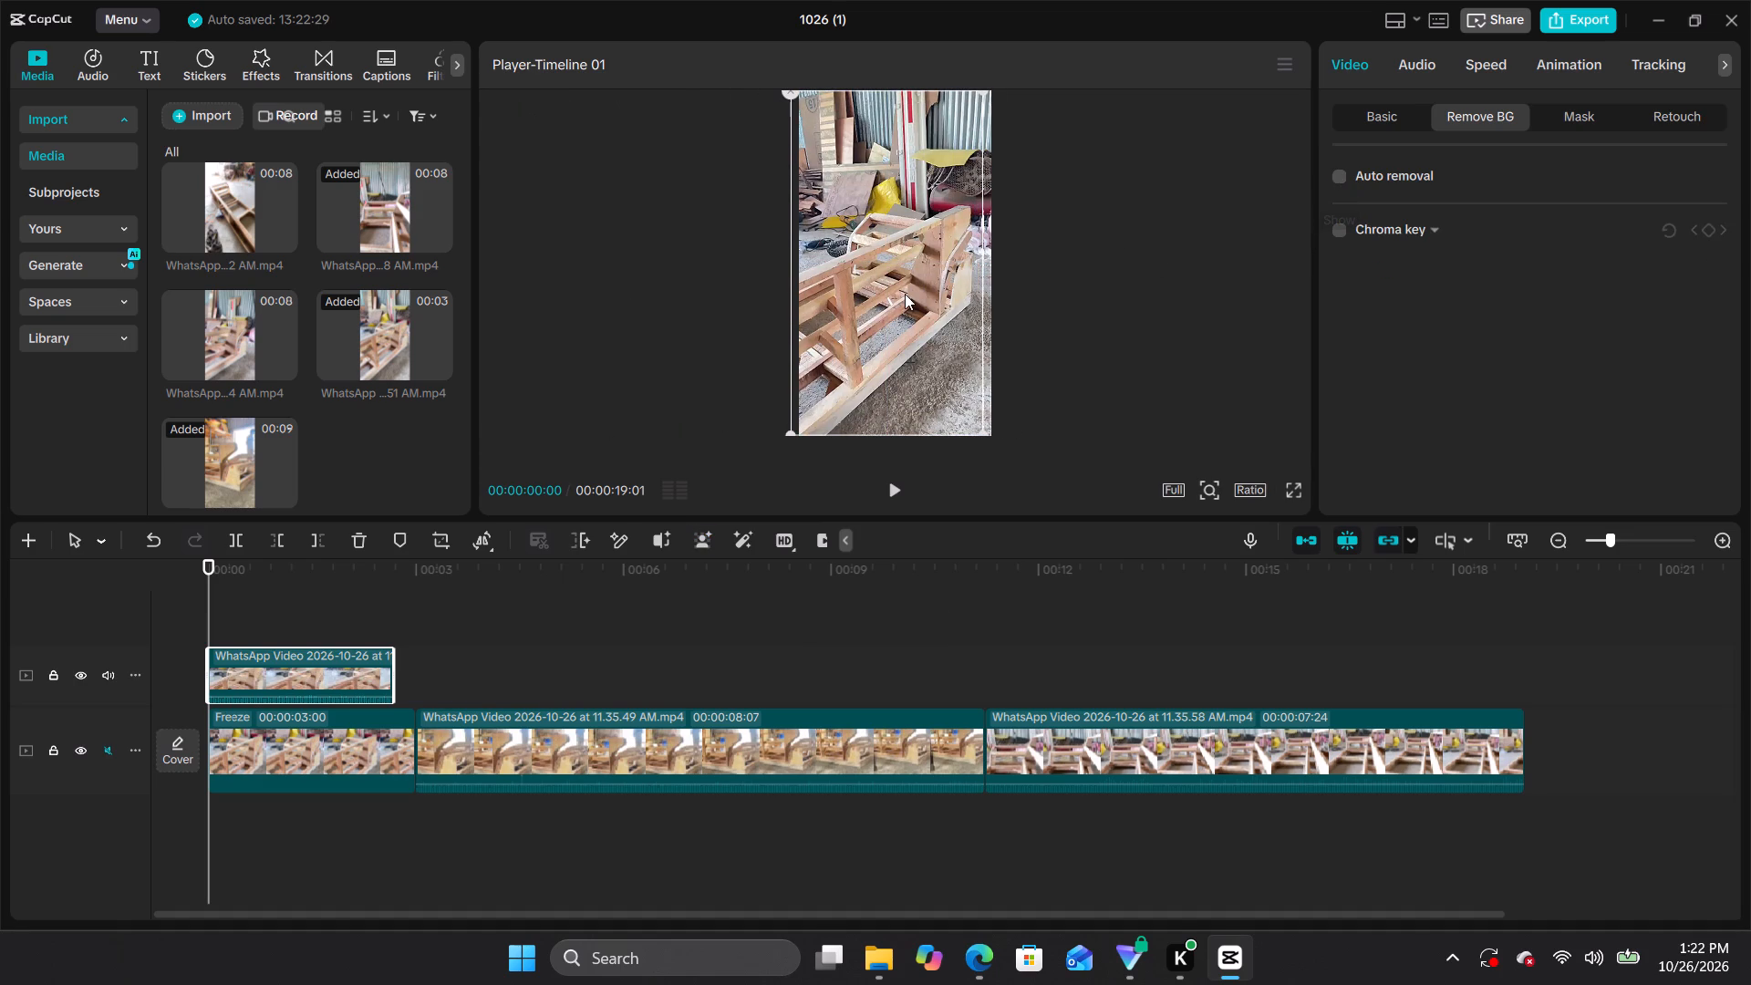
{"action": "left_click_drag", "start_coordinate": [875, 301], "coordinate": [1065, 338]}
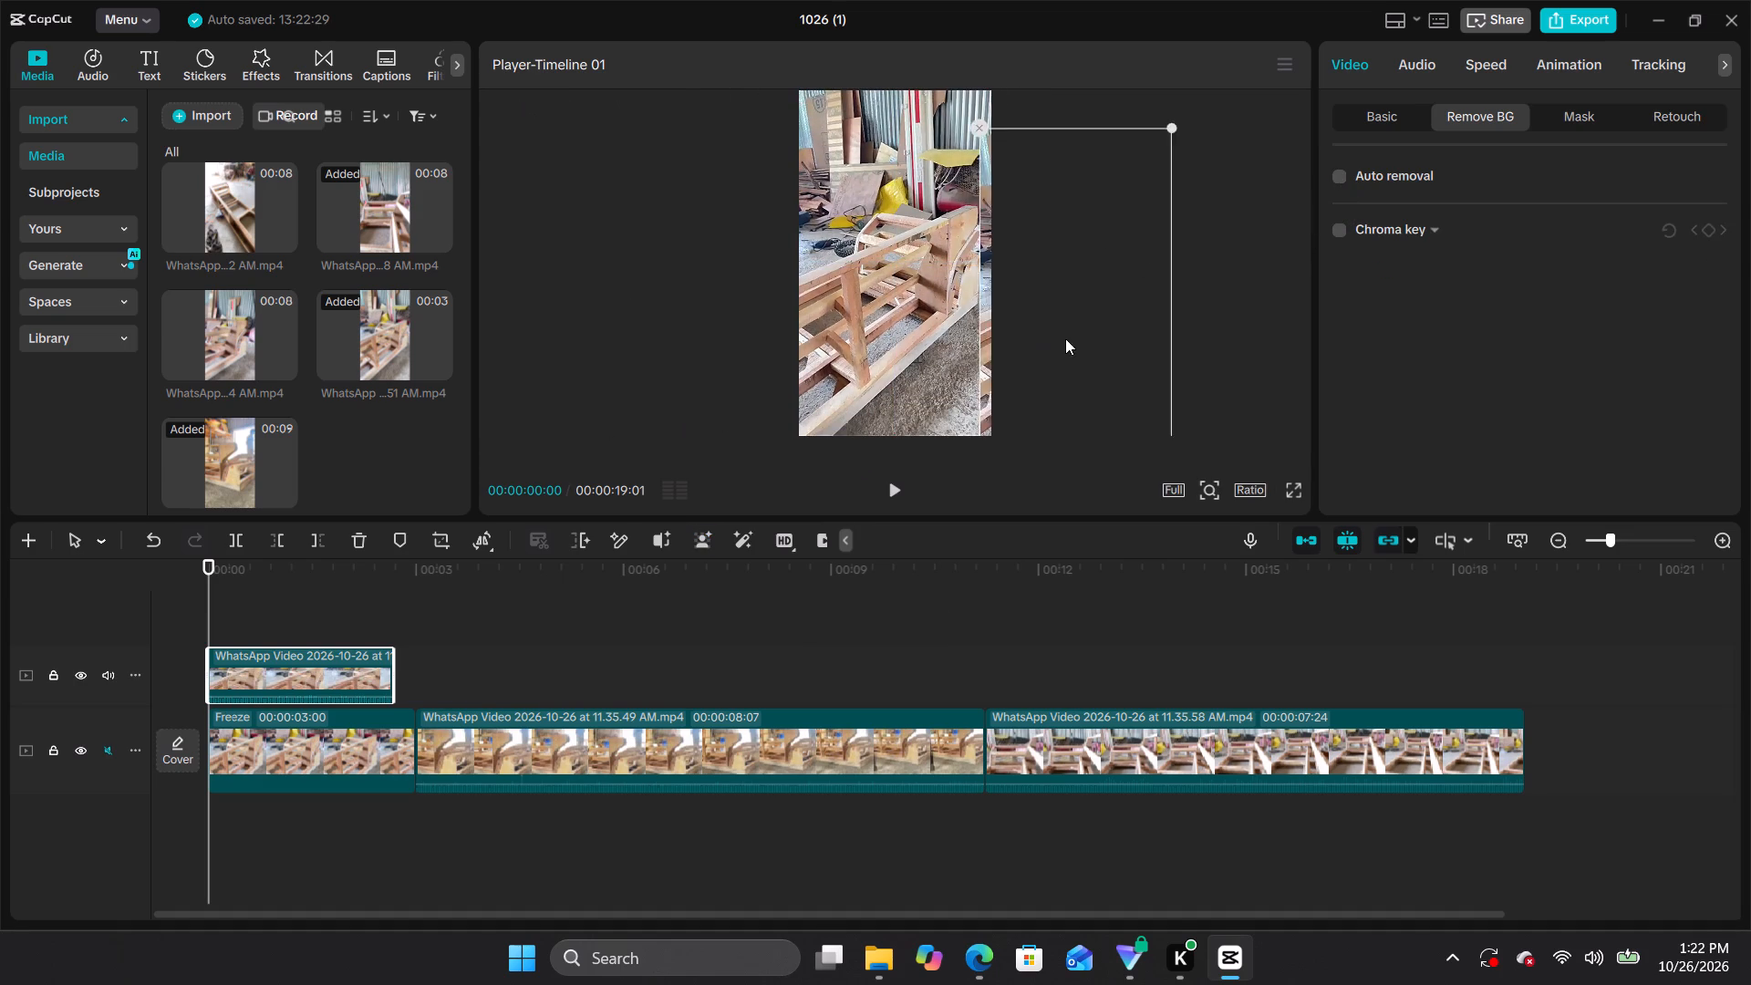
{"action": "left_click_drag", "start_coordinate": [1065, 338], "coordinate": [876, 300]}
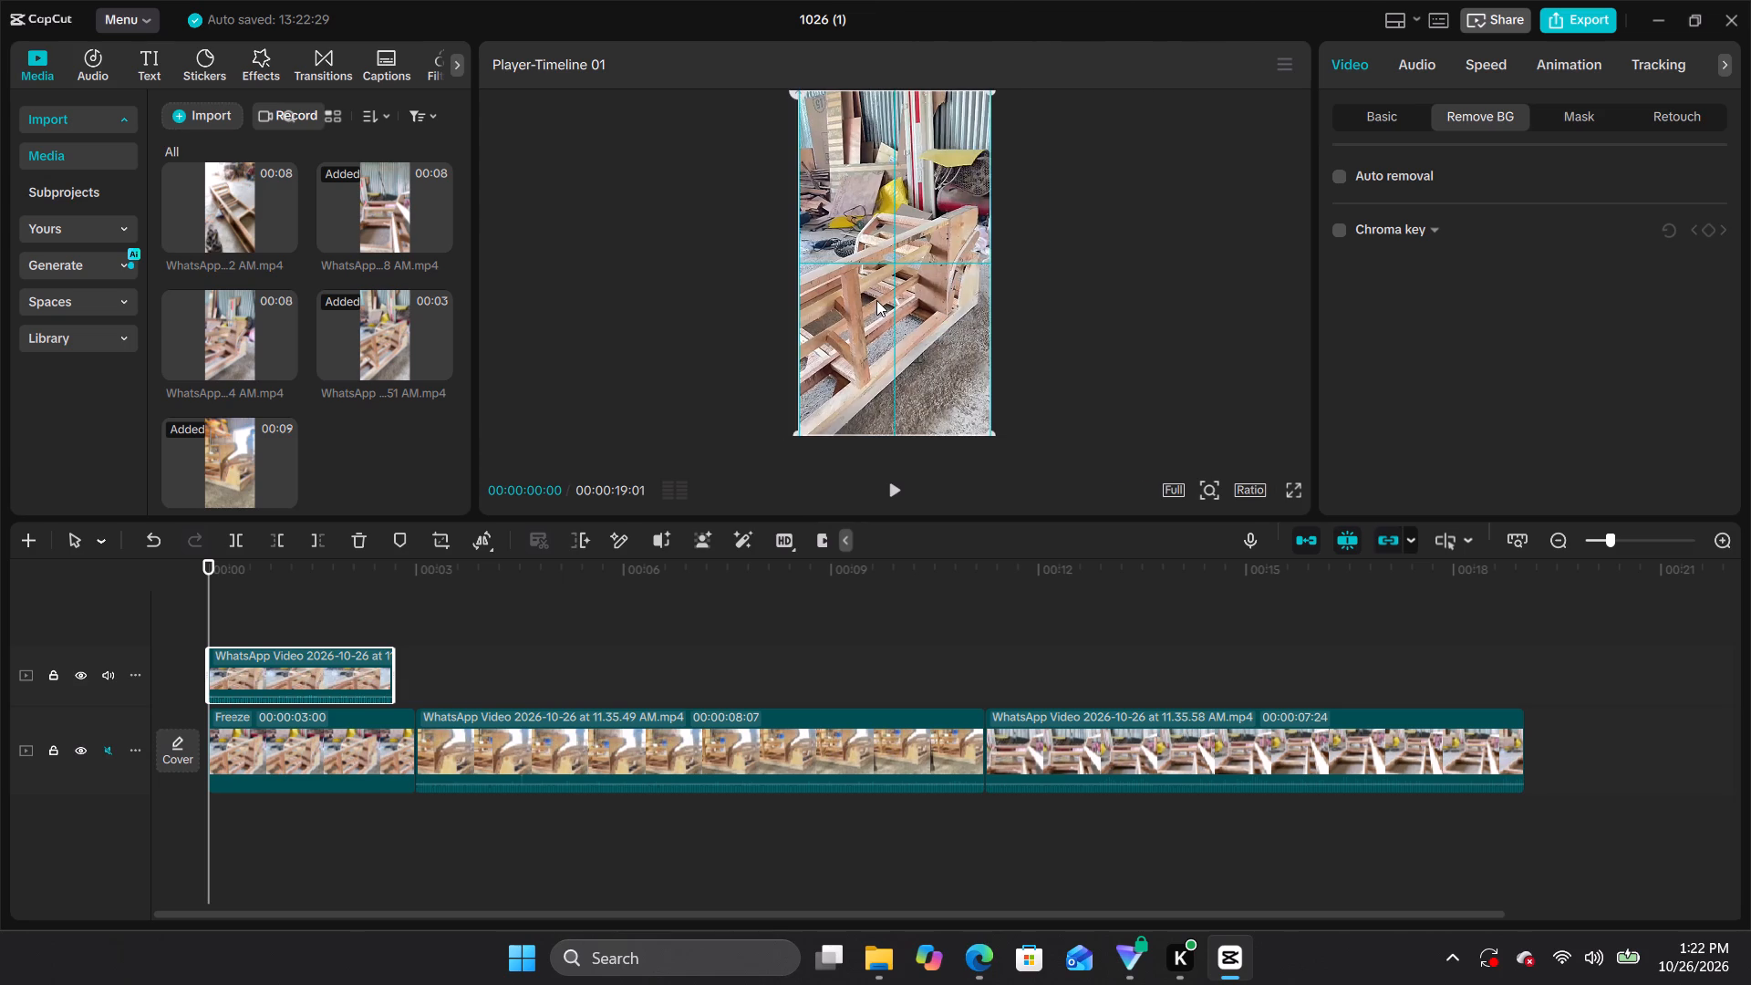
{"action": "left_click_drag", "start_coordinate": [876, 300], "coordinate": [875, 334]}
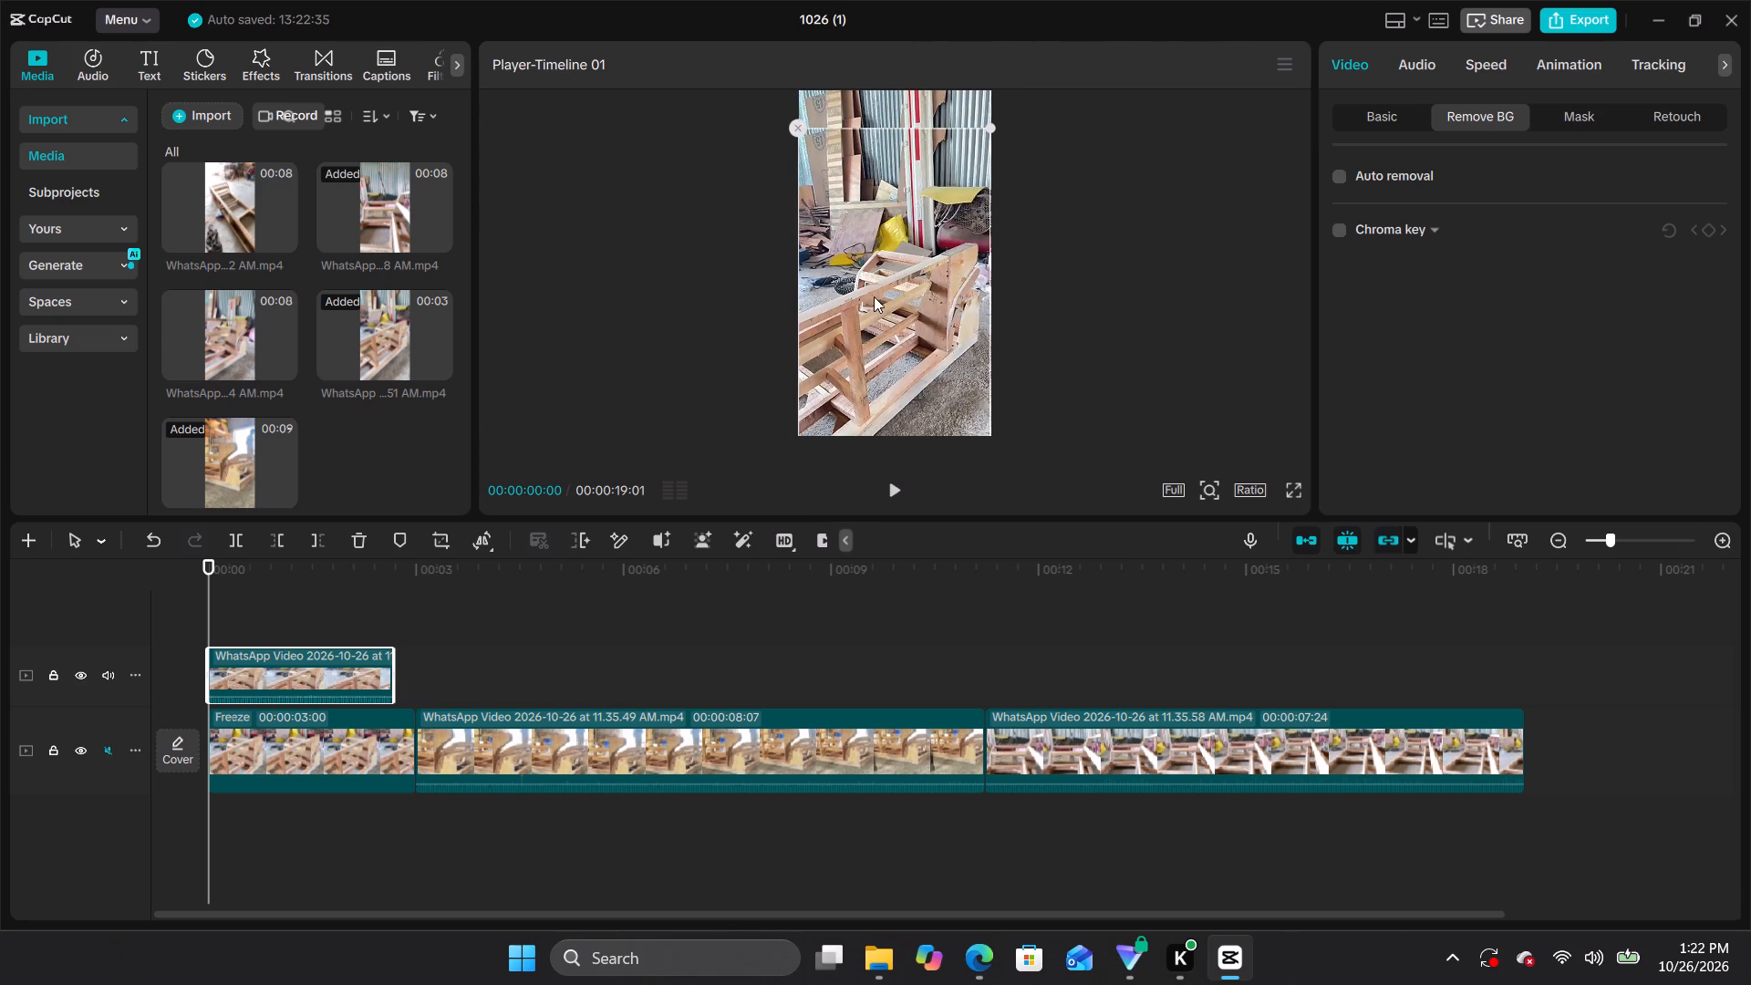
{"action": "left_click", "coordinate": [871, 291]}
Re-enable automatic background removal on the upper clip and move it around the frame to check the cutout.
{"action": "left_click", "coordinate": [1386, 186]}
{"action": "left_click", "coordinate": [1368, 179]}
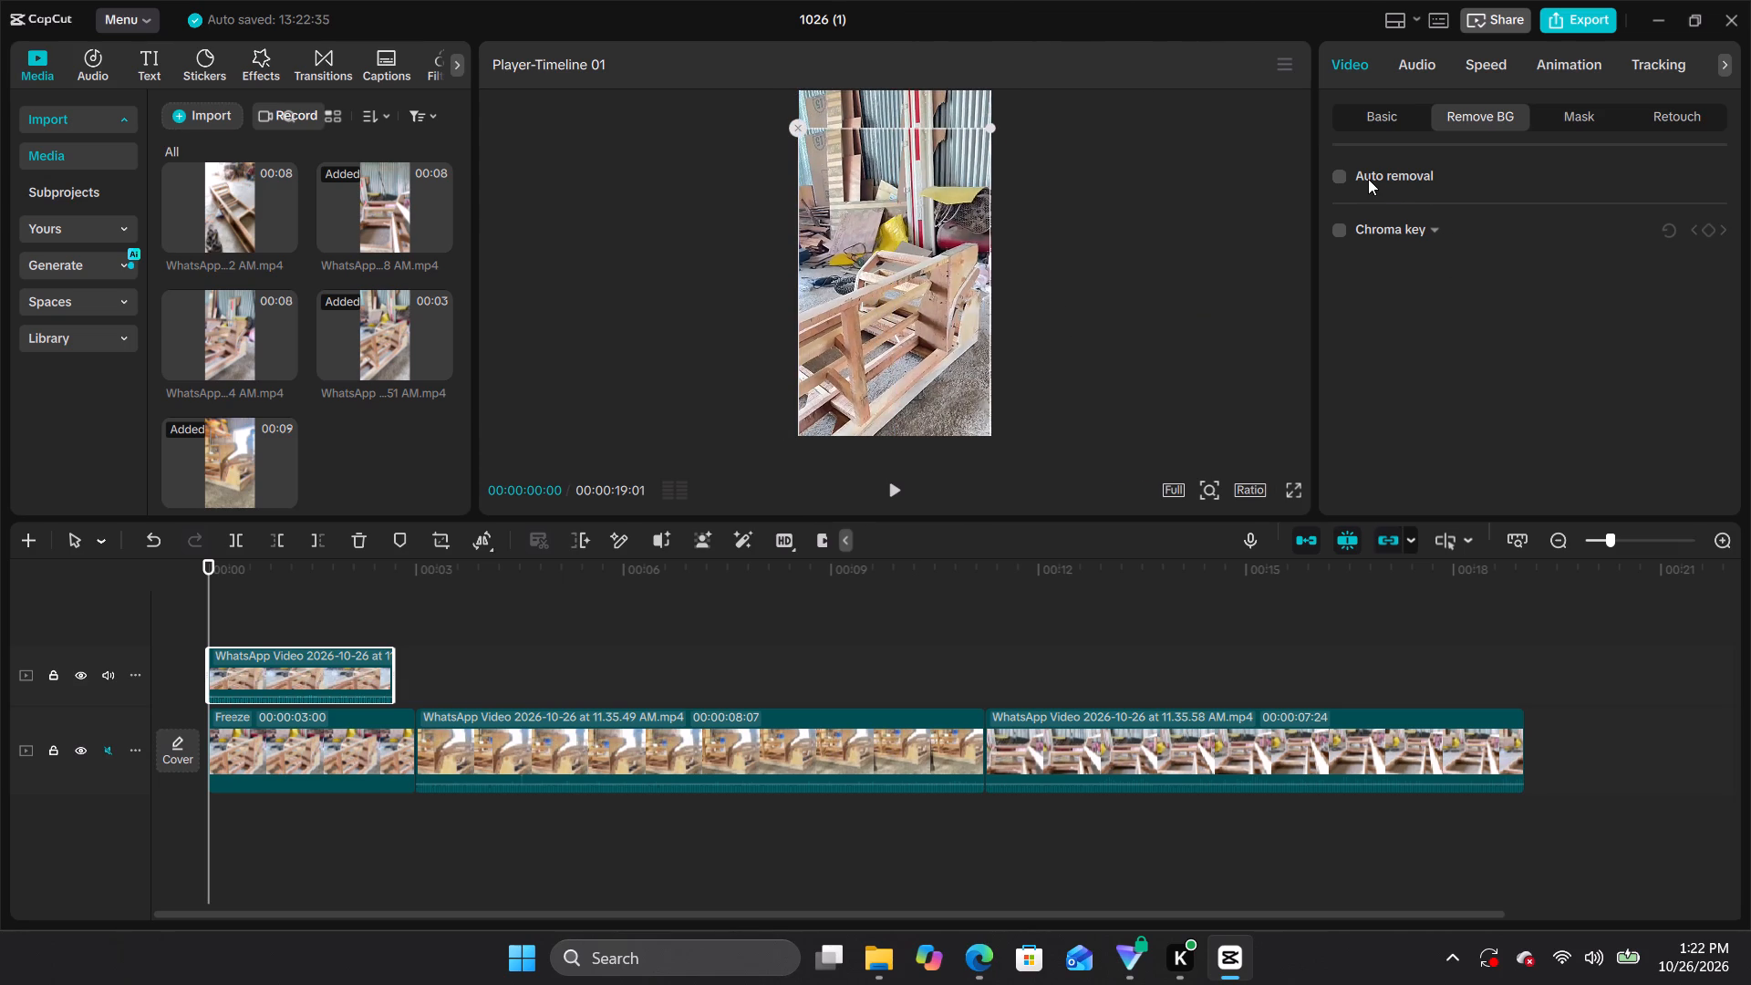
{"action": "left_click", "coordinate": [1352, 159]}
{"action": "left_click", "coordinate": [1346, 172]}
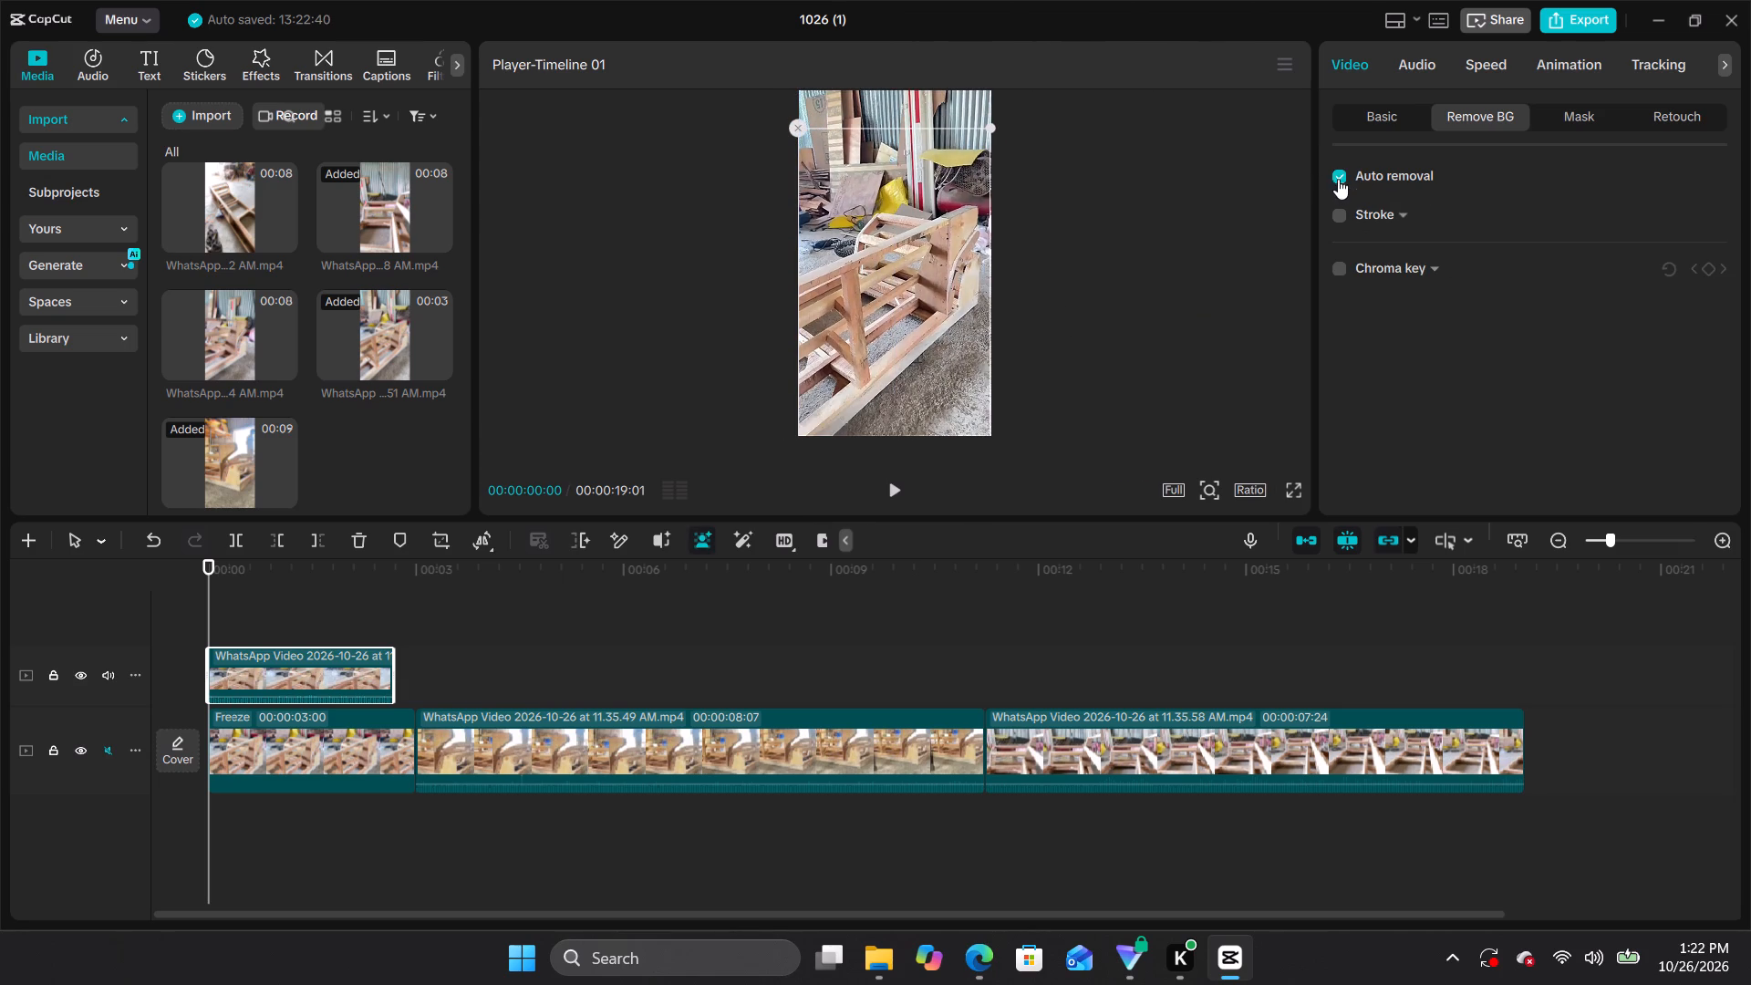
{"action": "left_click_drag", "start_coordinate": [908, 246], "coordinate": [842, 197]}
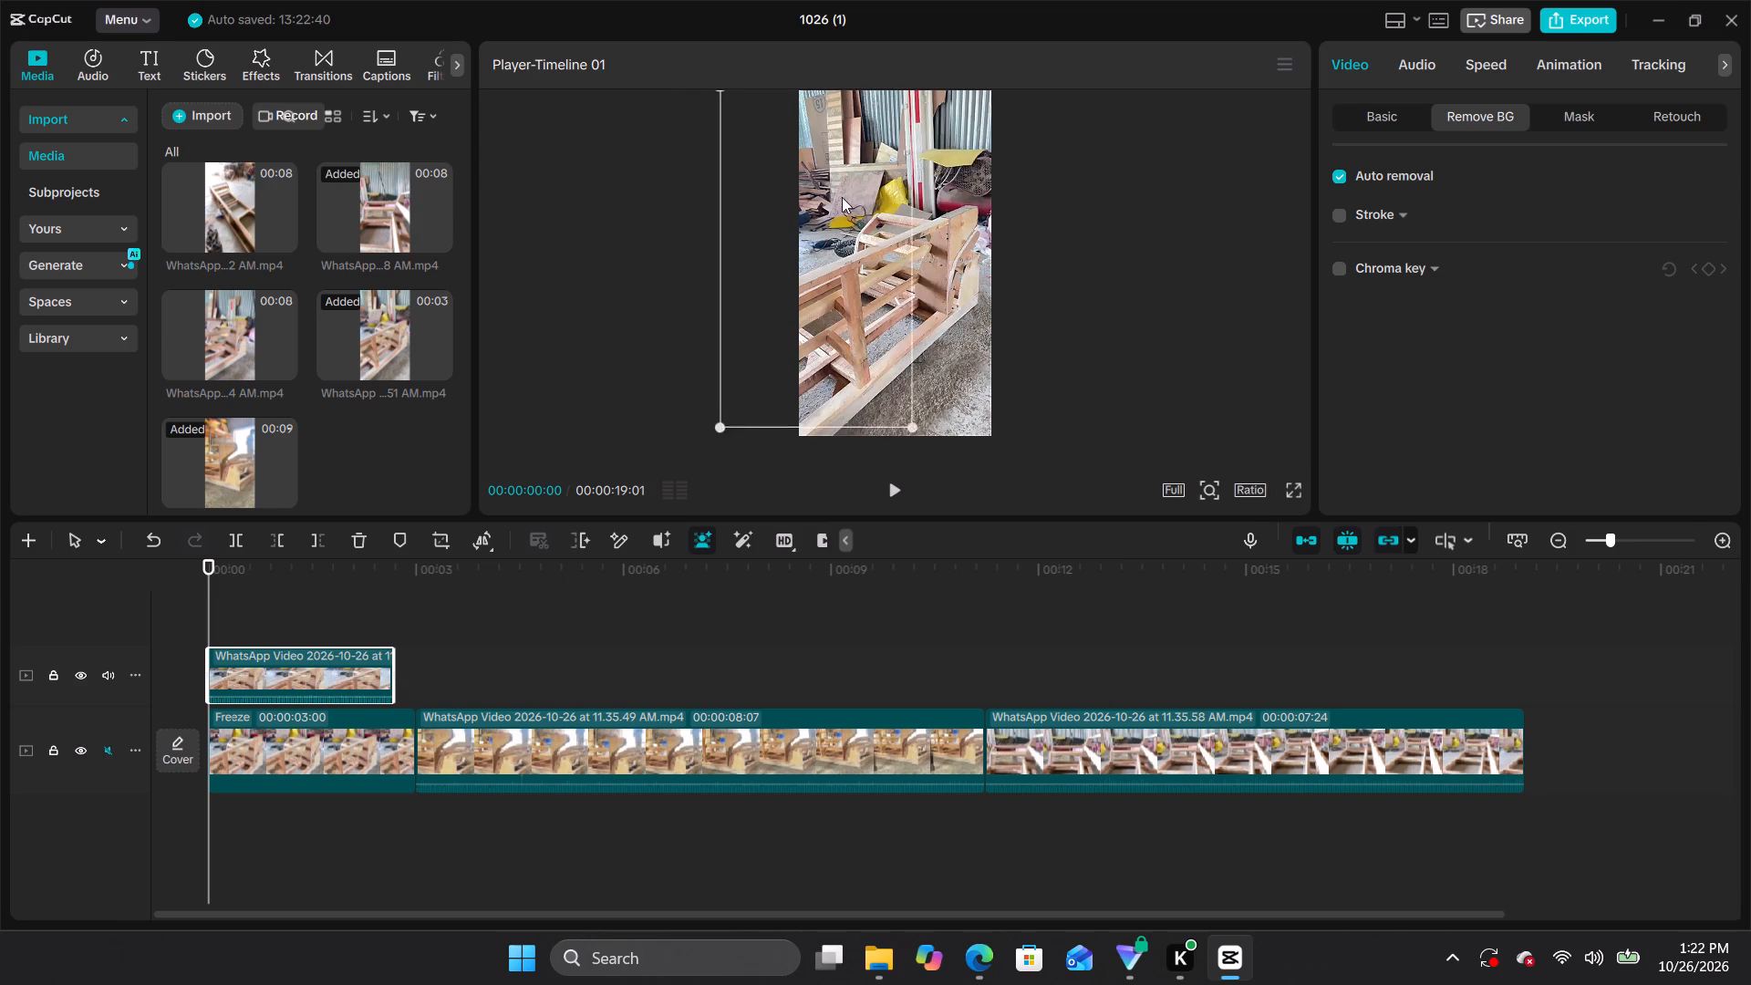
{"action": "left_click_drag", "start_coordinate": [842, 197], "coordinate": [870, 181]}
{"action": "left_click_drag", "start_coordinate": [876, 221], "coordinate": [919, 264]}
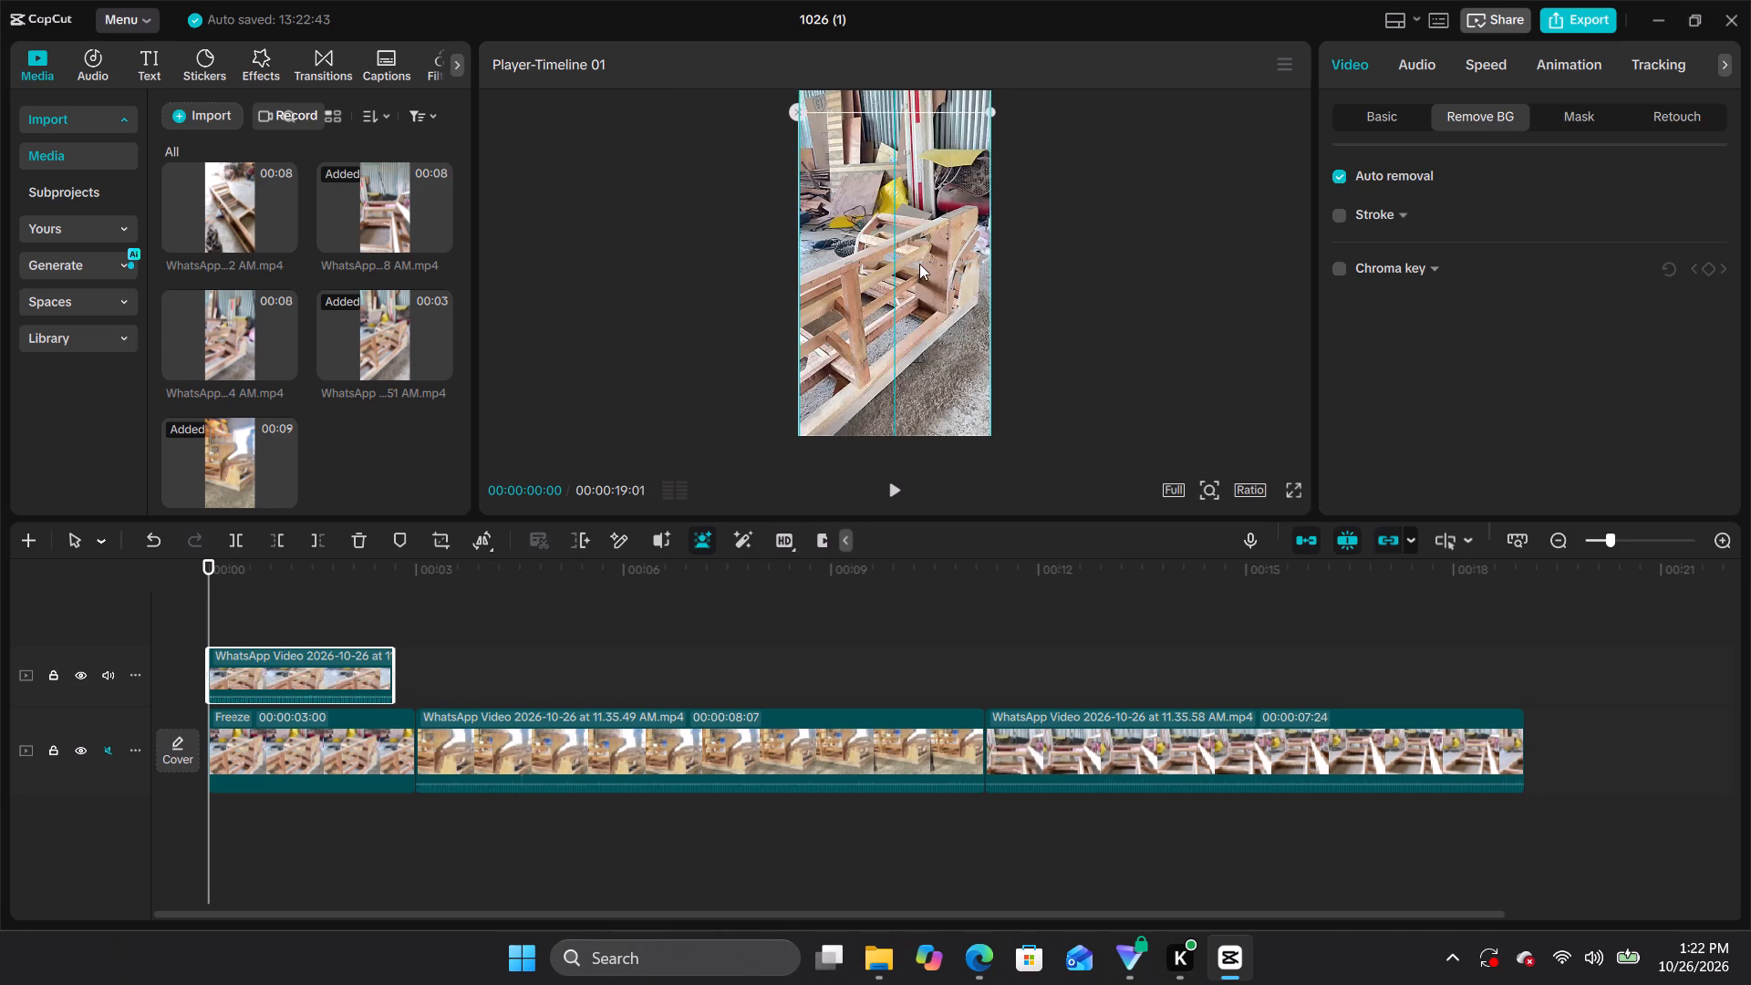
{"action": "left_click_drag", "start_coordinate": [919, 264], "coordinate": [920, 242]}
Replace the upper-track clip with a fresh paste of the copied opening clip at 00:00:00:00.
{"action": "left_click", "coordinate": [300, 669]}
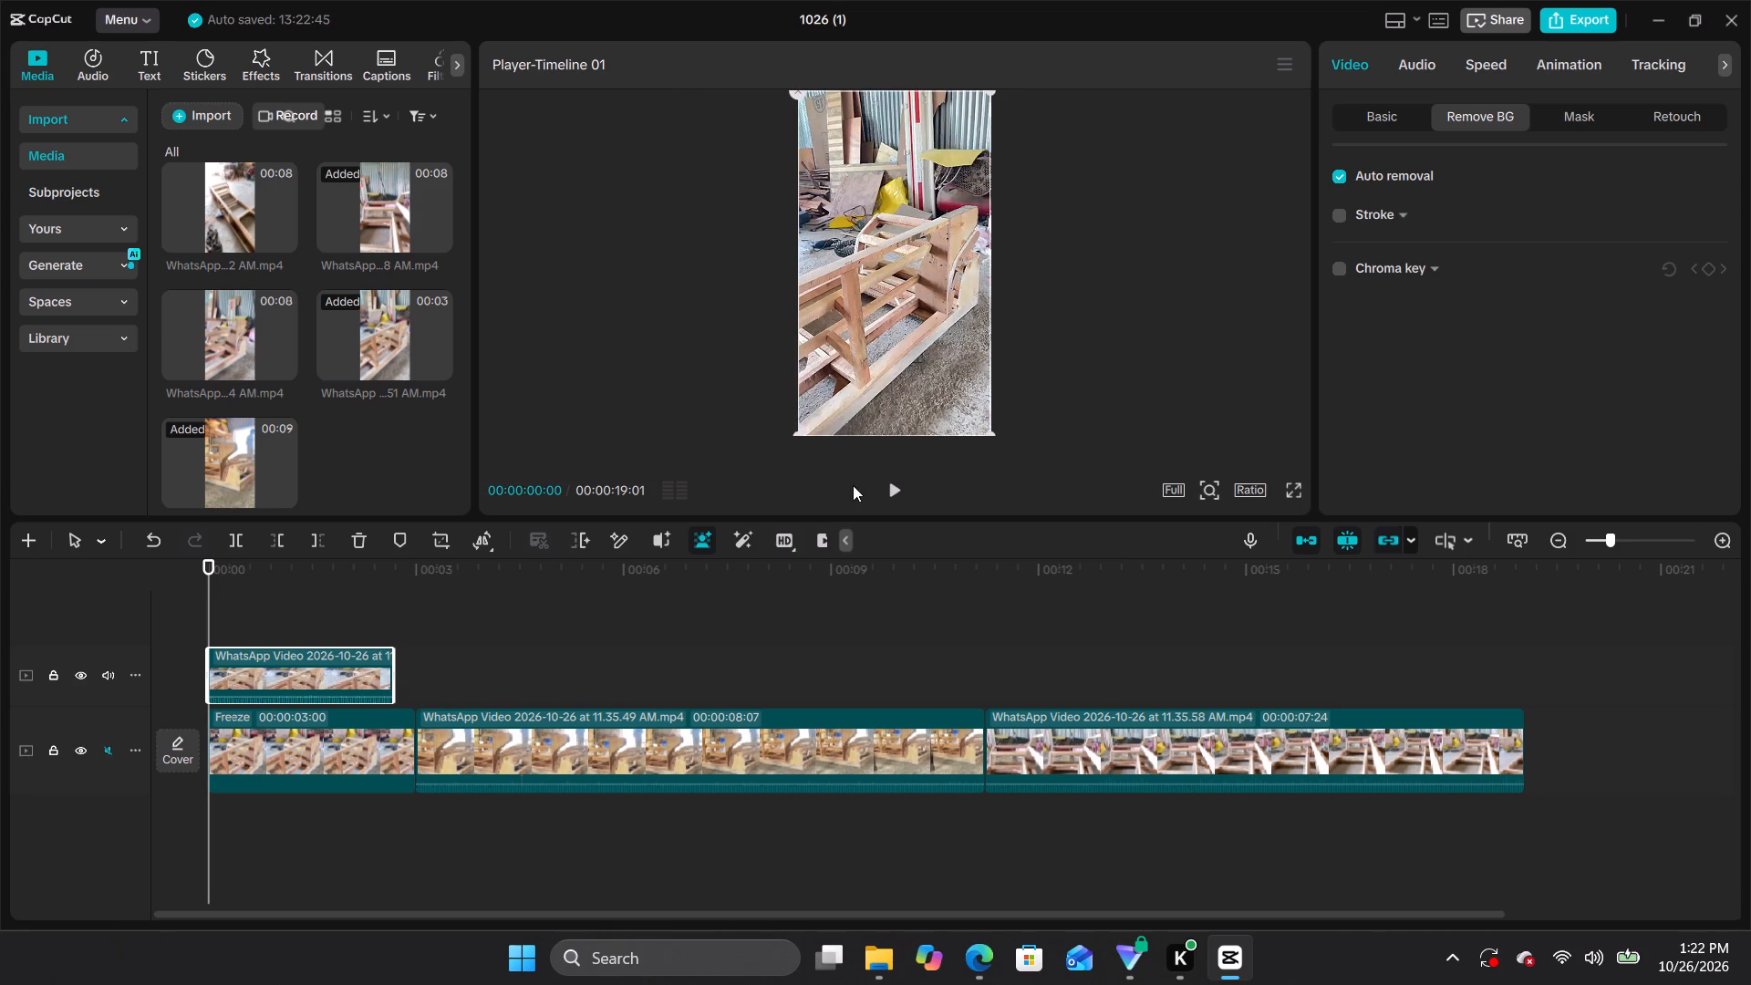
{"action": "left_click", "coordinate": [378, 531]}
{"action": "left_click", "coordinate": [359, 540]}
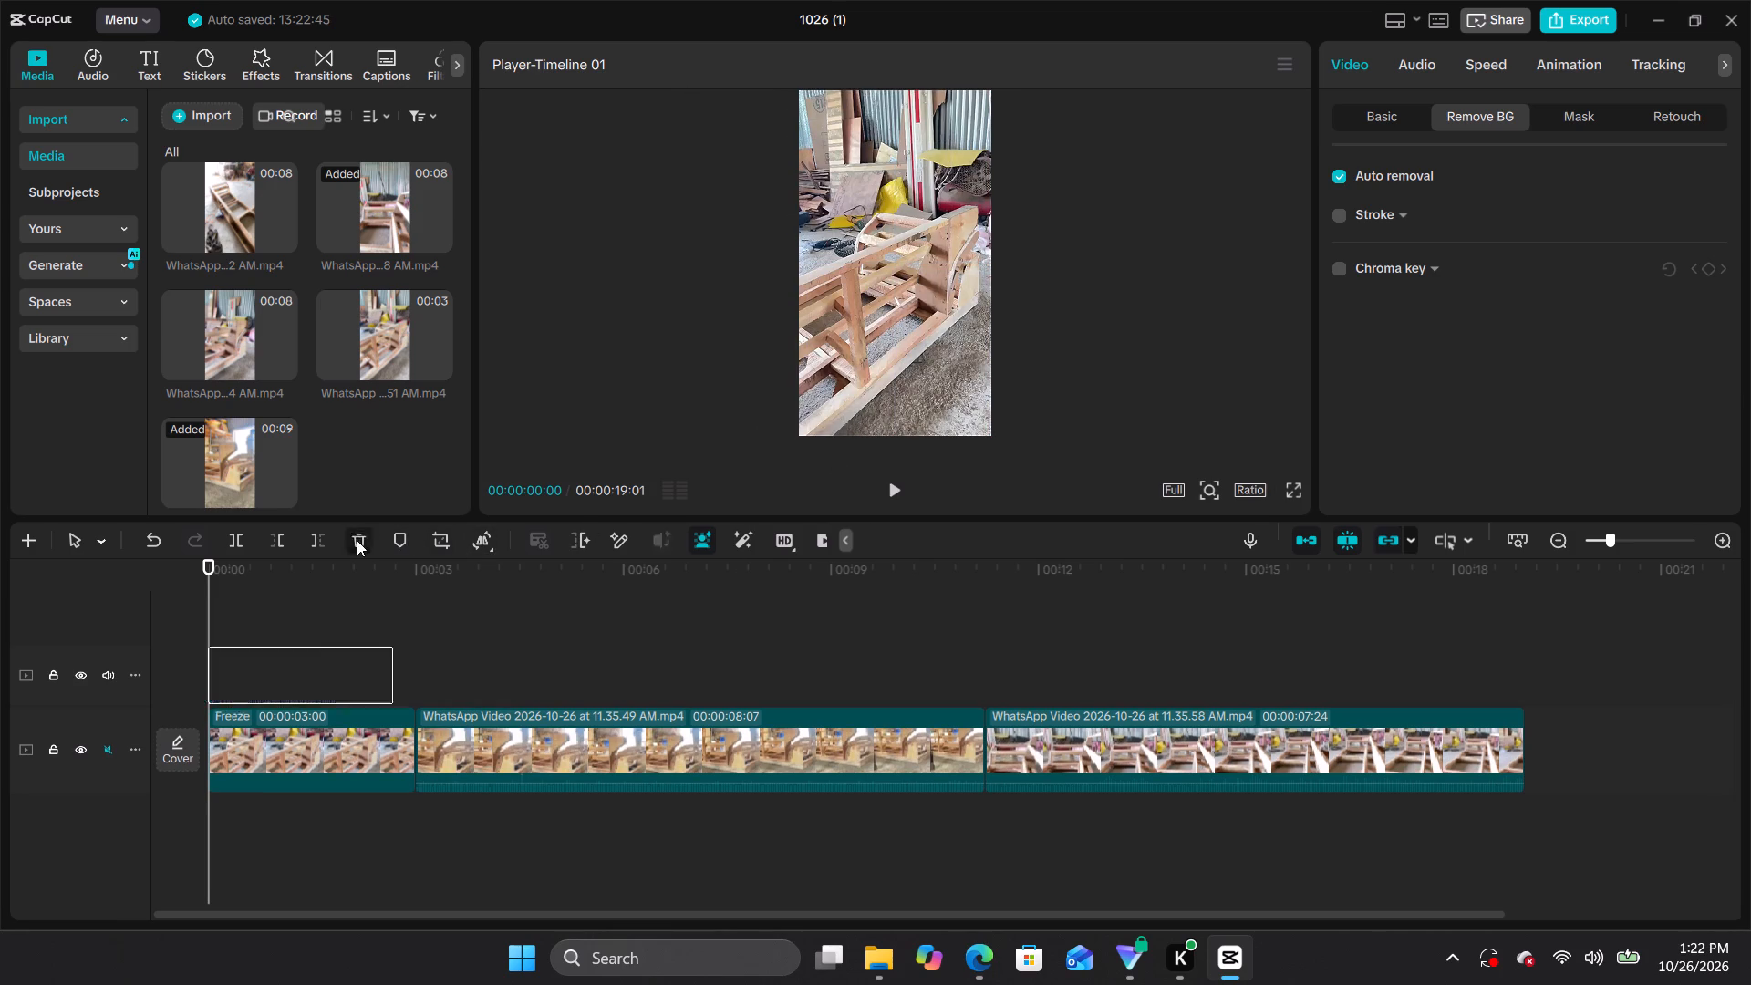
{"action": "right_click", "coordinate": [310, 681]}
{"action": "left_click", "coordinate": [375, 813]}
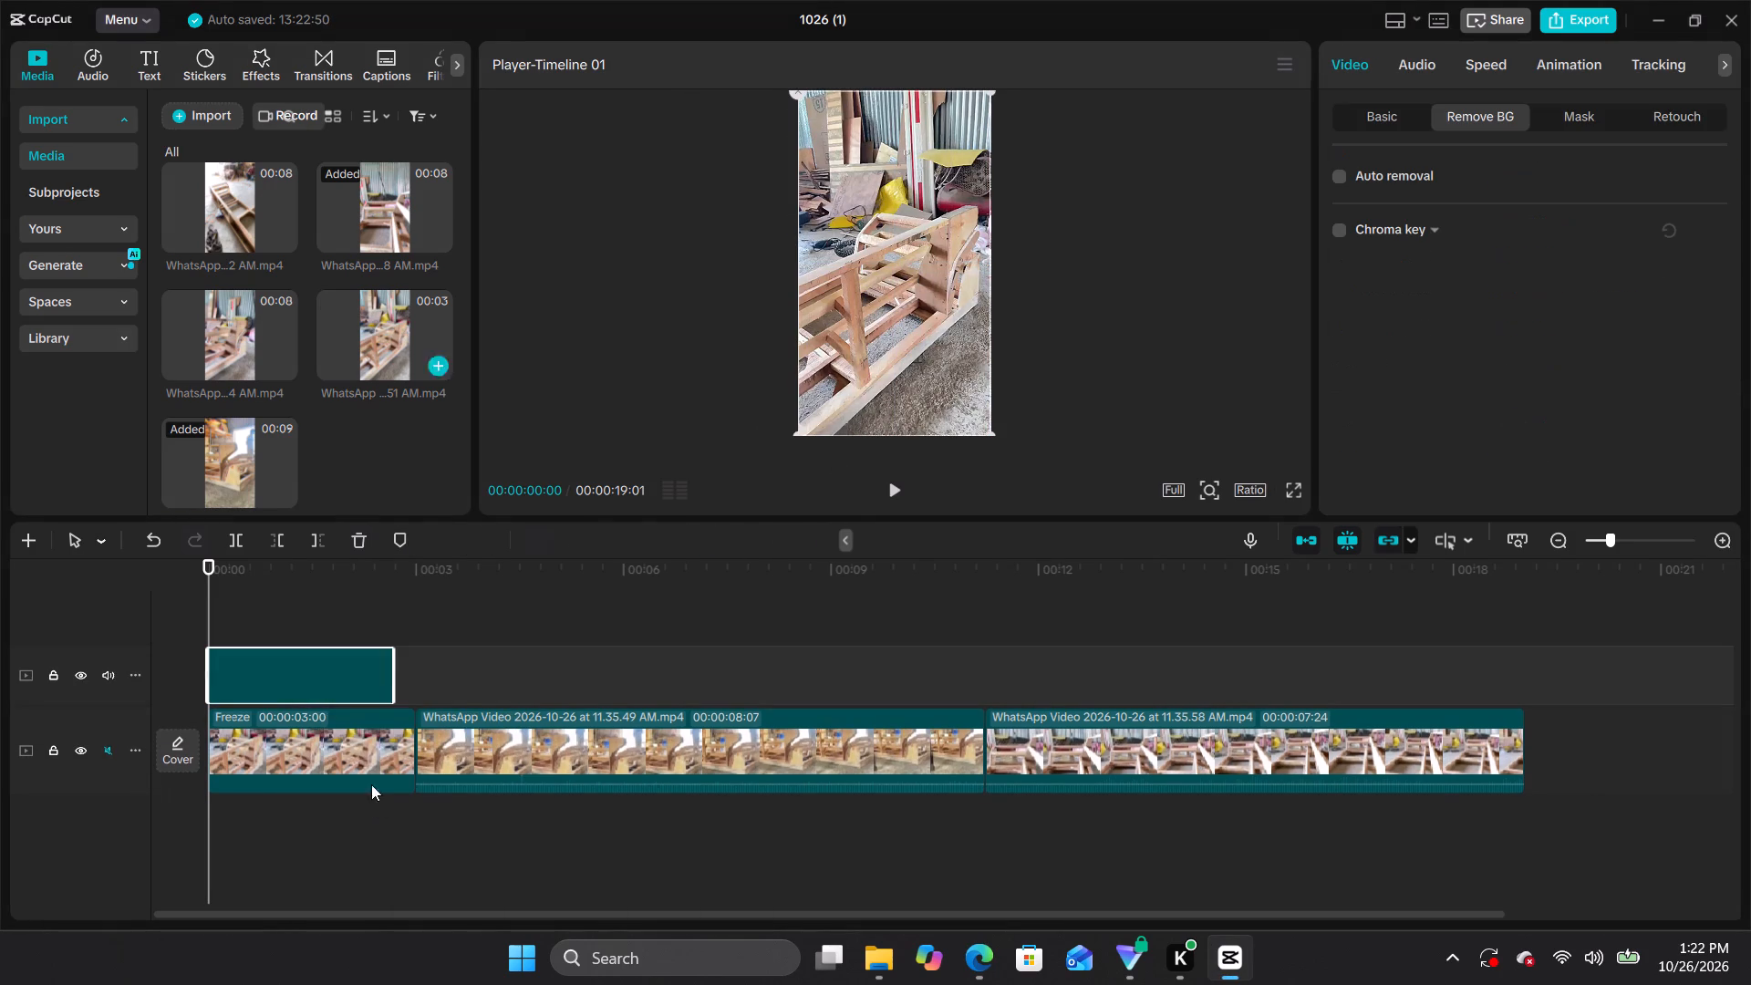
Apply automatic background removal to the freshly pasted clip and shift it in the frame to test the cutout.
{"action": "left_click_drag", "start_coordinate": [817, 268], "coordinate": [830, 262]}
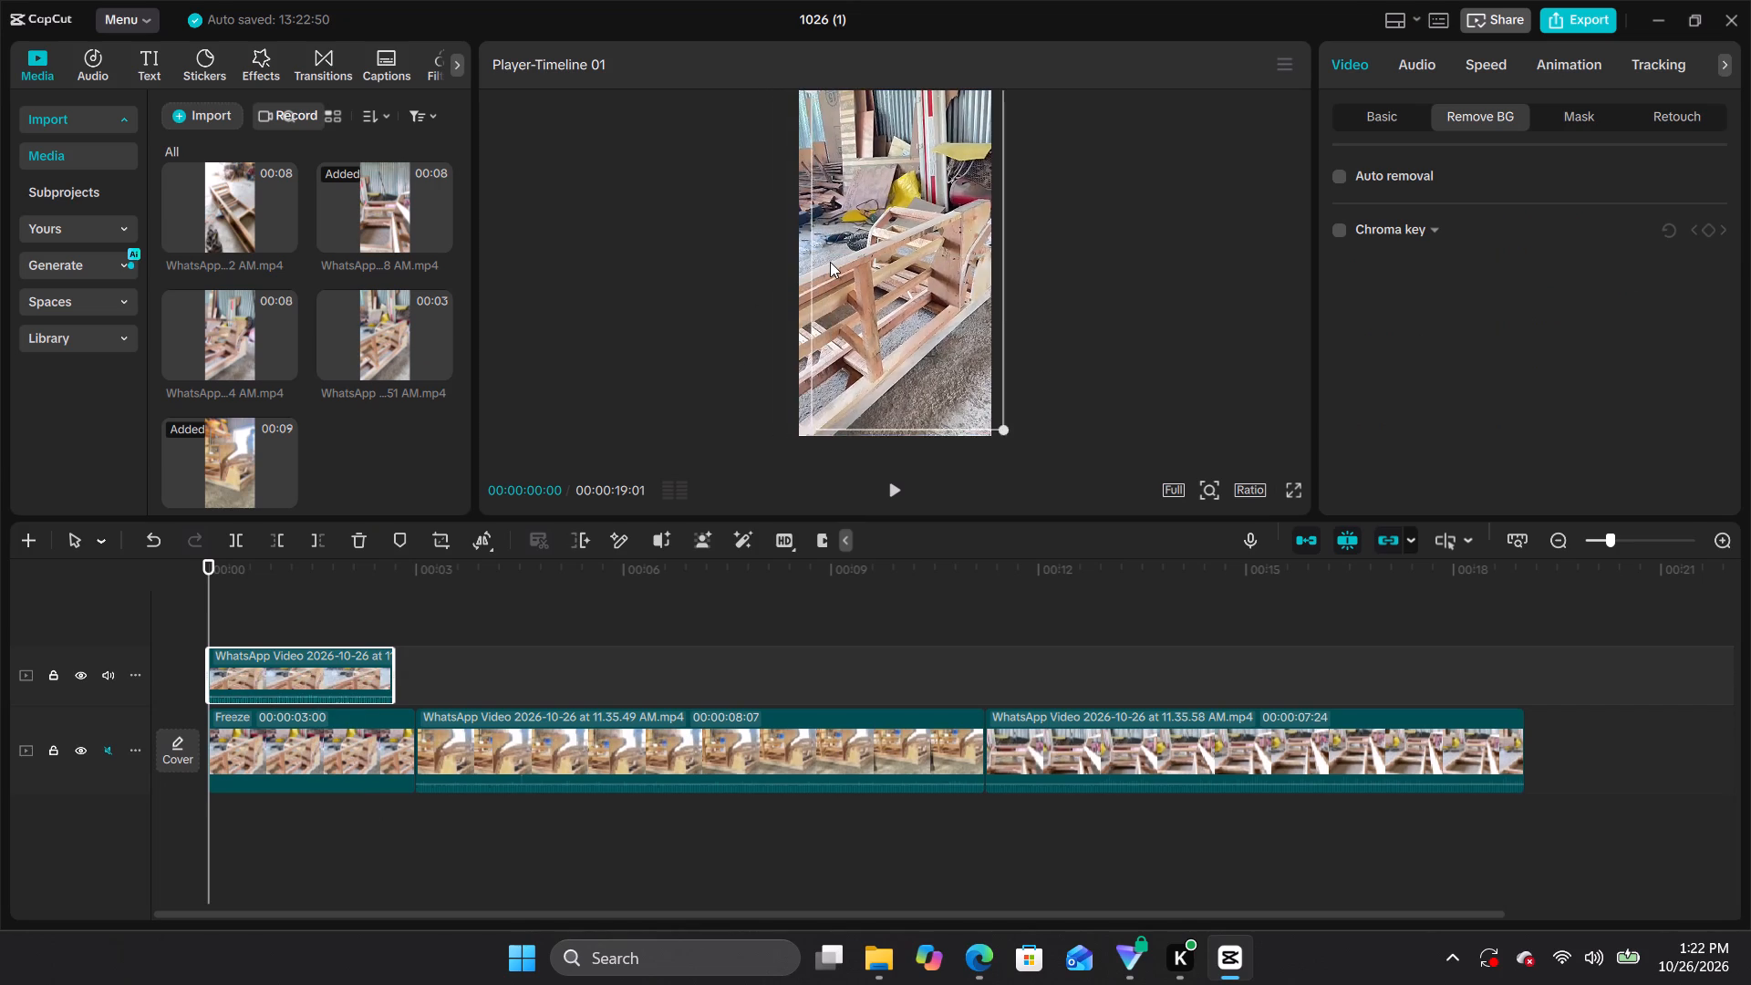
{"action": "left_click_drag", "start_coordinate": [830, 262], "coordinate": [817, 260]}
{"action": "left_click", "coordinate": [858, 268]}
{"action": "left_click", "coordinate": [1366, 174]}
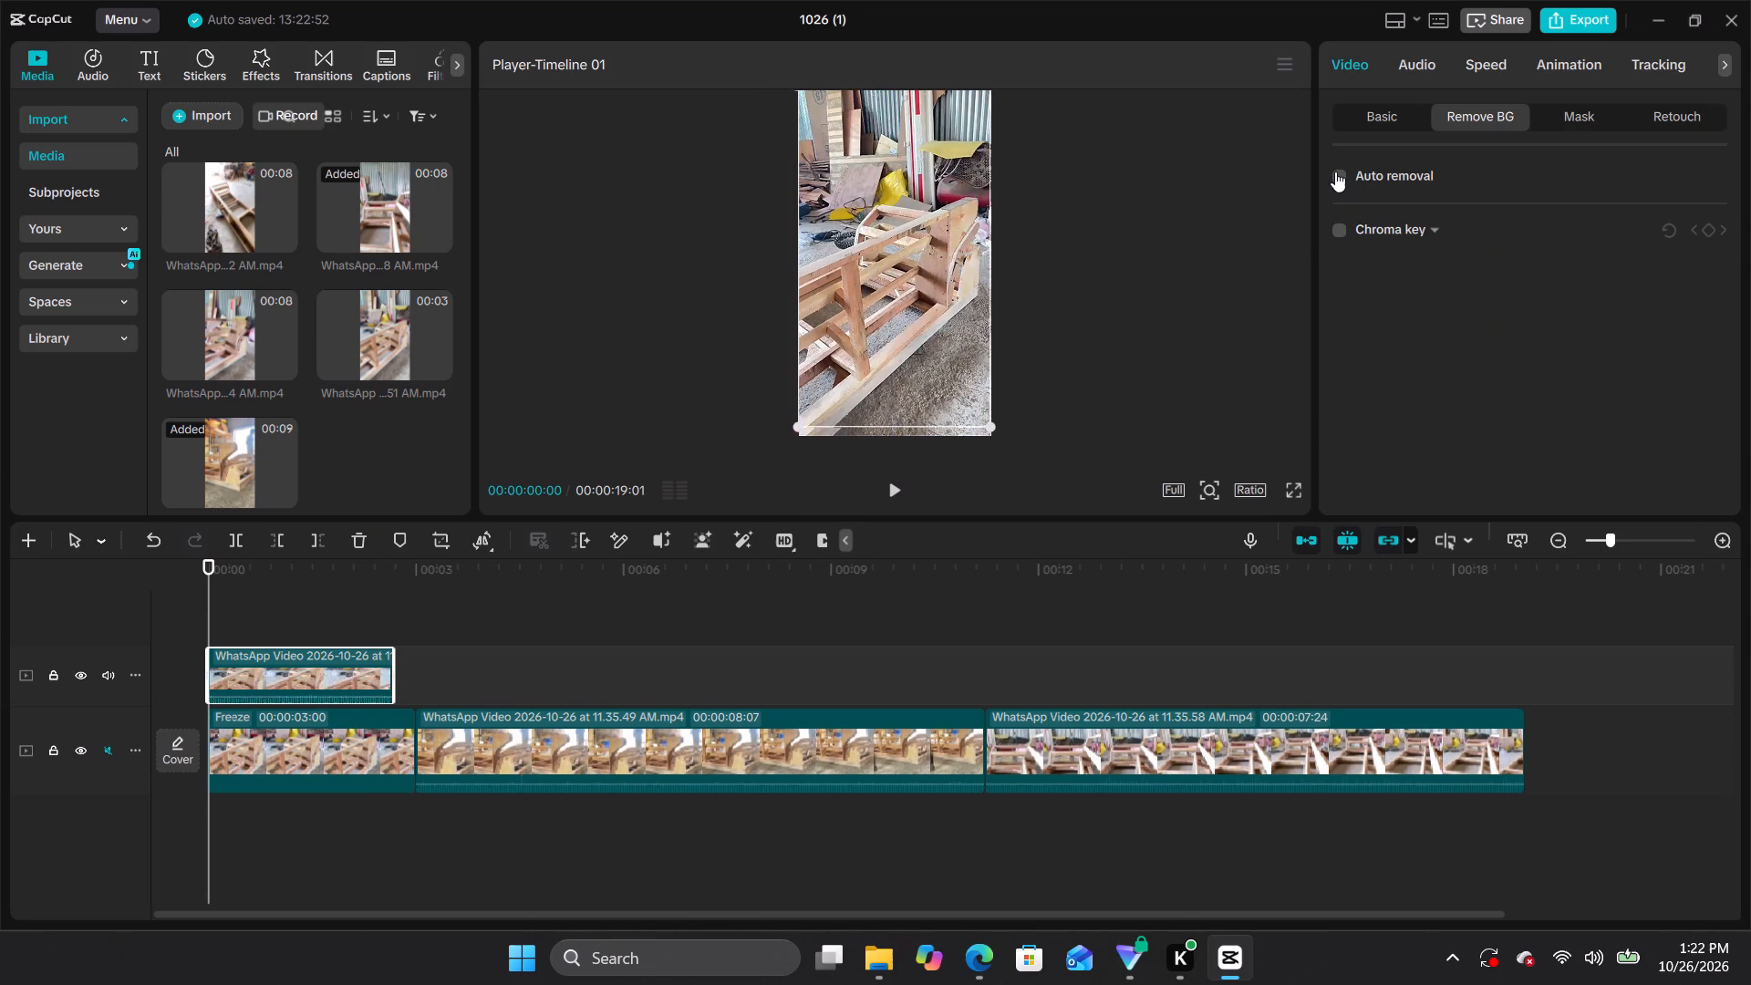
{"action": "left_click", "coordinate": [1335, 171]}
{"action": "left_click_drag", "start_coordinate": [894, 274], "coordinate": [830, 168]}
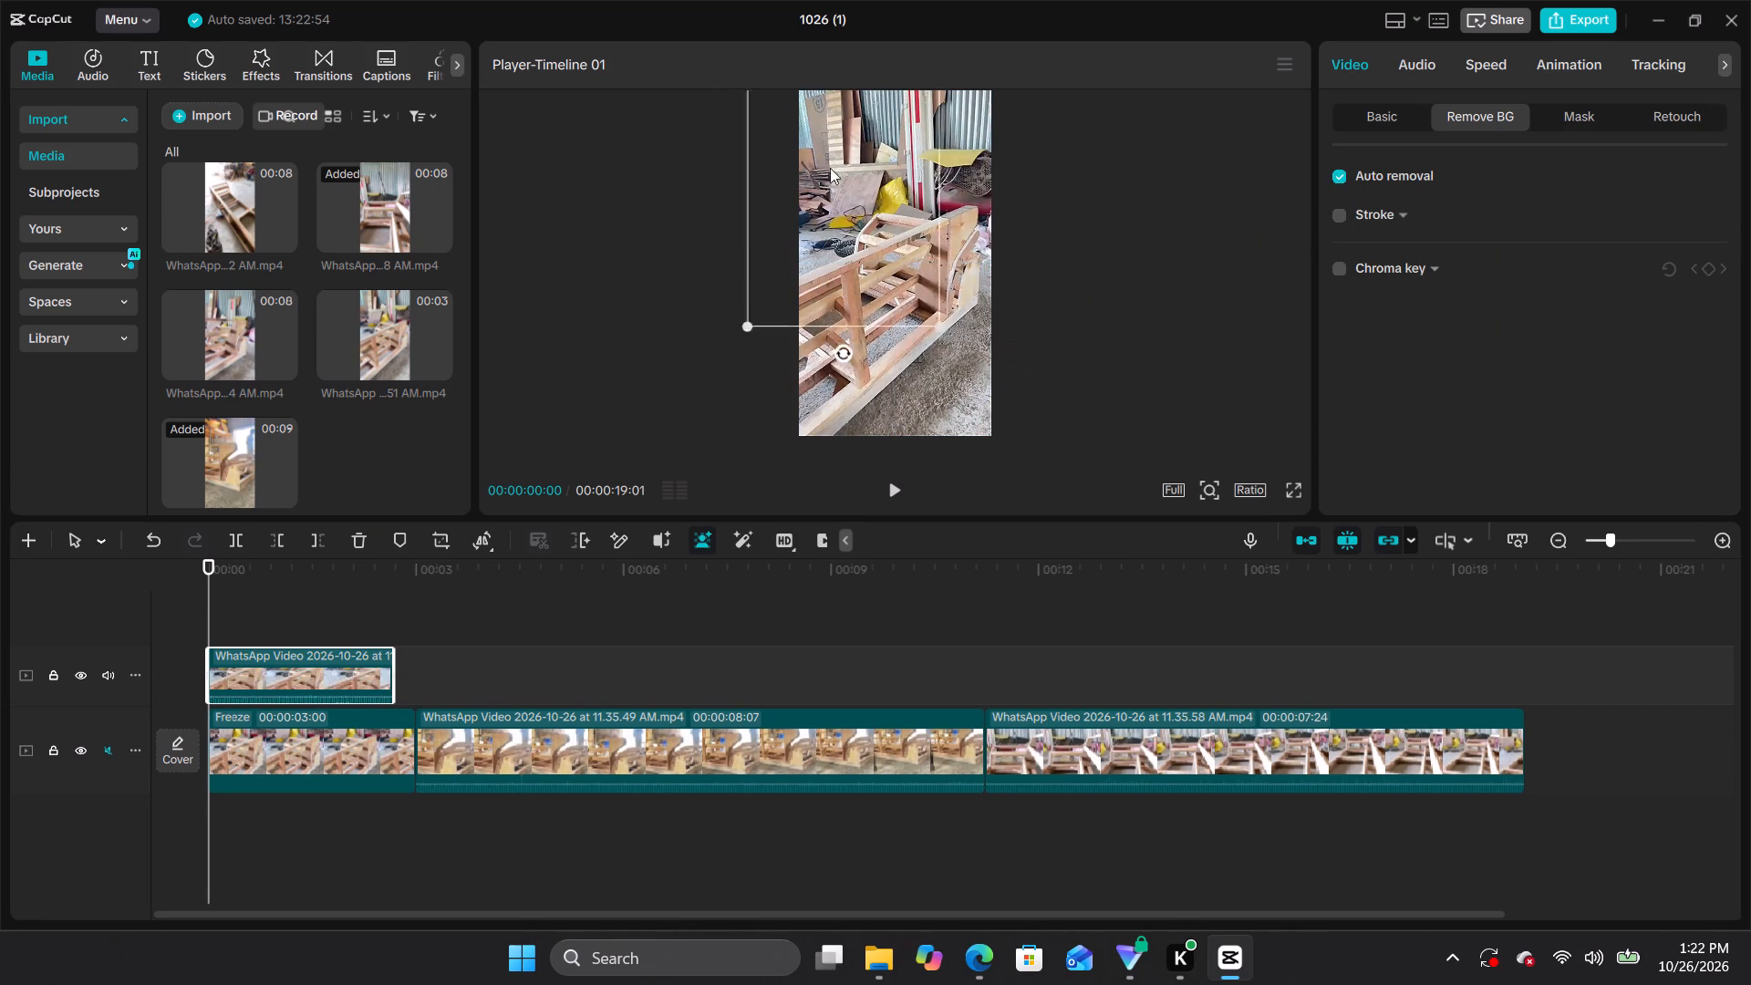
{"action": "left_click_drag", "start_coordinate": [830, 168], "coordinate": [885, 284]}
Play back the first second of the layered cutout over the freeze frame.
{"action": "left_click", "coordinate": [896, 495]}
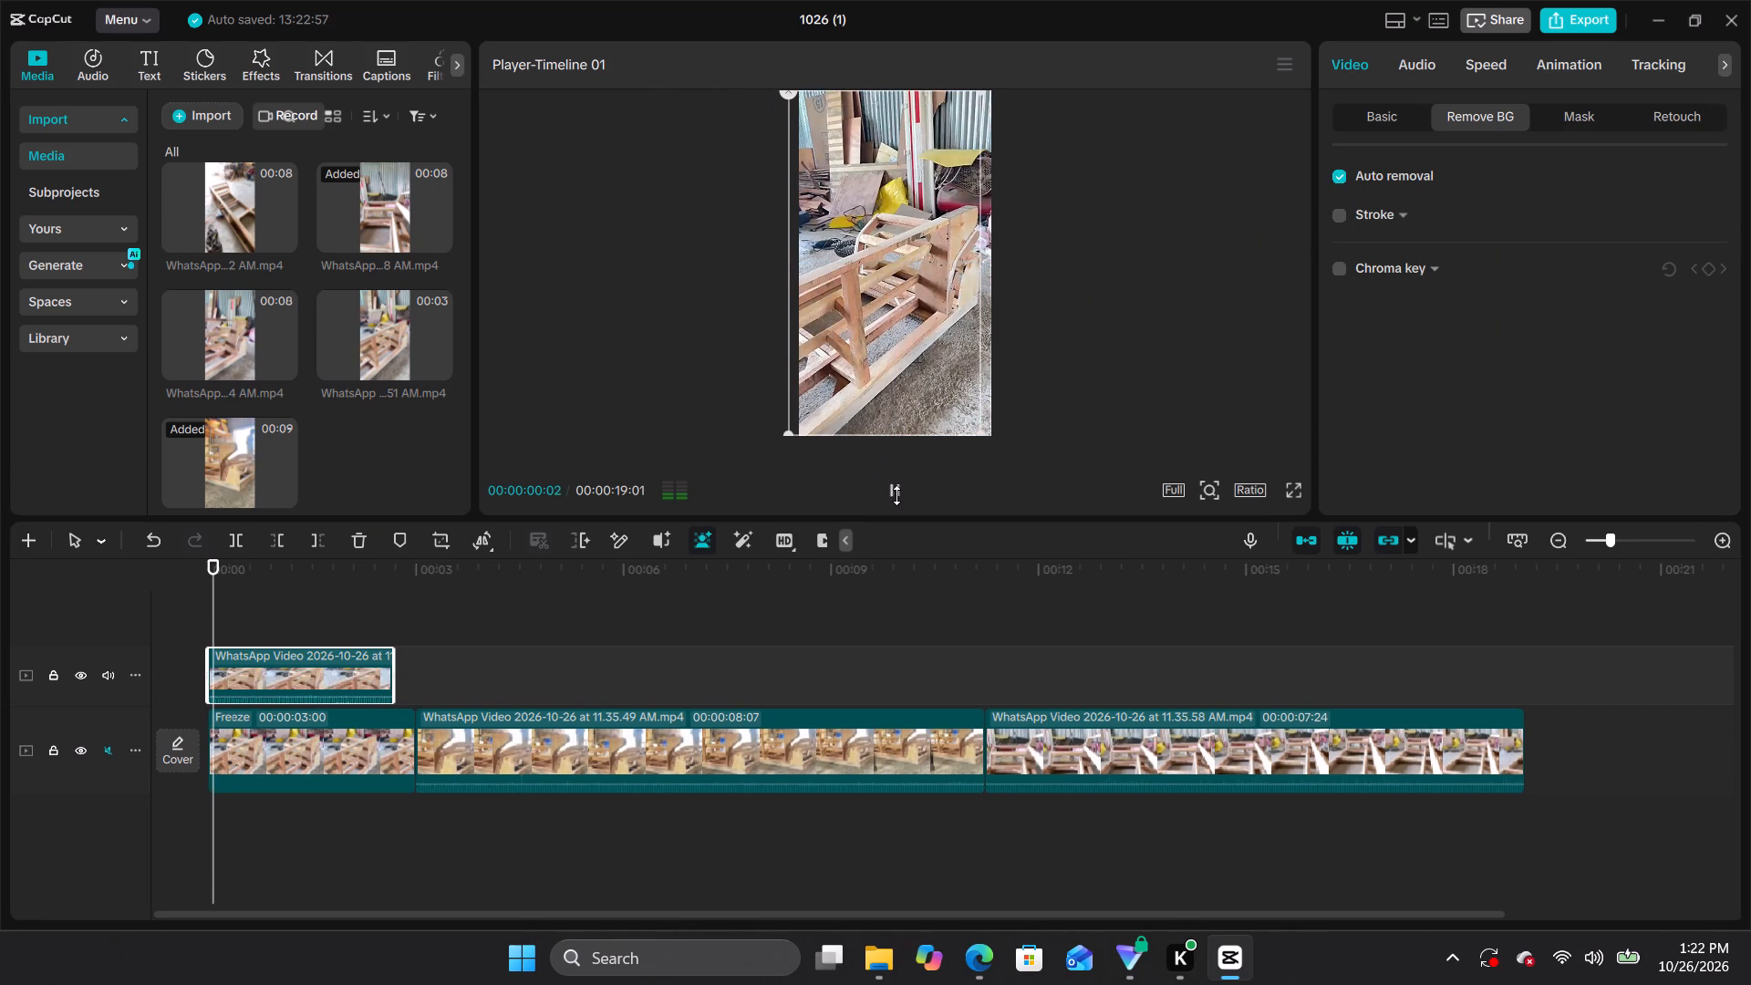
{"action": "left_click", "coordinate": [902, 491]}
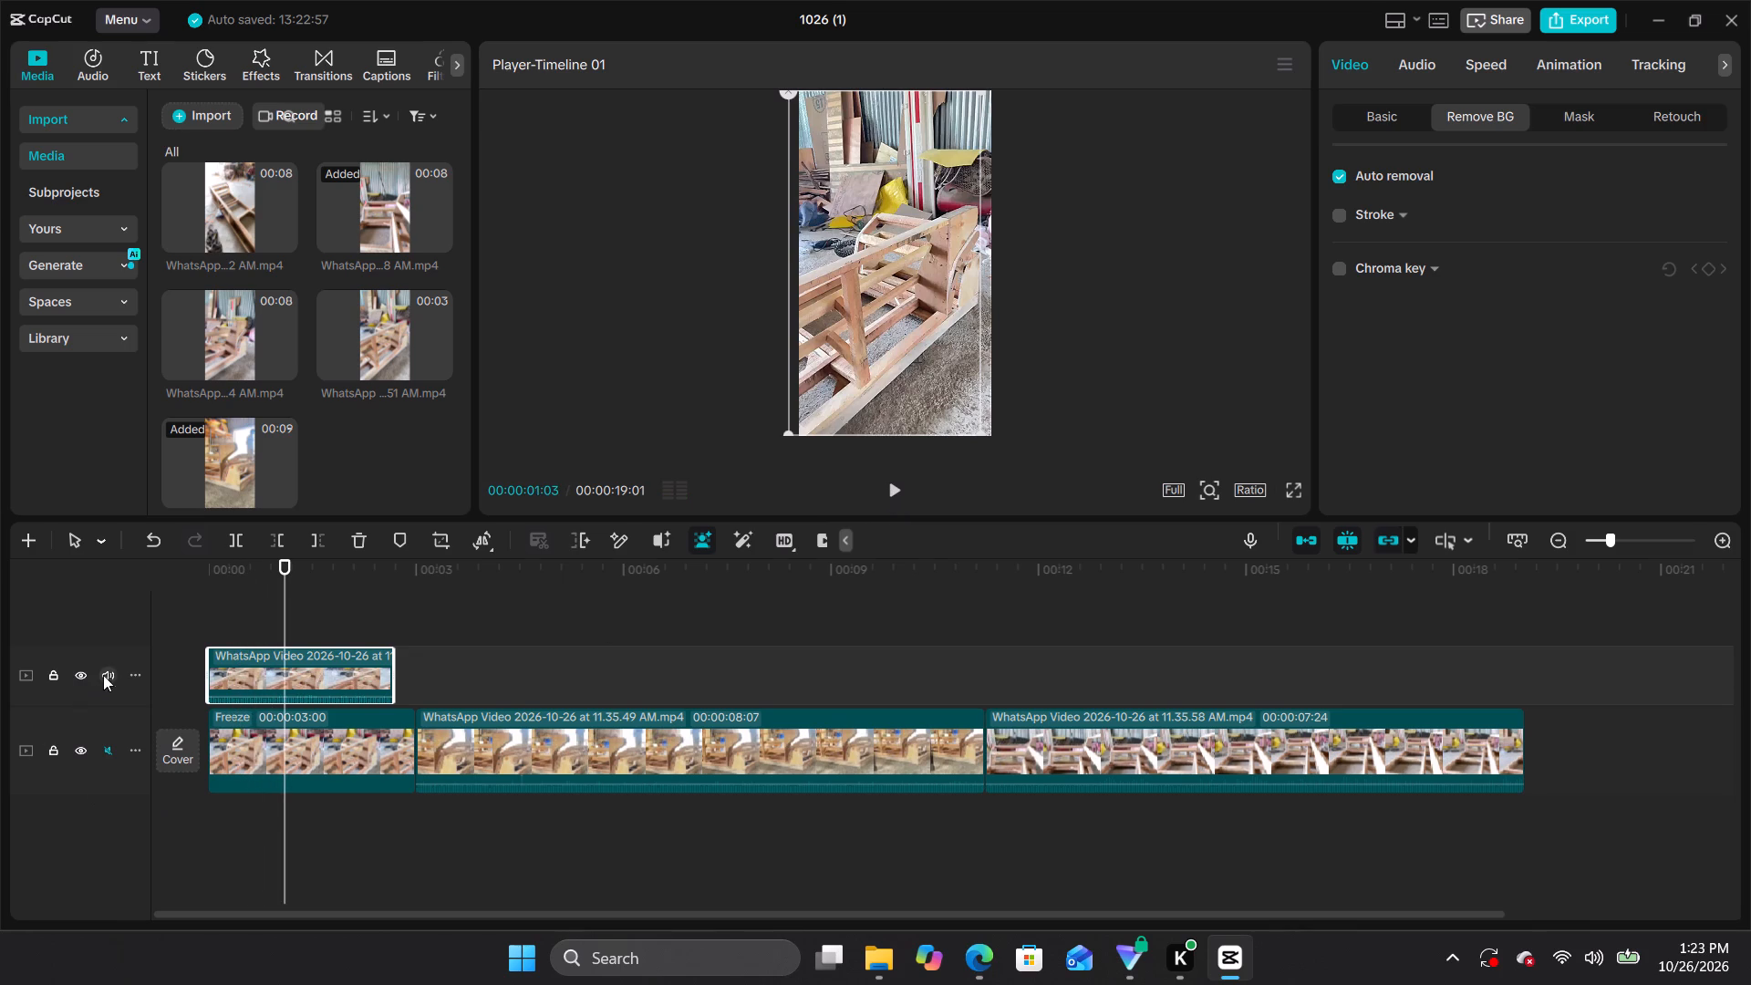
Mute the upper track and return the playhead to 00:00:00:00 with the cutout clip selected.
{"action": "left_click", "coordinate": [104, 673]}
{"action": "left_click_drag", "start_coordinate": [282, 573], "coordinate": [155, 592]}
{"action": "left_click", "coordinate": [349, 659]}
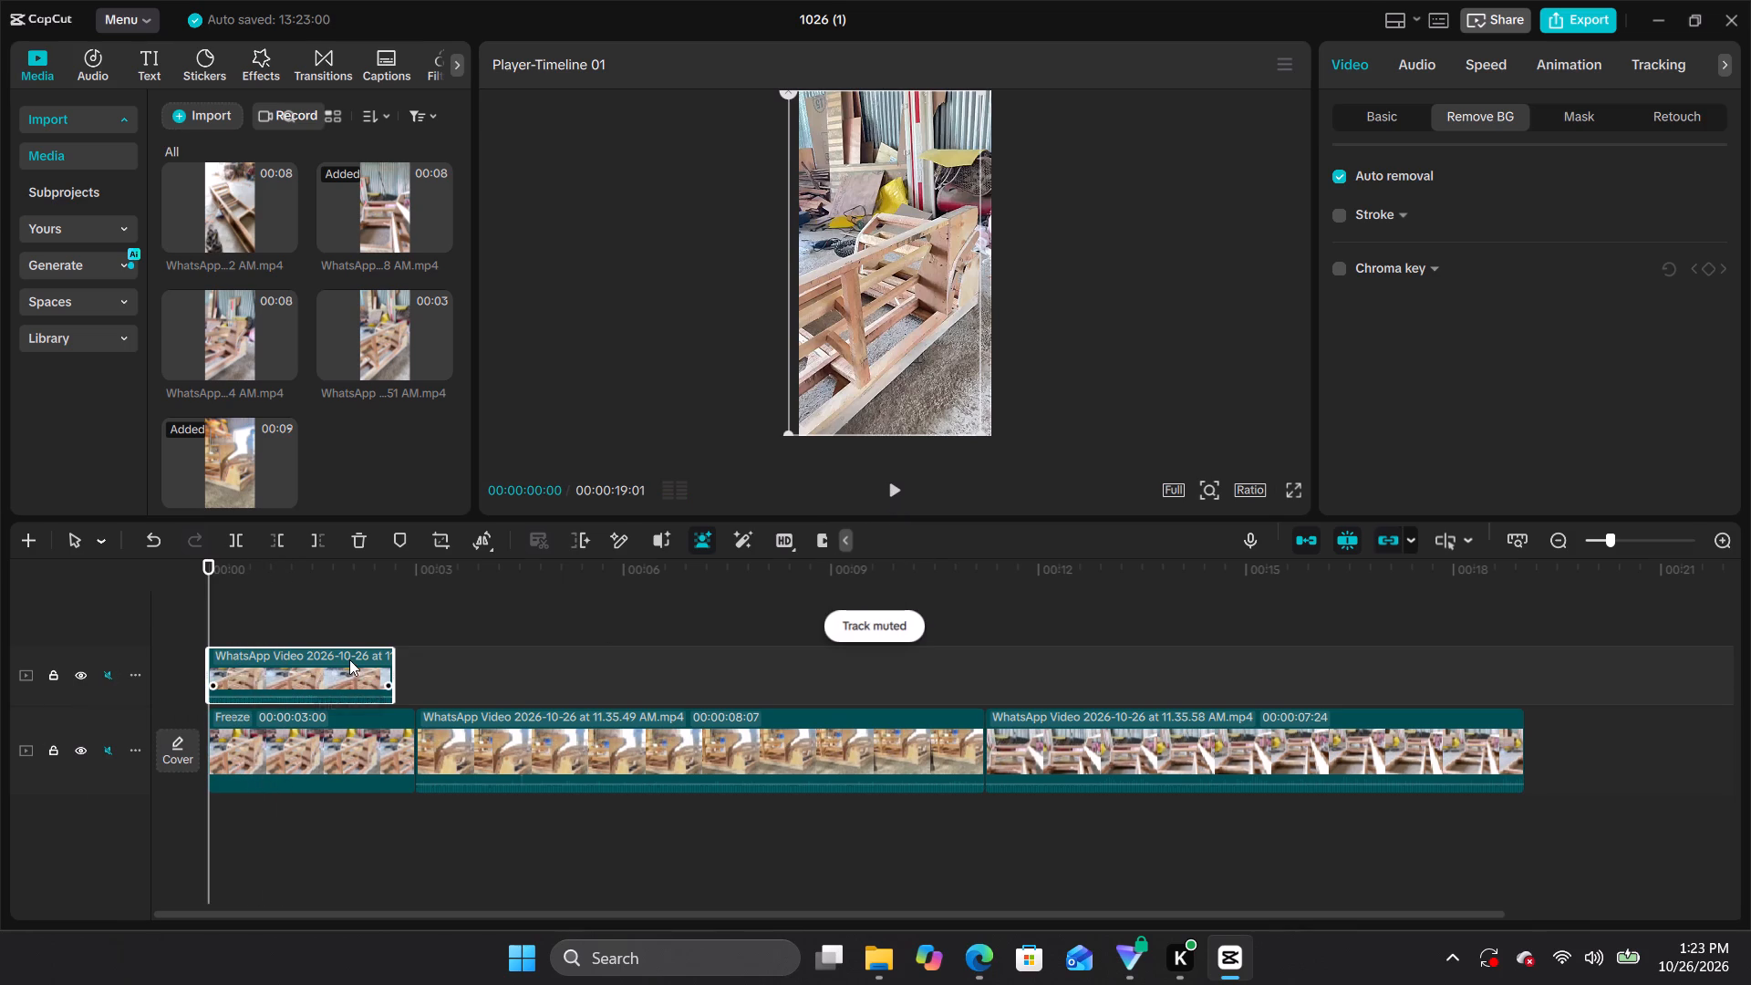
Delete the background-removed cutout clip from the upper track.
{"action": "left_click", "coordinate": [352, 534]}
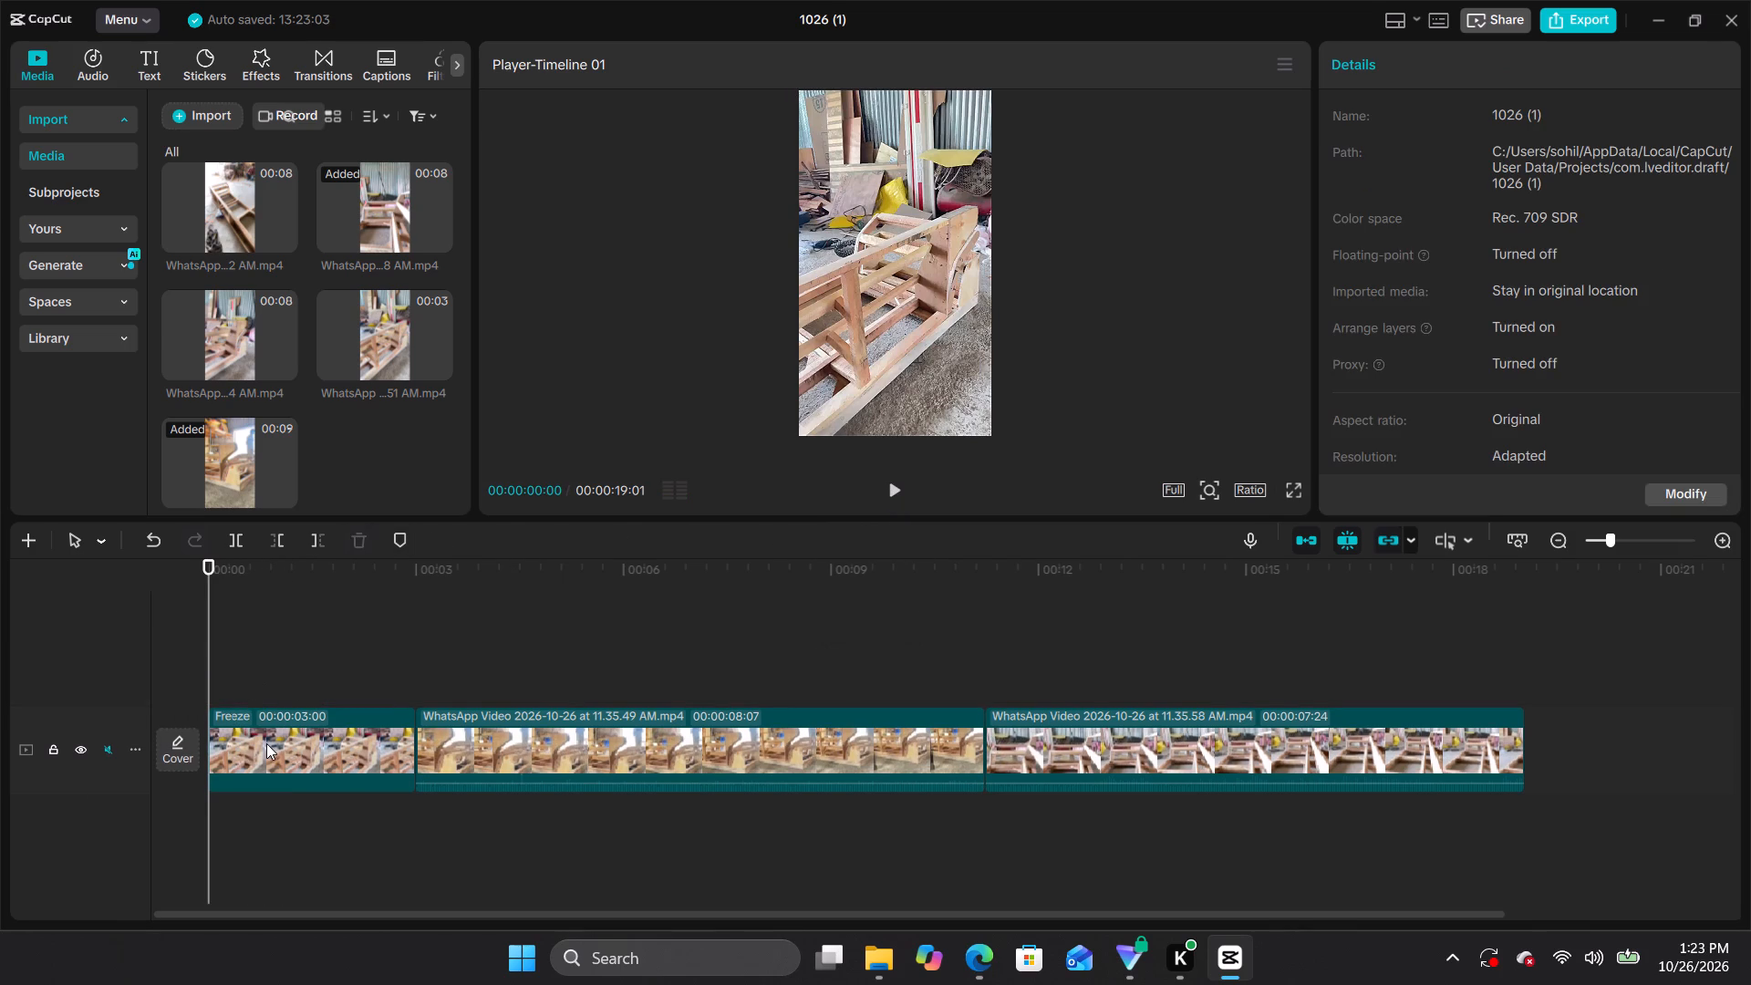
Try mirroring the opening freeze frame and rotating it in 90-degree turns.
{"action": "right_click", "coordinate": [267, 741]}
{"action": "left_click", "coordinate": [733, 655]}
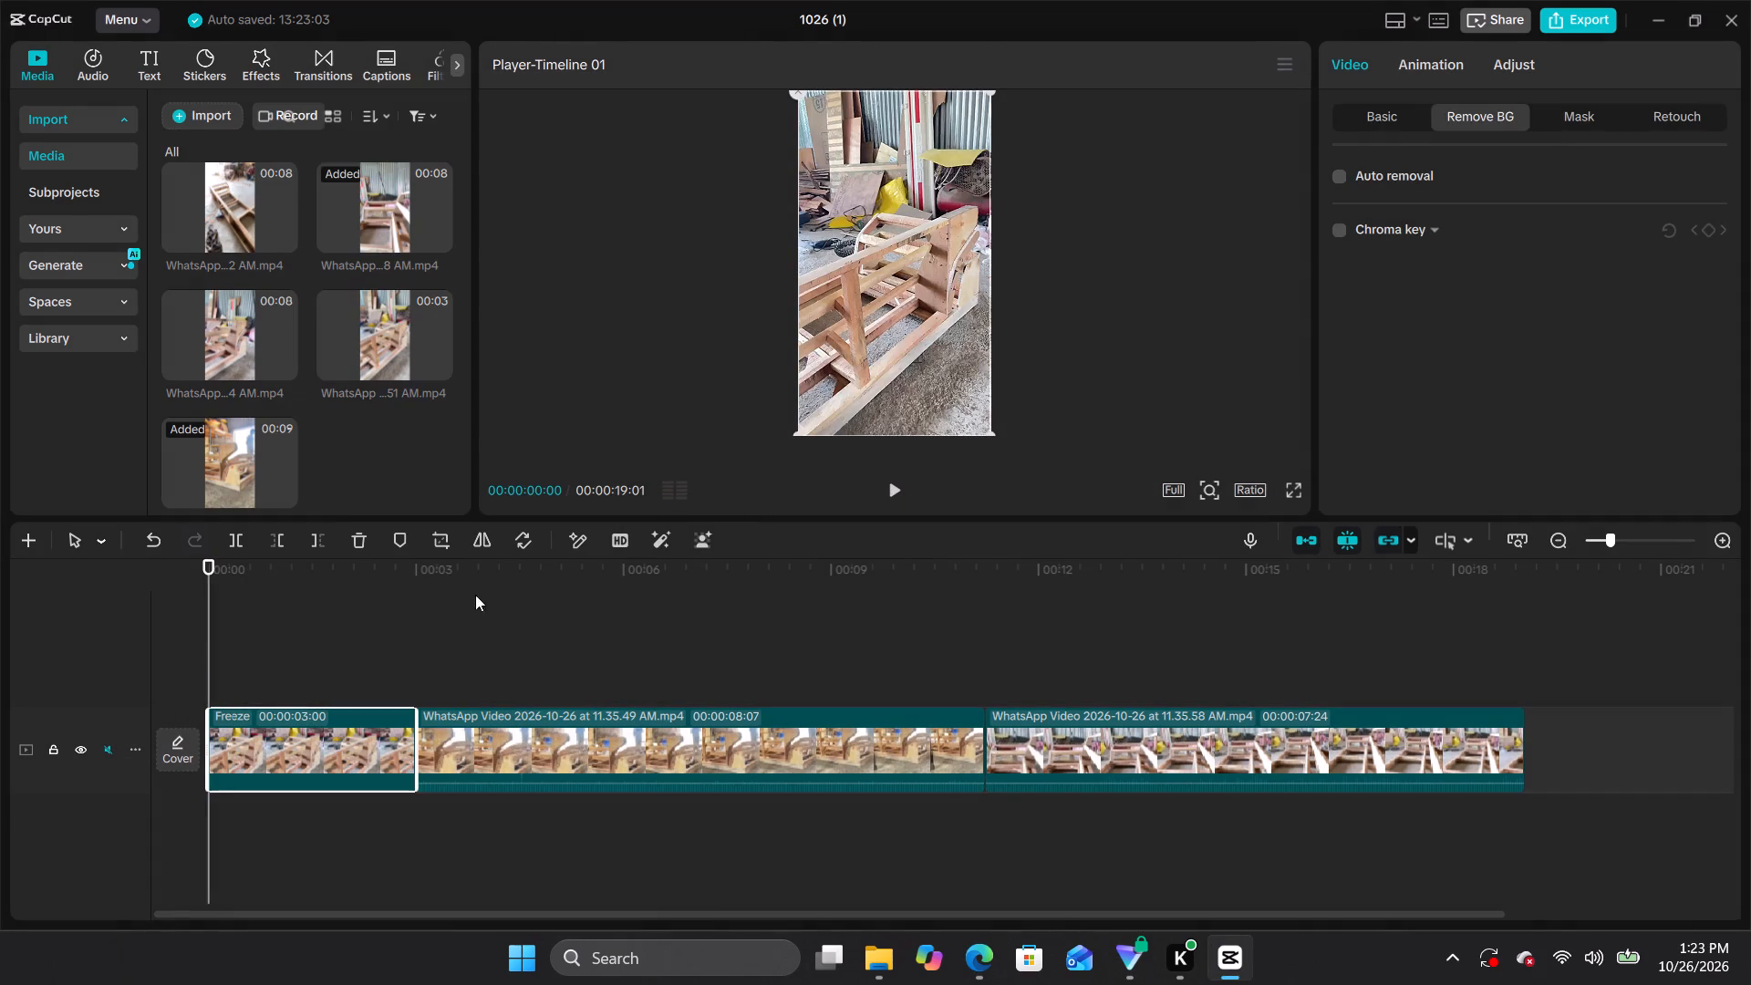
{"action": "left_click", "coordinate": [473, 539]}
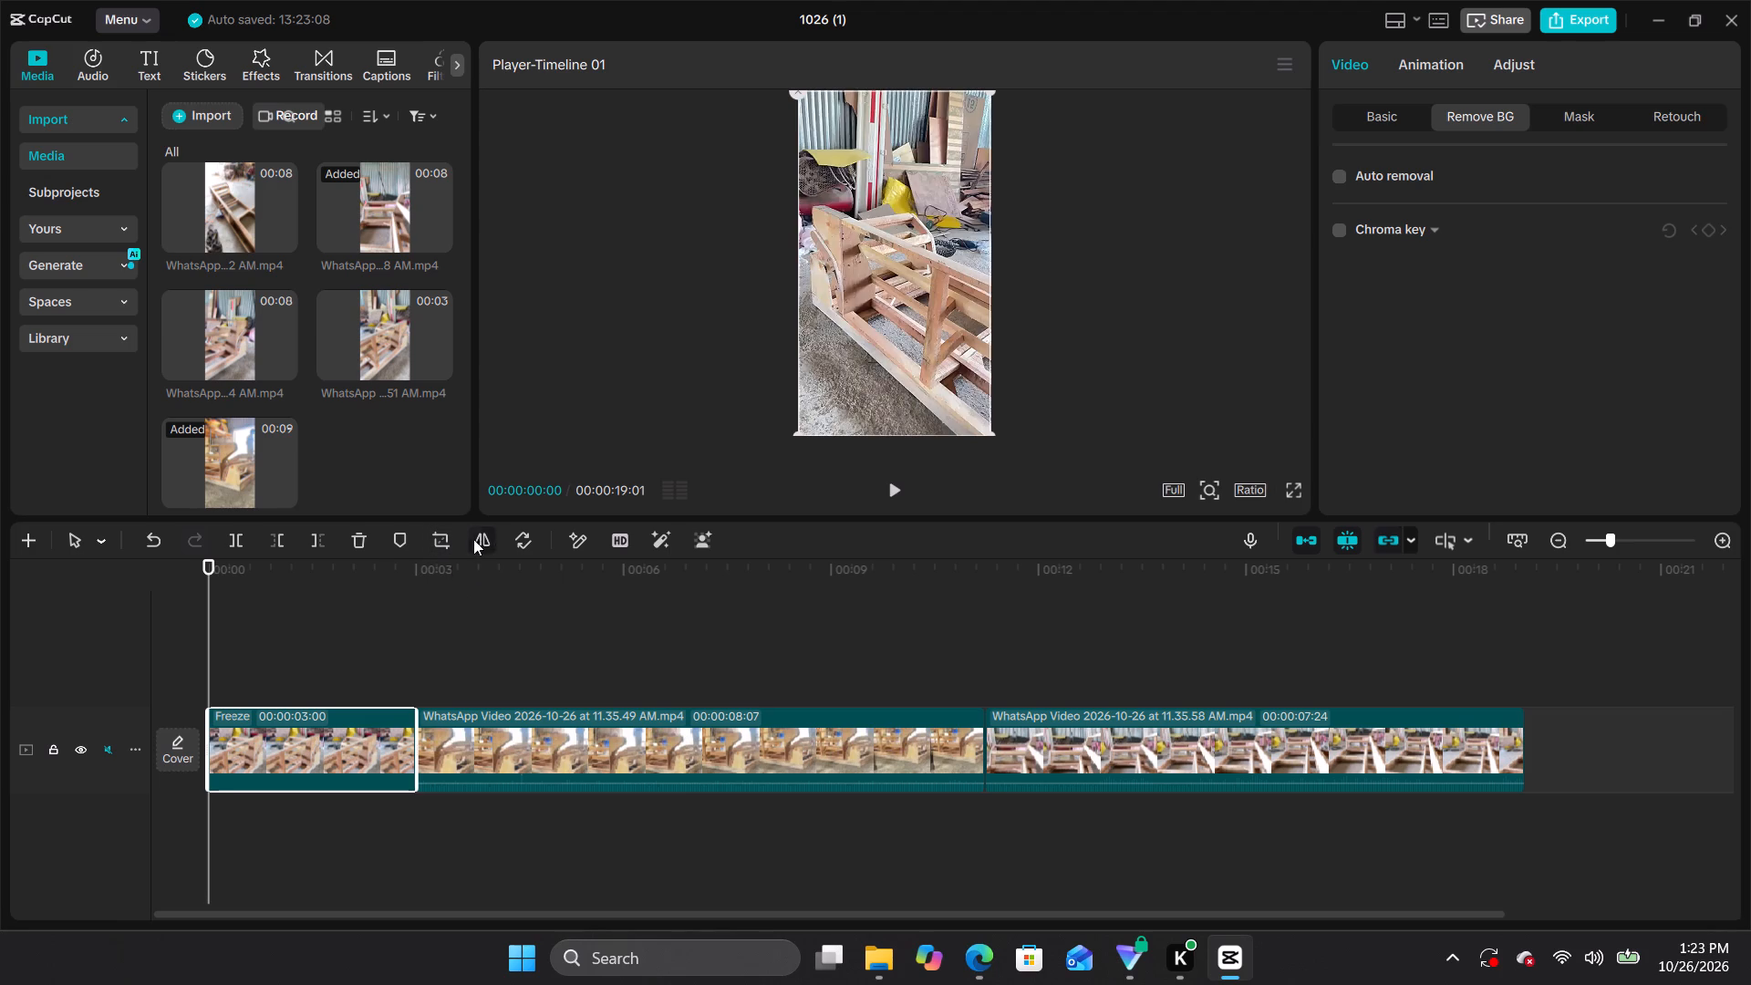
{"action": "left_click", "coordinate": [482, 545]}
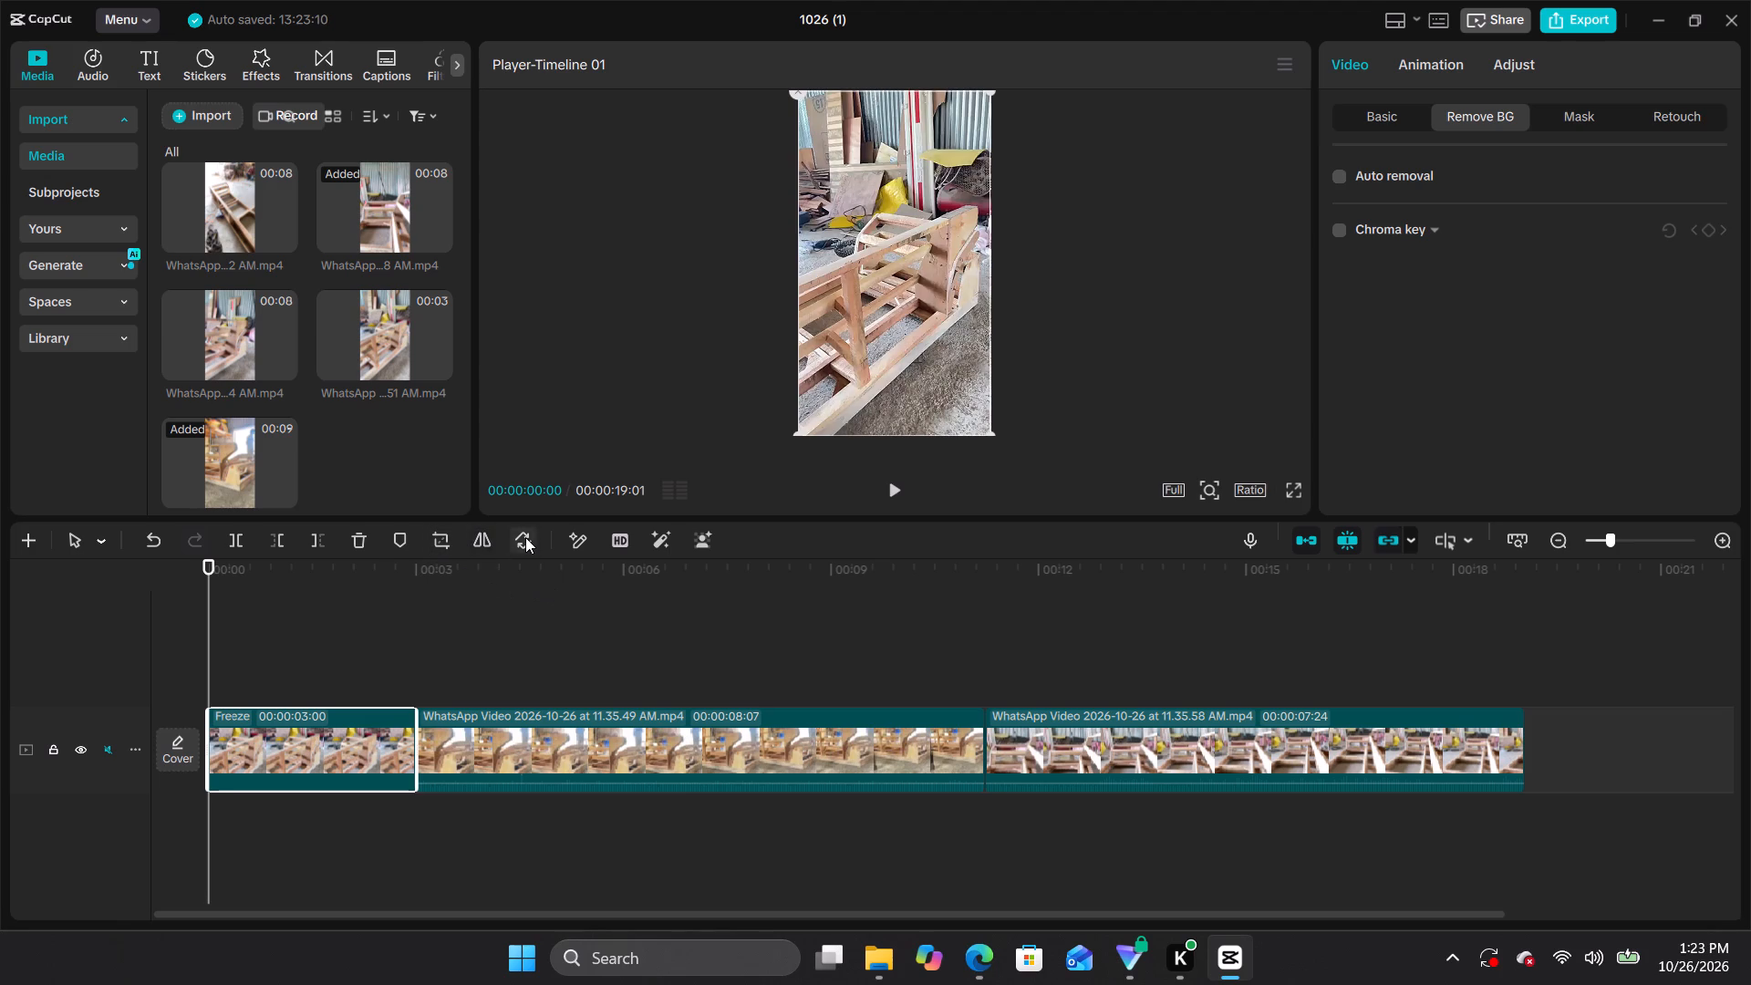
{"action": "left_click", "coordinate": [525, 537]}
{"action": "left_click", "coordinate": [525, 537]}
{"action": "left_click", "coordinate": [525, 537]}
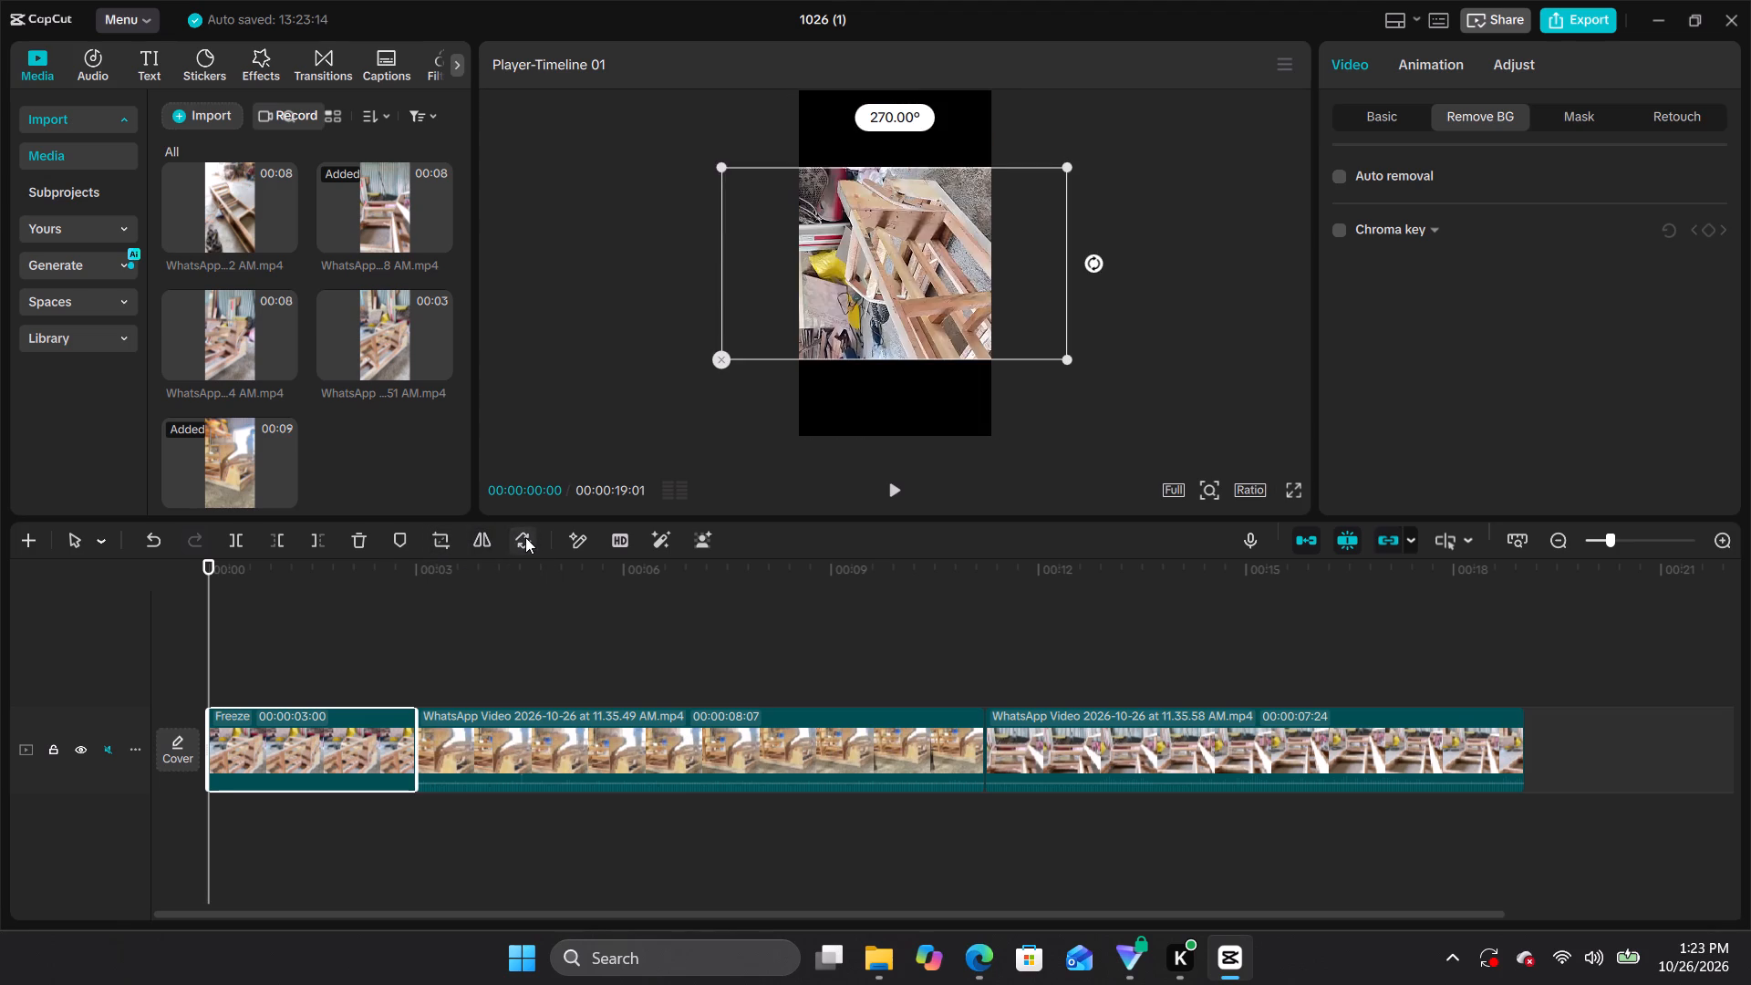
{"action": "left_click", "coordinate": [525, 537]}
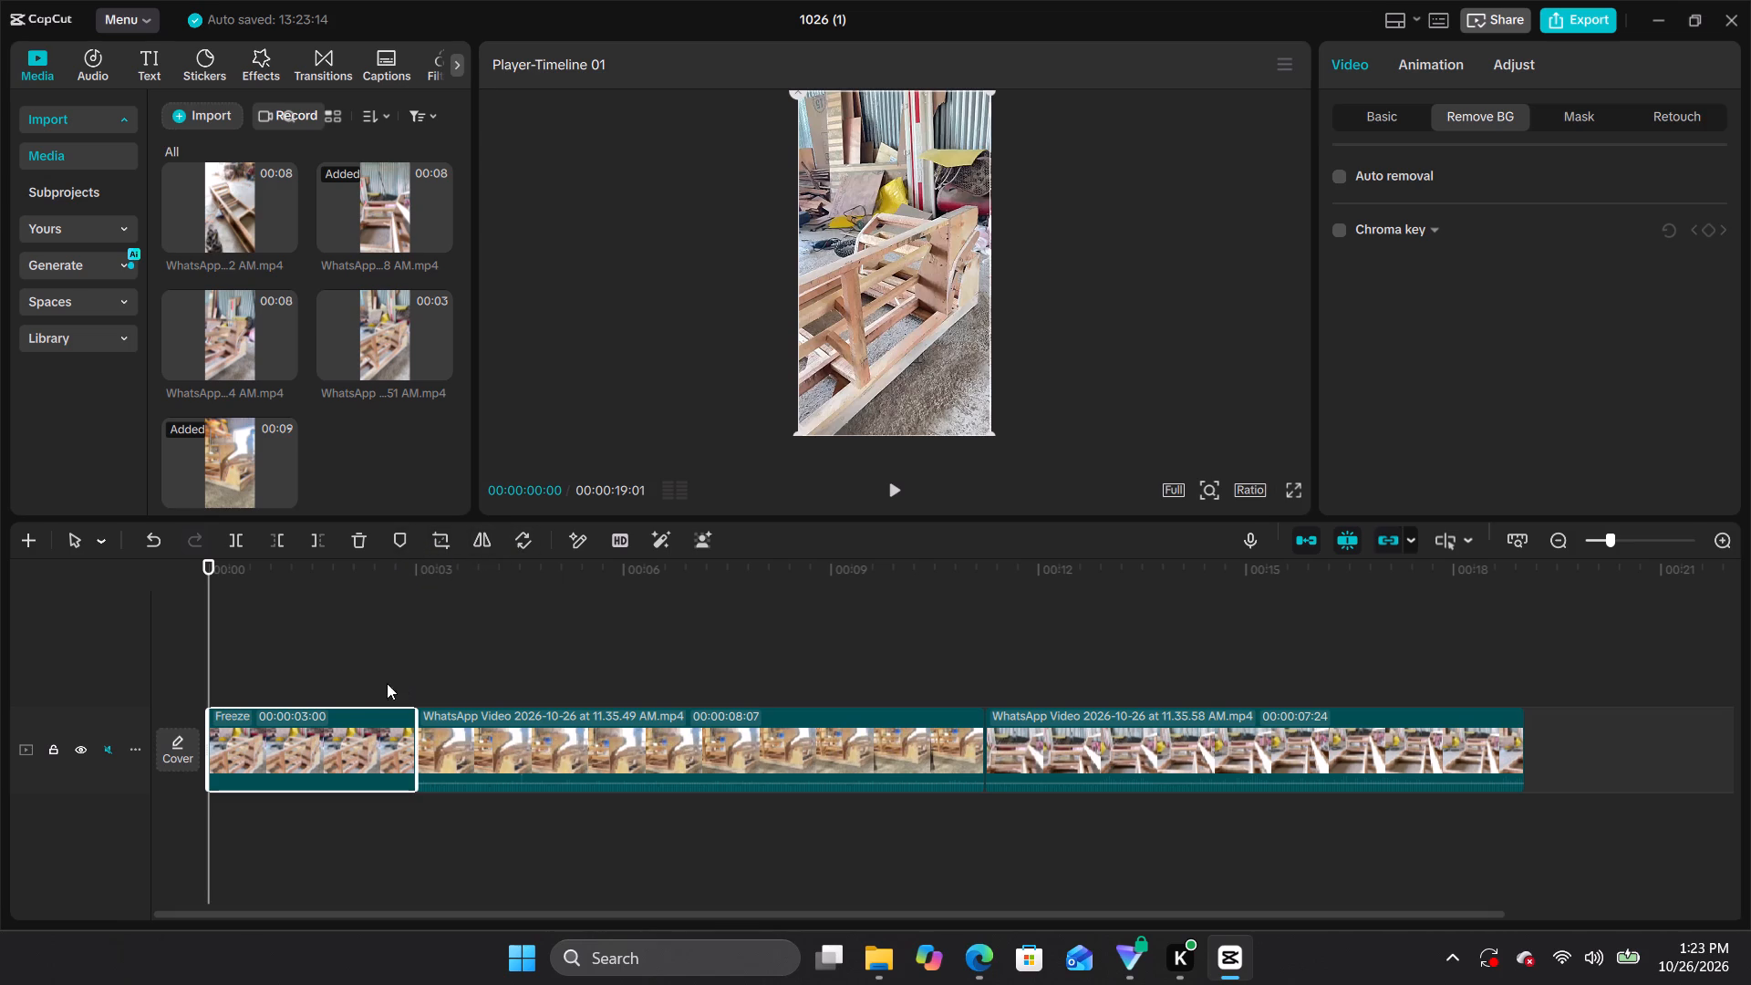
Review the start of the opening freeze frame by scrubbing and playing about the first second.
{"action": "left_click", "coordinate": [282, 761]}
{"action": "left_click_drag", "start_coordinate": [212, 573], "coordinate": [254, 569]}
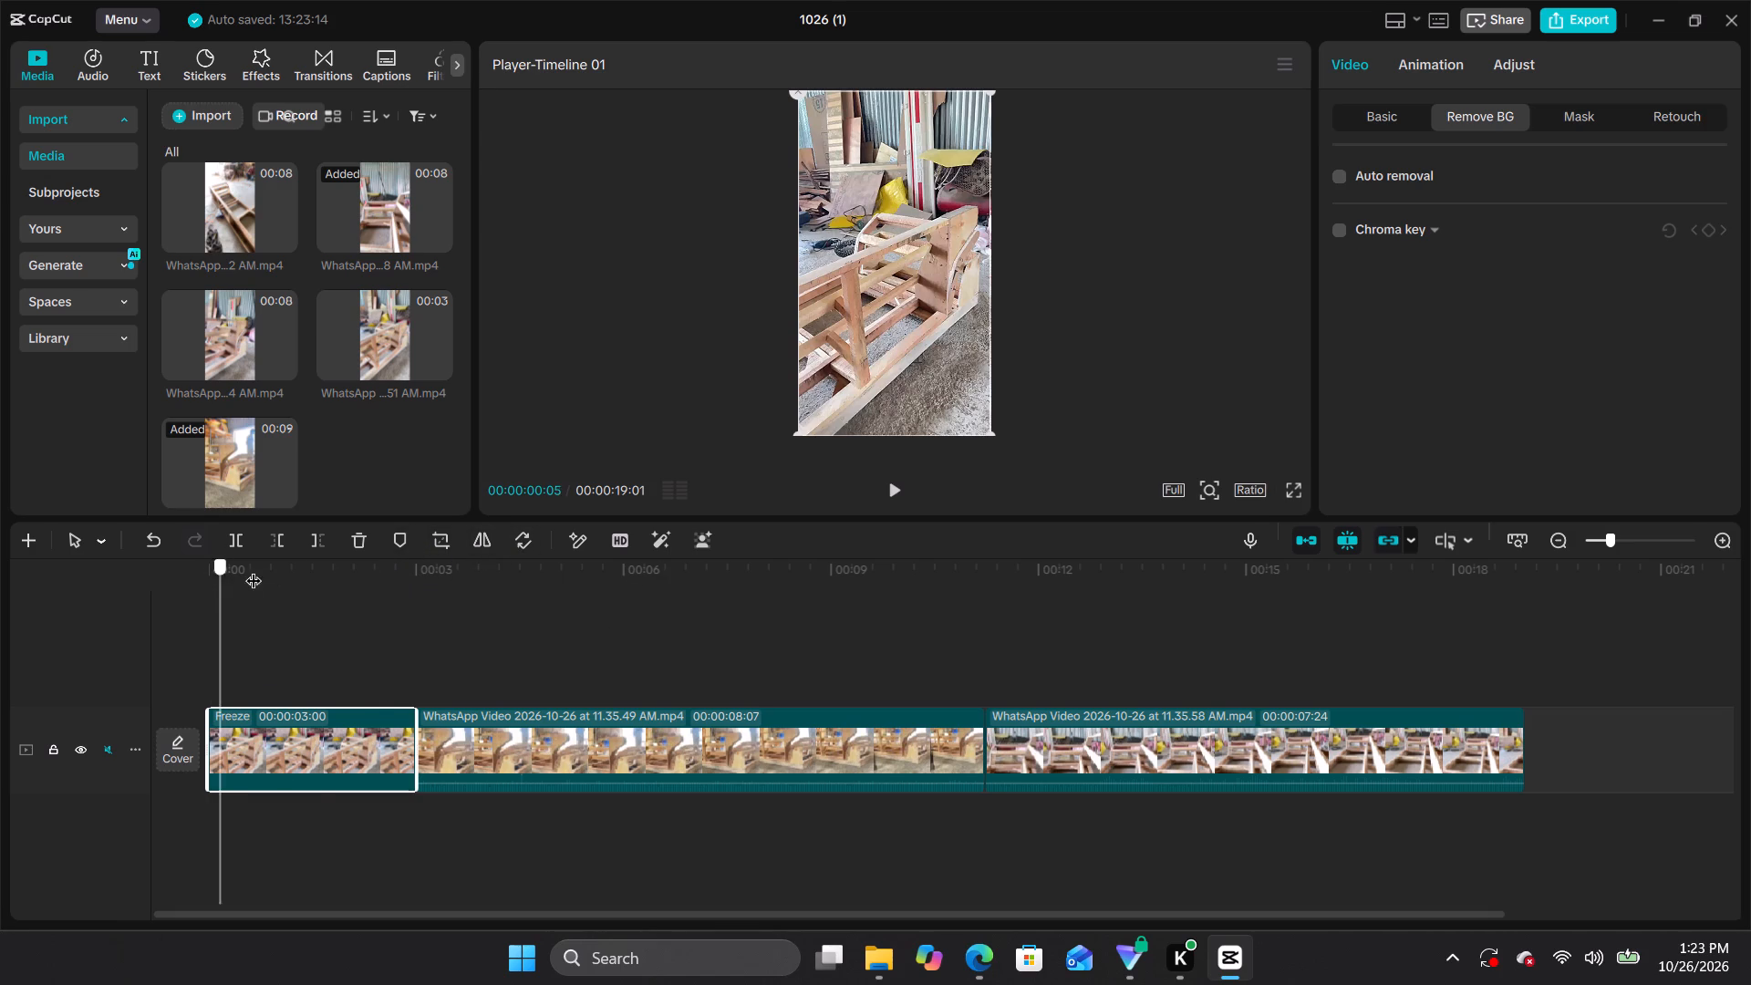
{"action": "left_click_drag", "start_coordinate": [254, 569], "coordinate": [182, 593]}
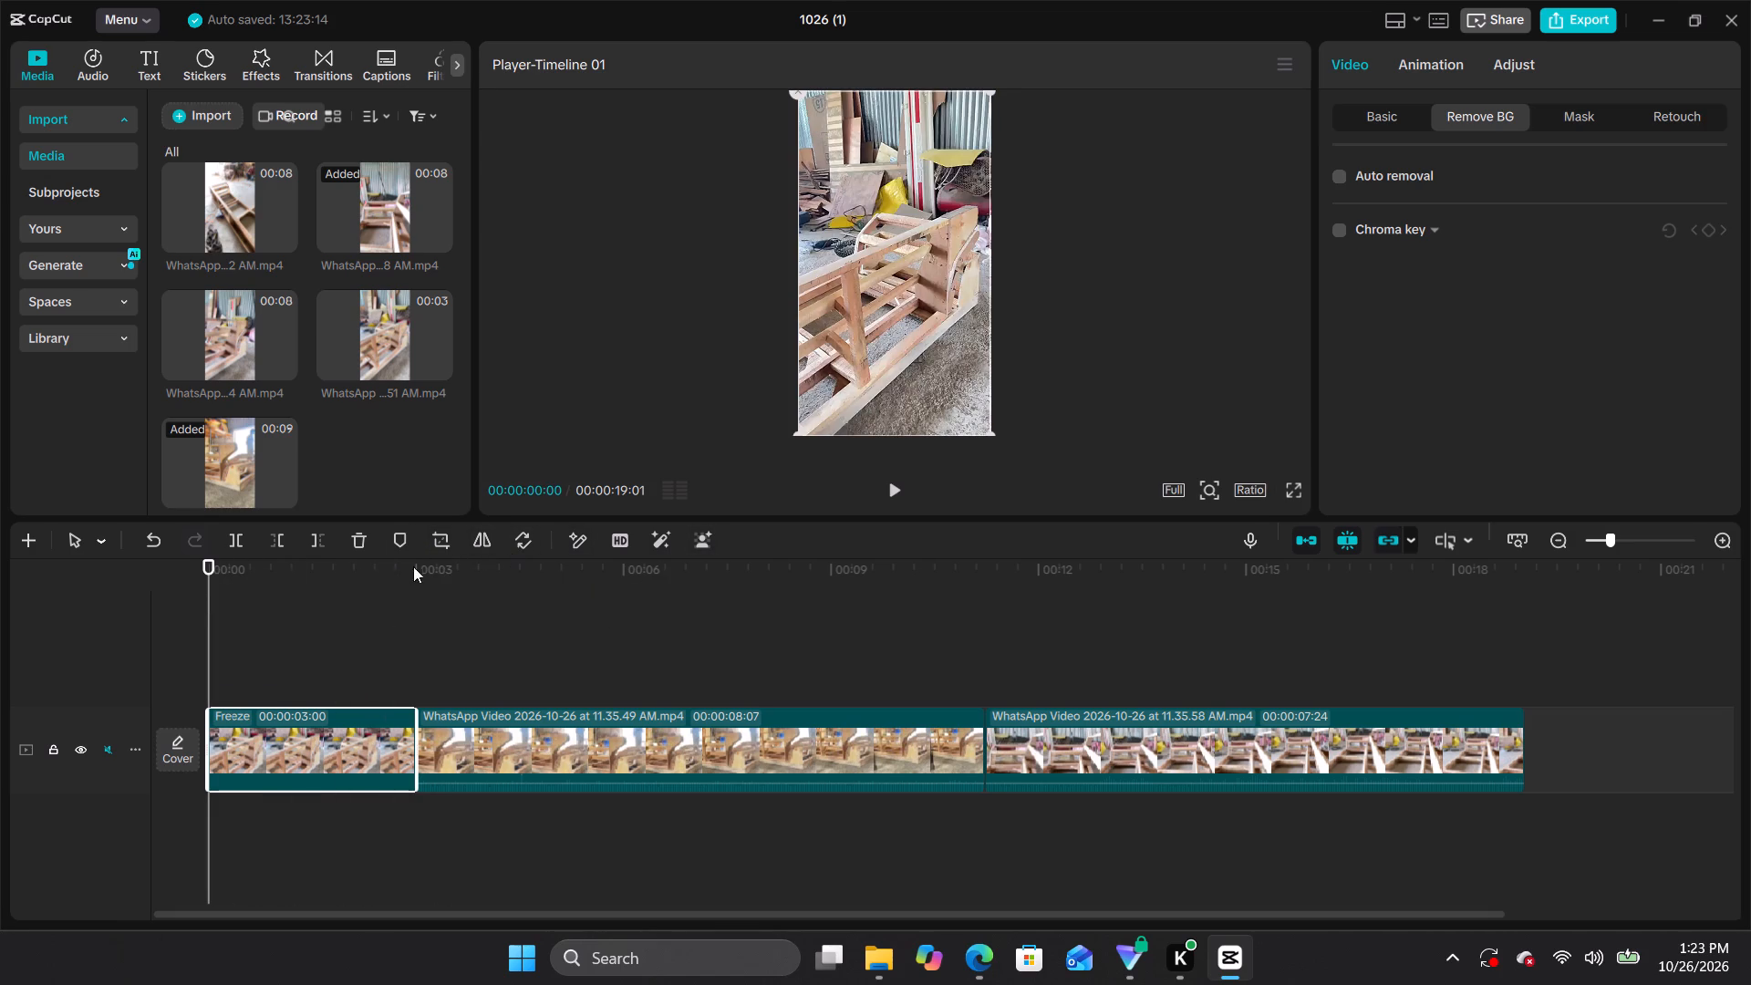
{"action": "right_click", "coordinate": [354, 710]}
{"action": "left_click", "coordinate": [310, 679]}
{"action": "right_click", "coordinate": [277, 676]}
{"action": "left_click", "coordinate": [265, 646]}
{"action": "left_click", "coordinate": [867, 482]}
{"action": "left_click", "coordinate": [888, 493]}
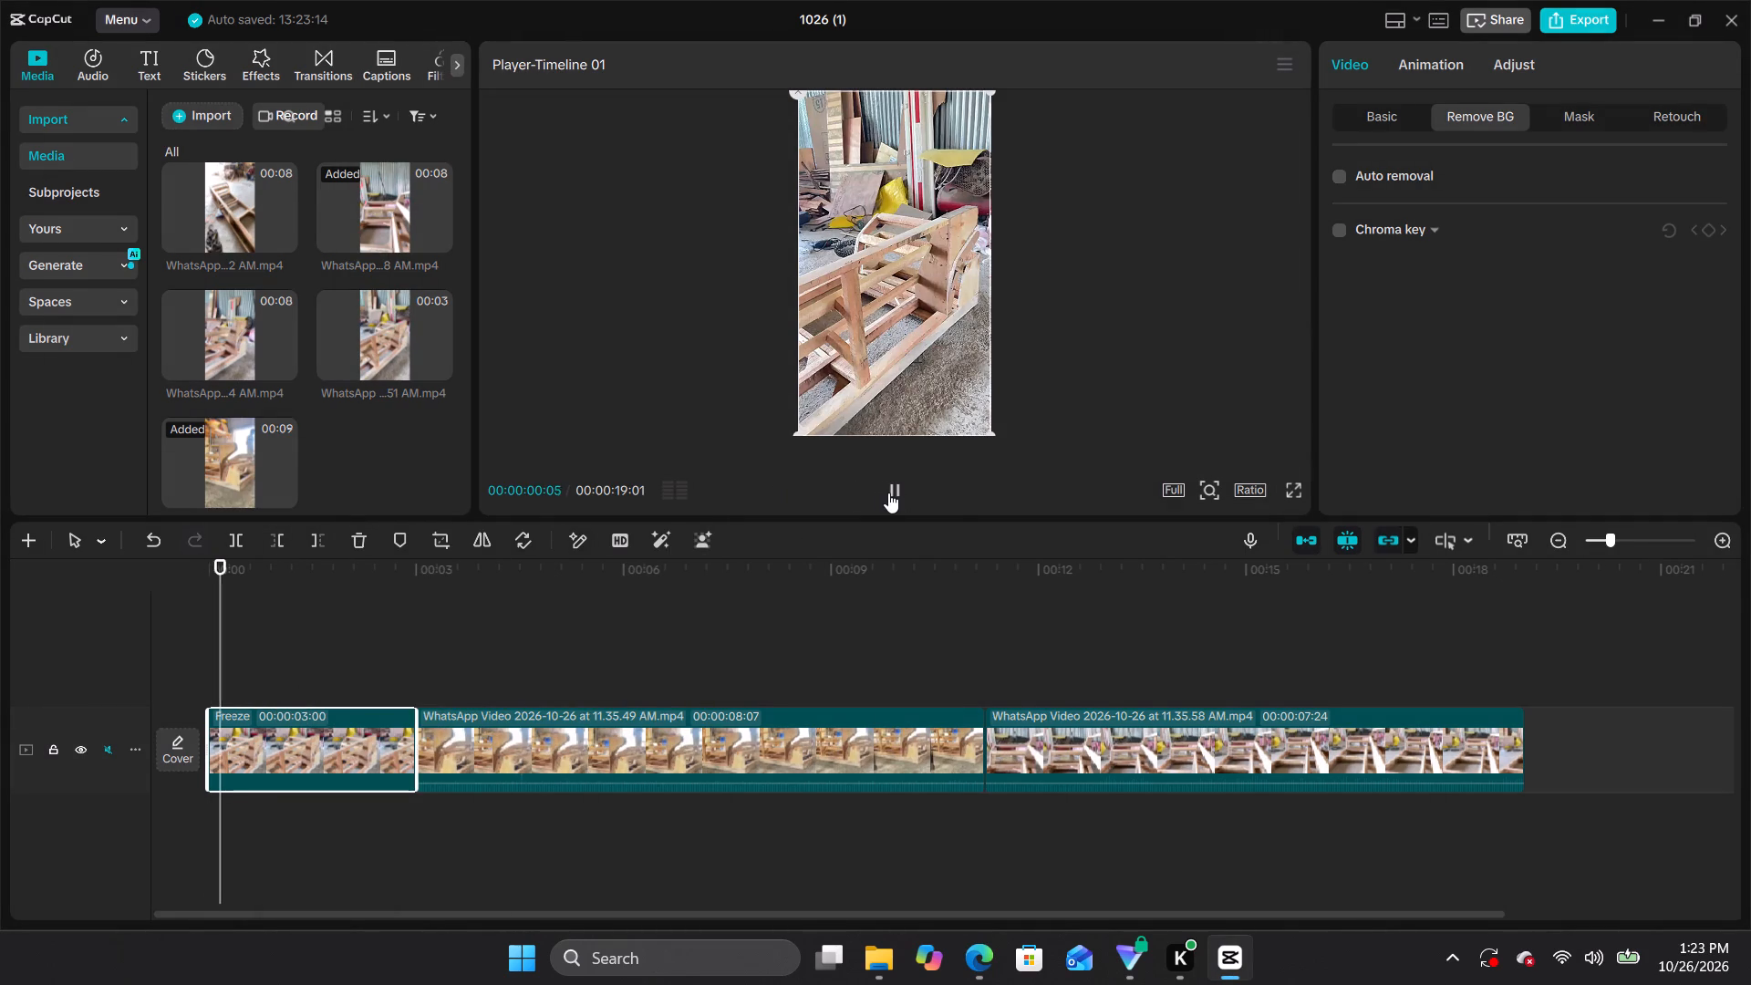
{"action": "left_click", "coordinate": [888, 493]}
Delete the freeze frame at the start of the main track.
{"action": "left_click", "coordinate": [302, 749]}
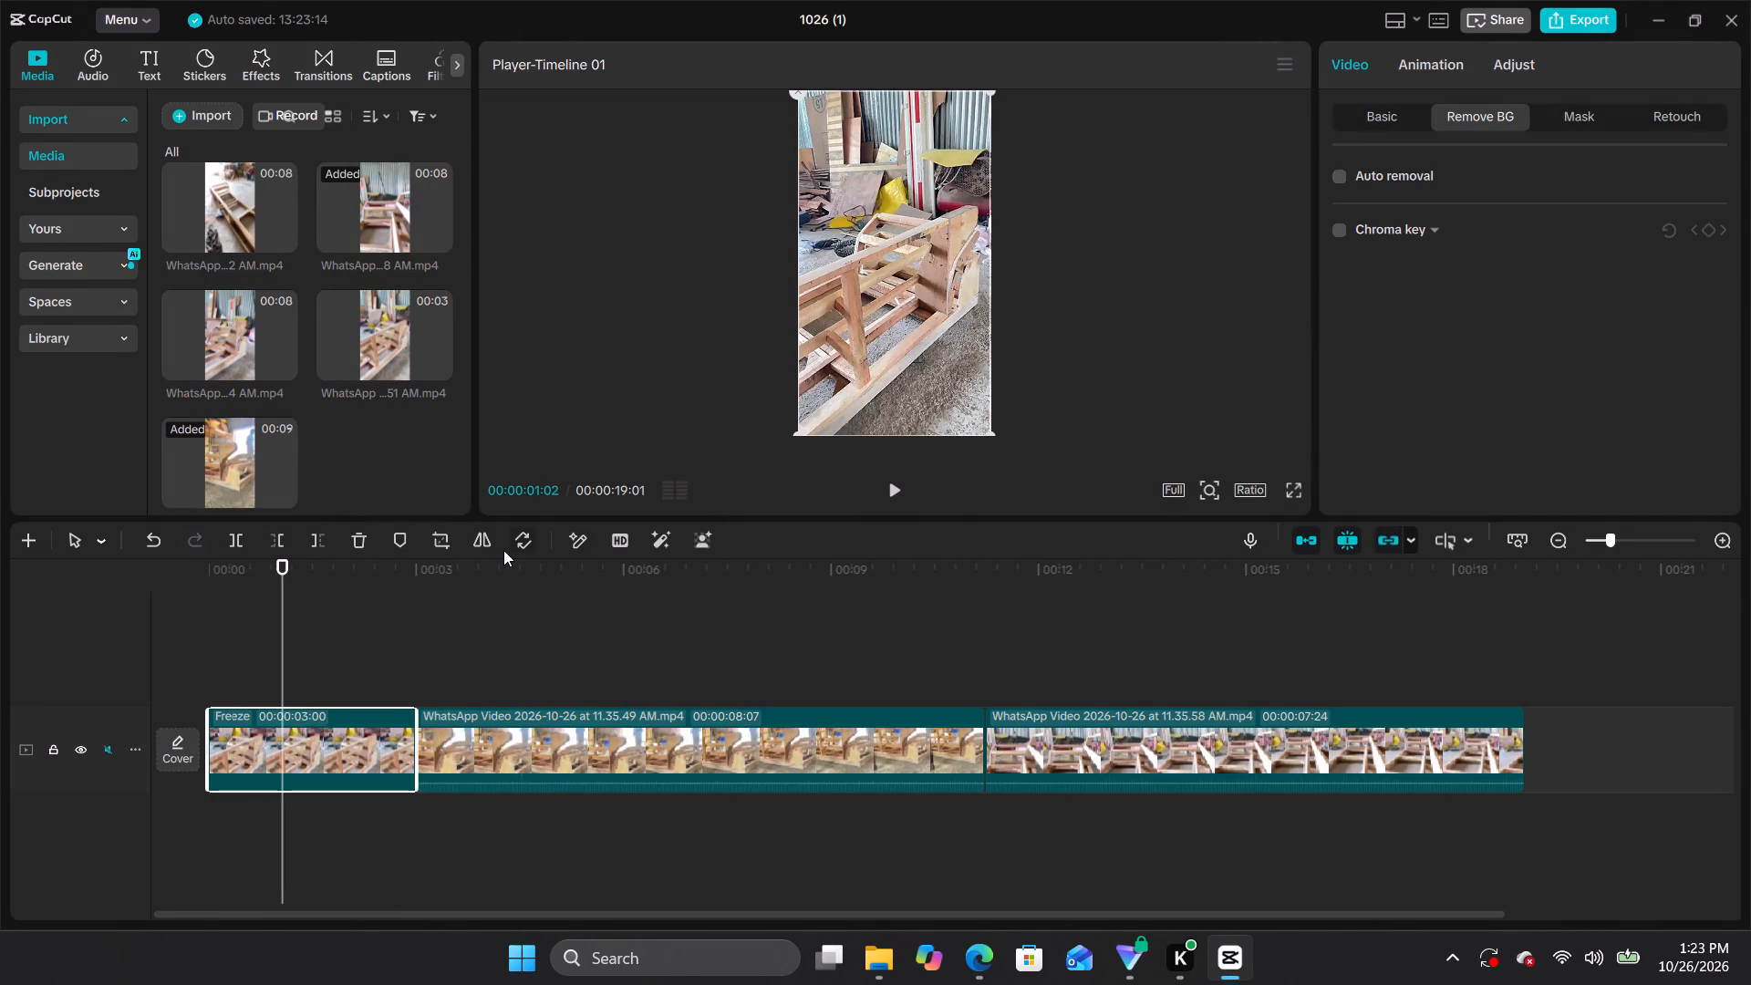
{"action": "left_click", "coordinate": [368, 546]}
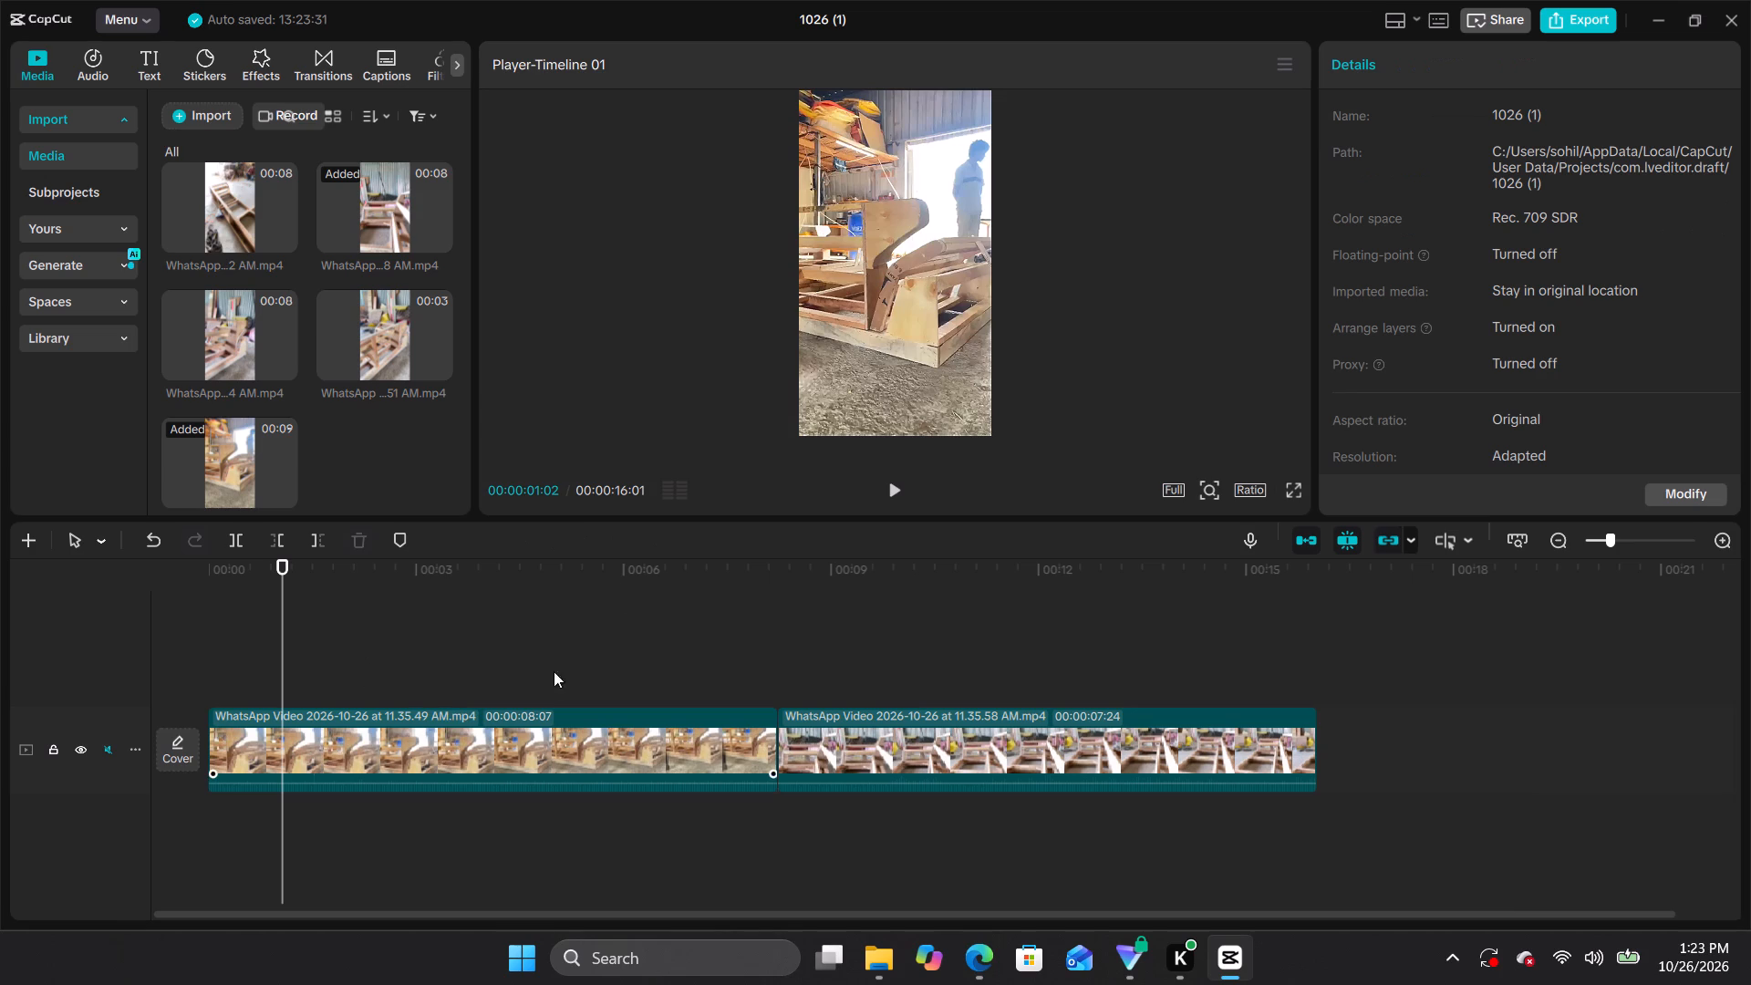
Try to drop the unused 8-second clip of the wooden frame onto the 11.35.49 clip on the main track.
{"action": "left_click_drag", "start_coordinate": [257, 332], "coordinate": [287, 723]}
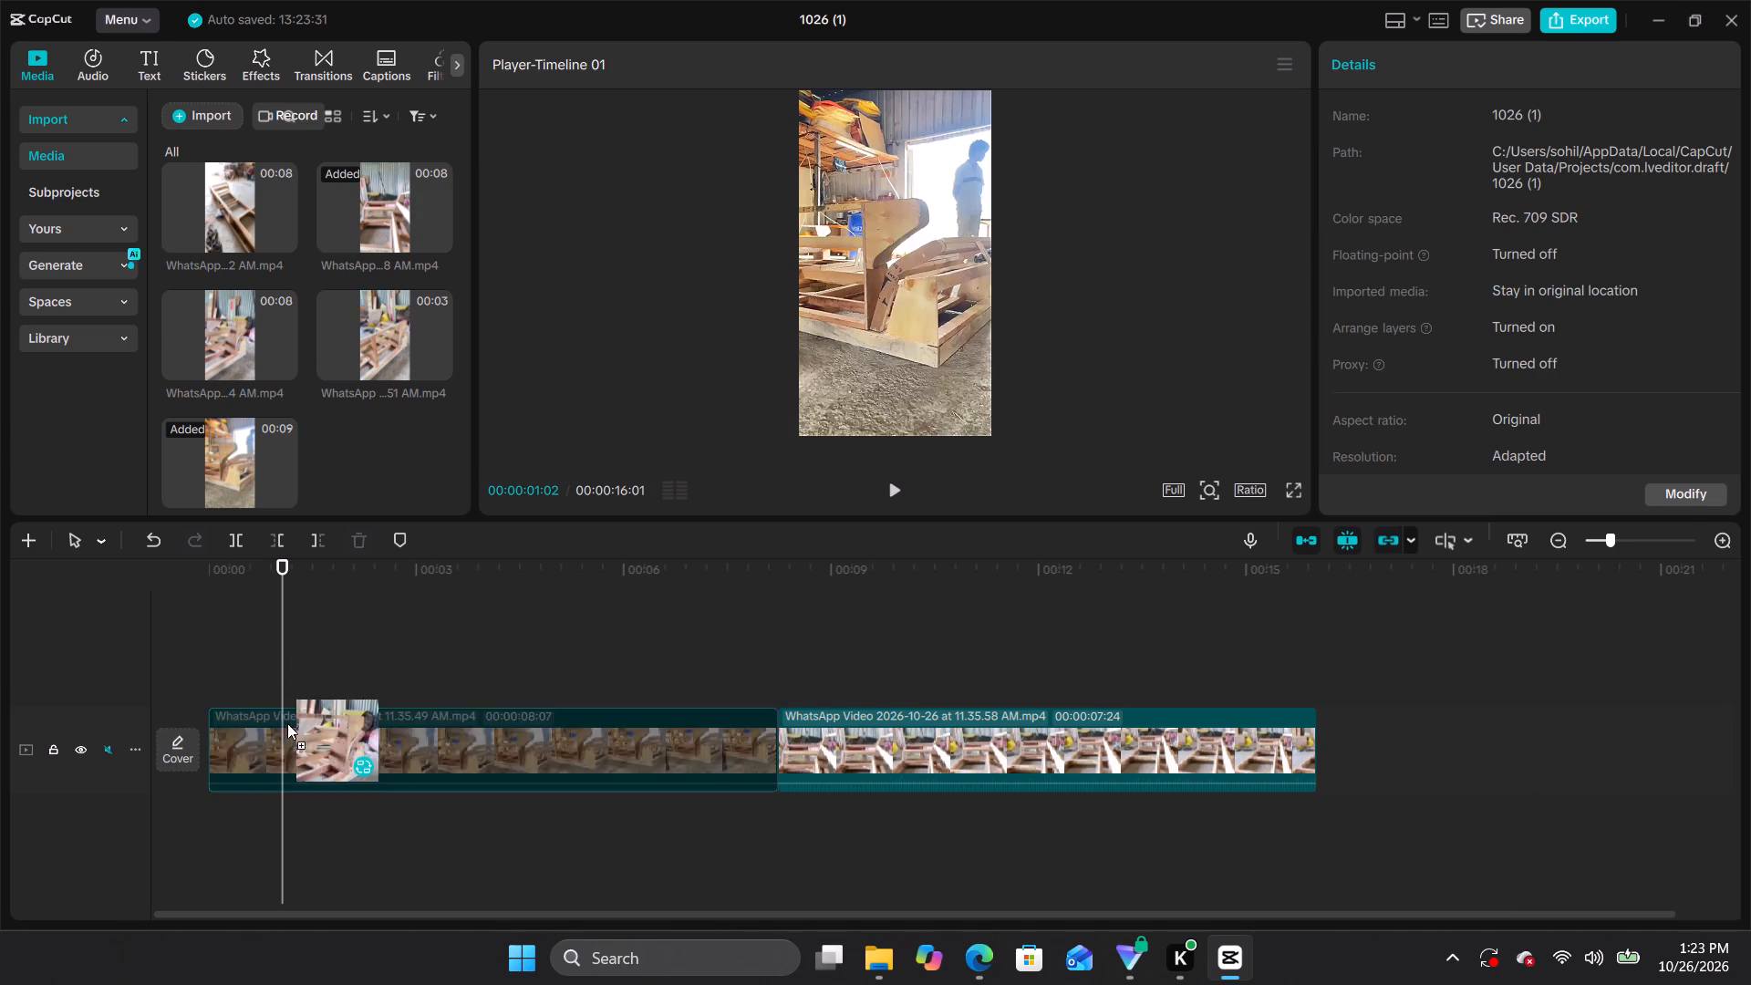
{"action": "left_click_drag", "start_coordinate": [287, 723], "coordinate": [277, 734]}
Move the 11.35.49 clip behind the 11.35.58 clip on the main track.
{"action": "left_click_drag", "start_coordinate": [368, 752], "coordinate": [882, 783]}
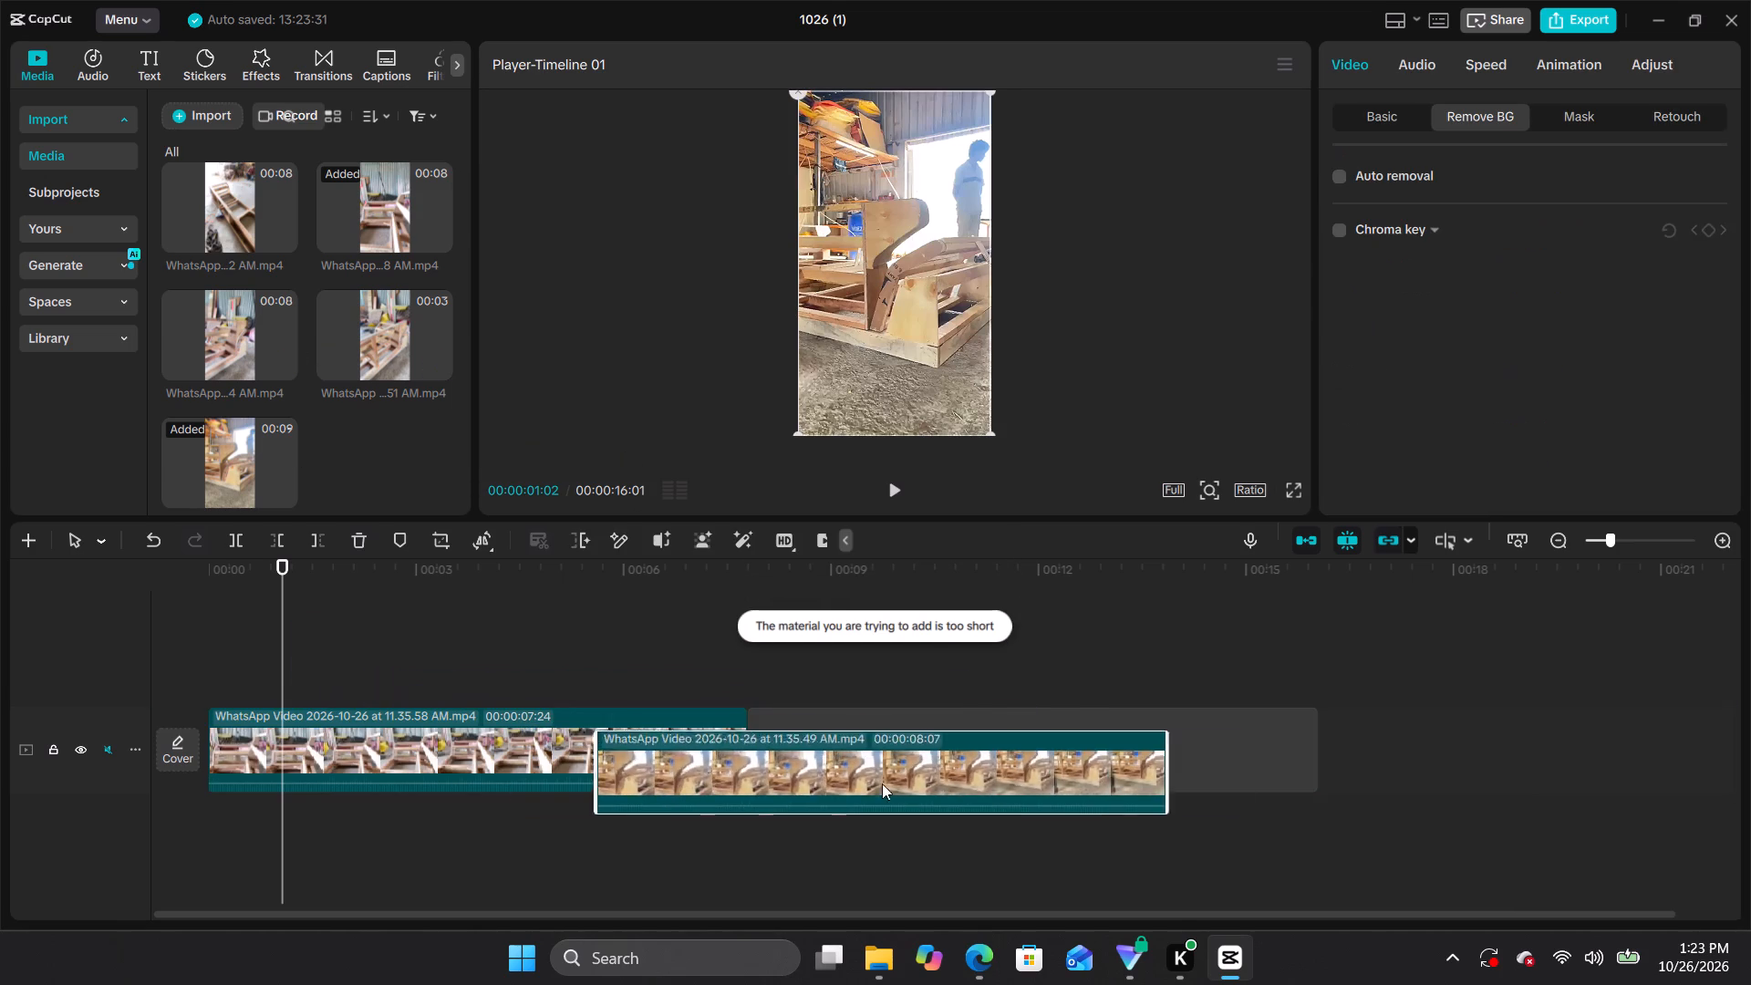
{"action": "left_click_drag", "start_coordinate": [882, 783], "coordinate": [940, 747]}
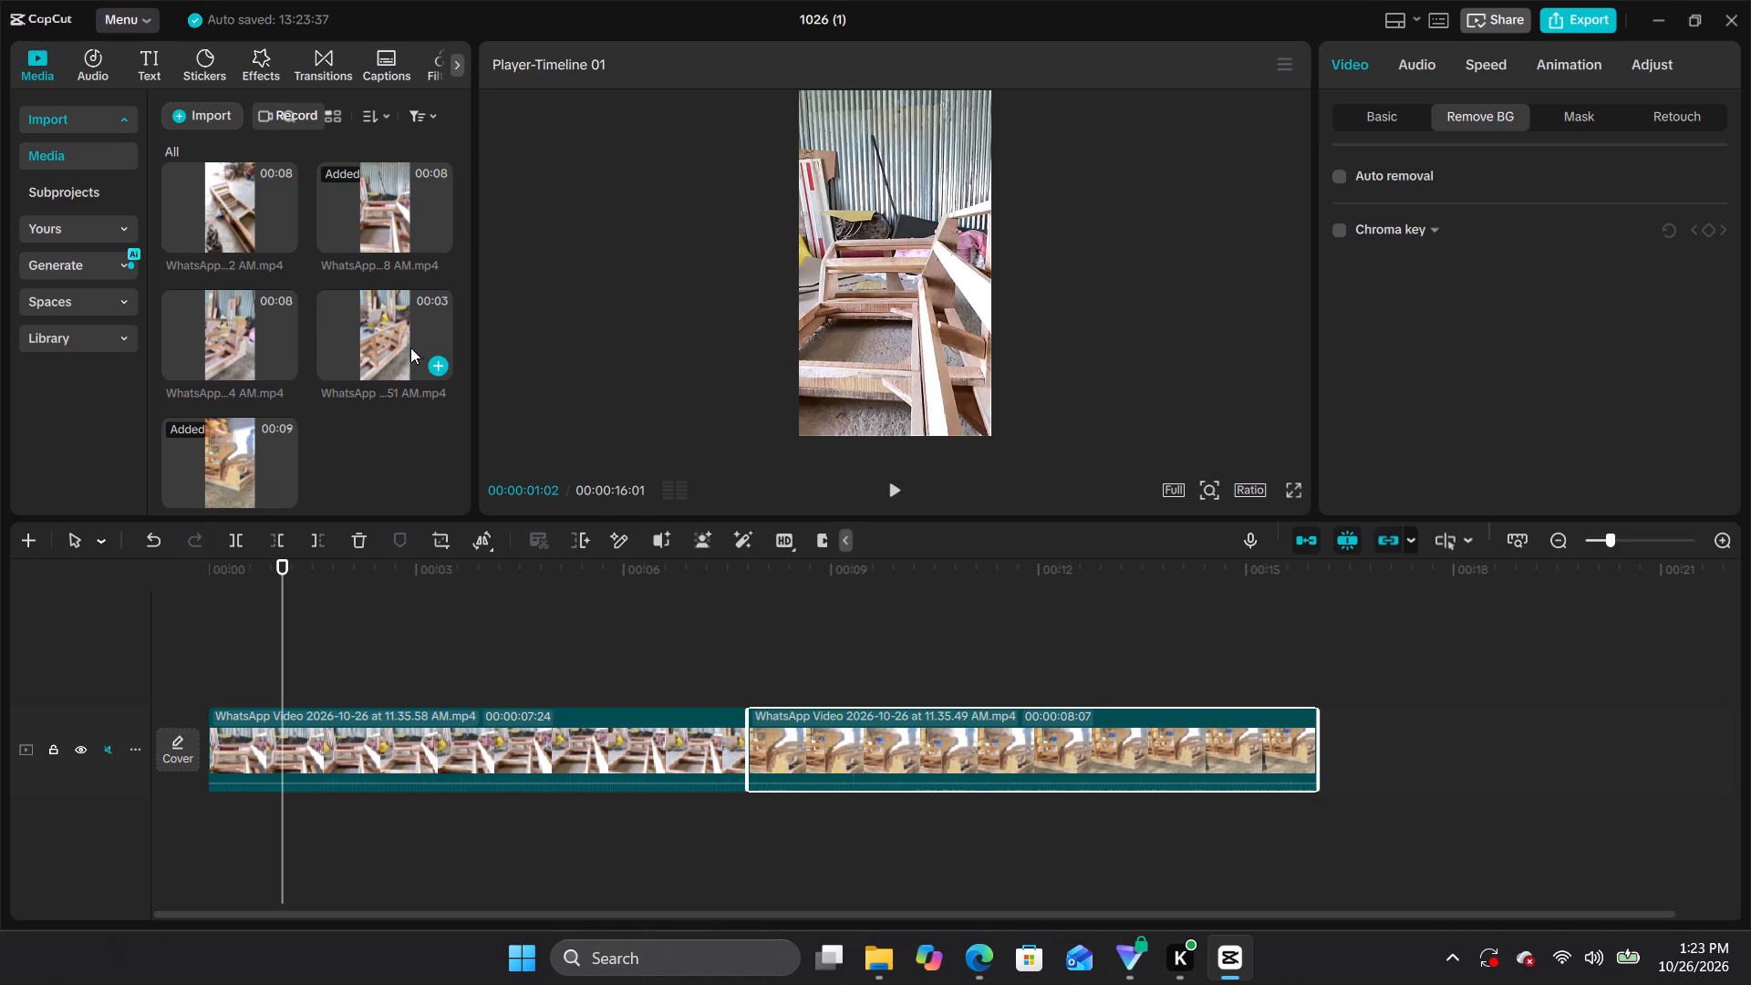
Insert the 3-second 11.35.51 clip at the very start of the main track.
{"action": "left_click_drag", "start_coordinate": [380, 347], "coordinate": [169, 741]}
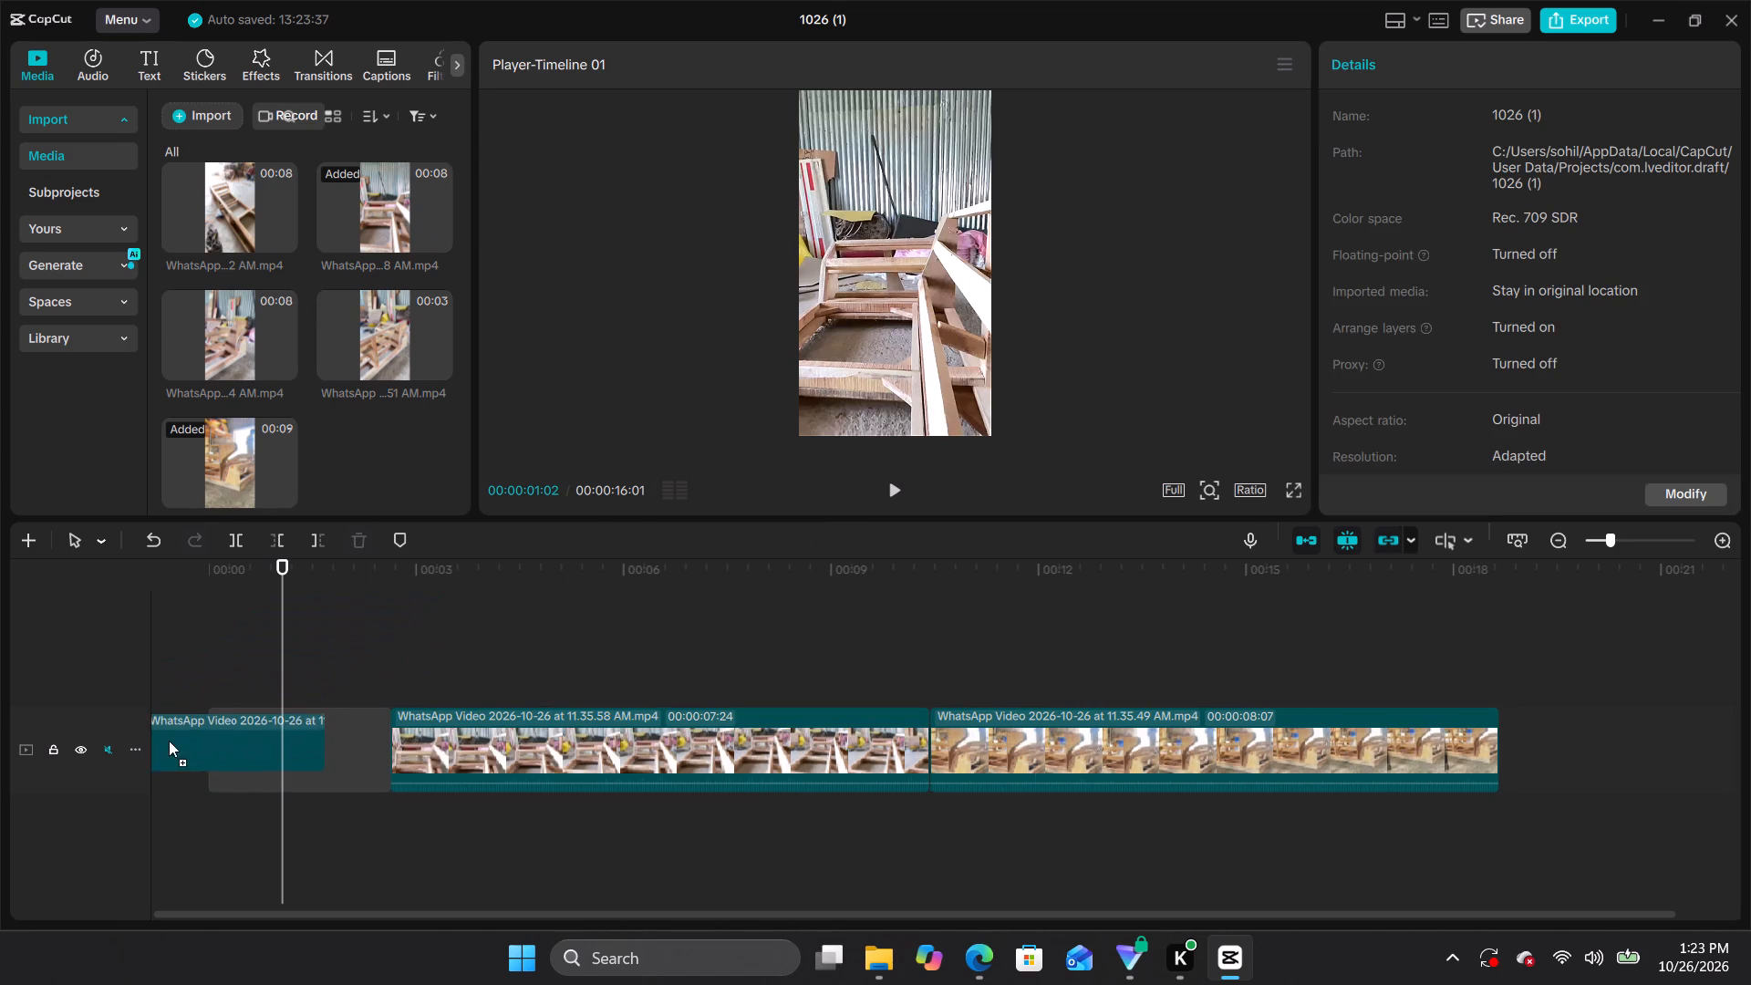
{"action": "left_click_drag", "start_coordinate": [169, 741], "coordinate": [256, 741]}
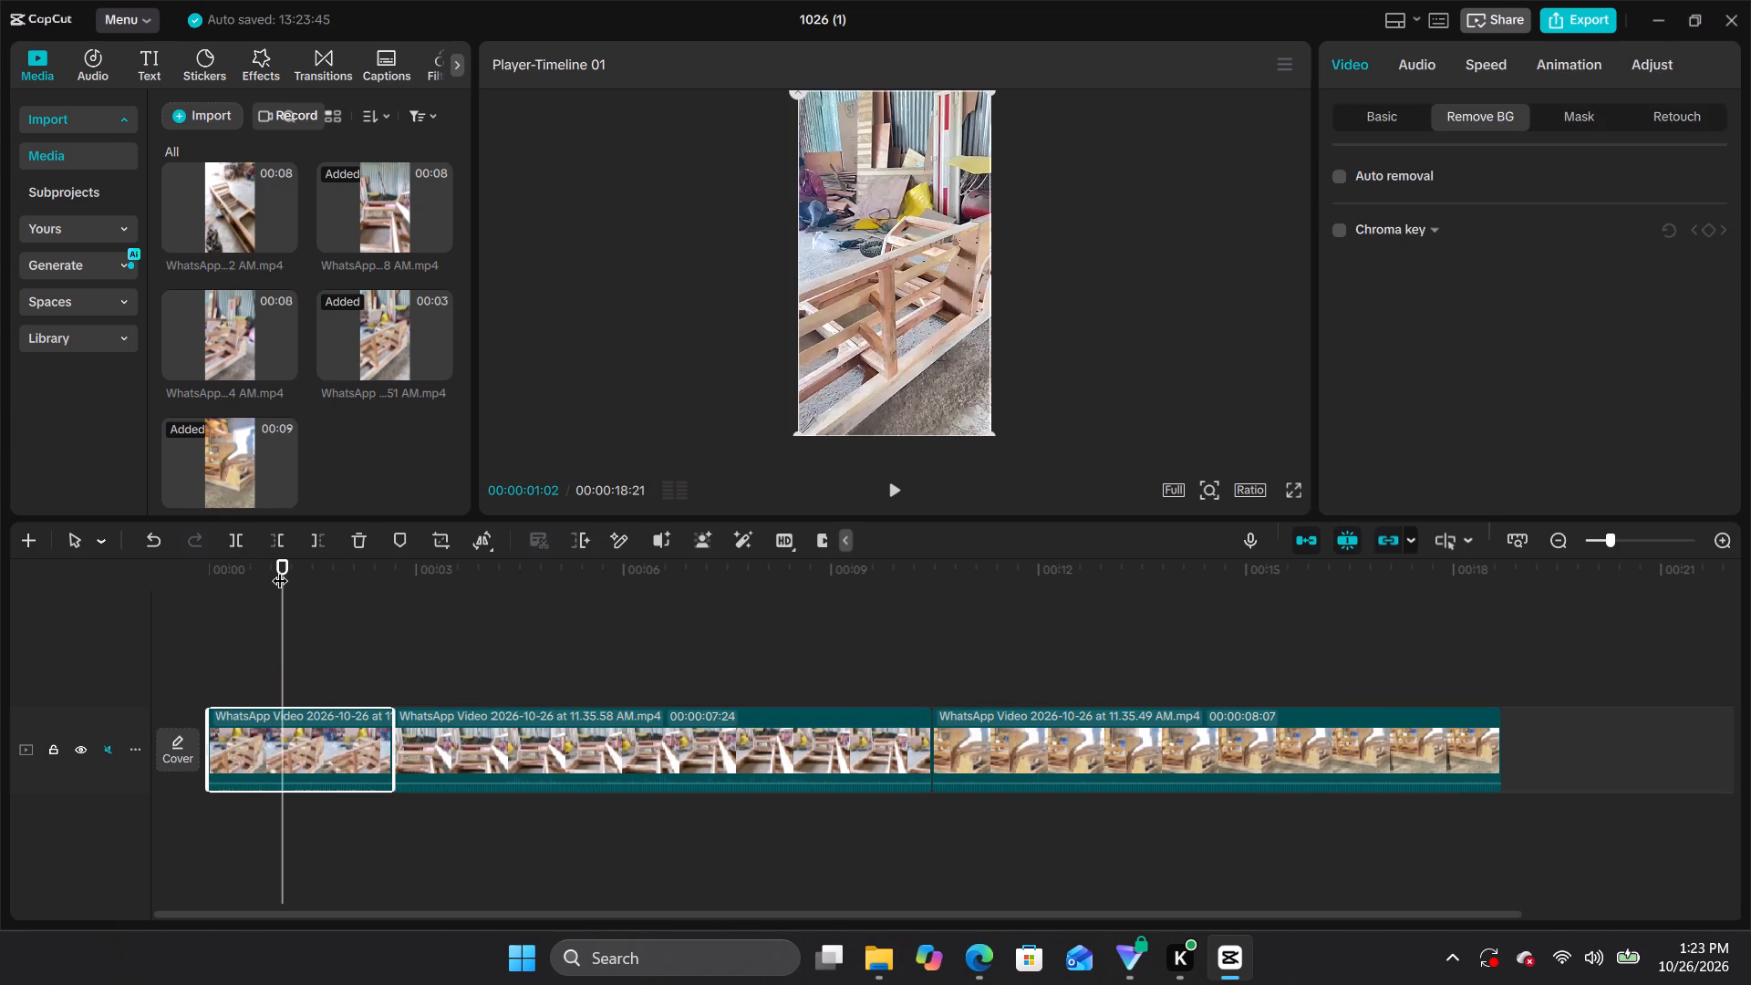
Create a 3-second freeze frame at 00:00:00:00 and move it to an upper track above the opening clip.
{"action": "left_click_drag", "start_coordinate": [280, 569], "coordinate": [210, 565]}
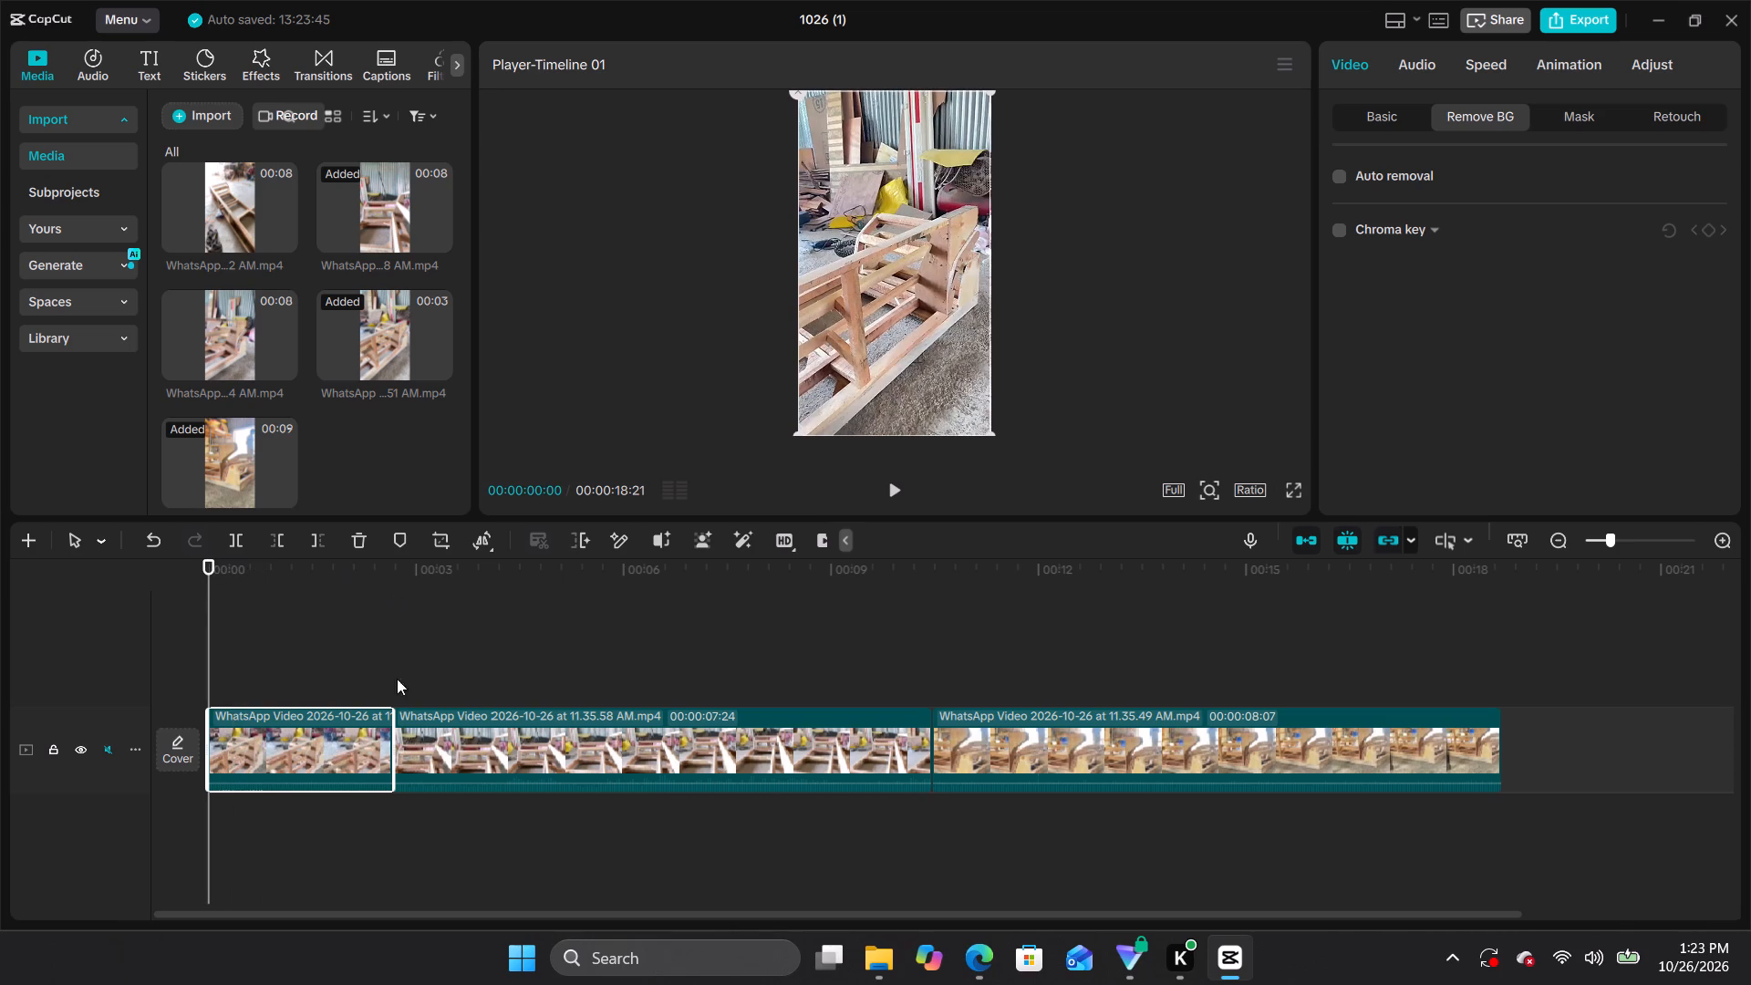
{"action": "right_click", "coordinate": [261, 672]}
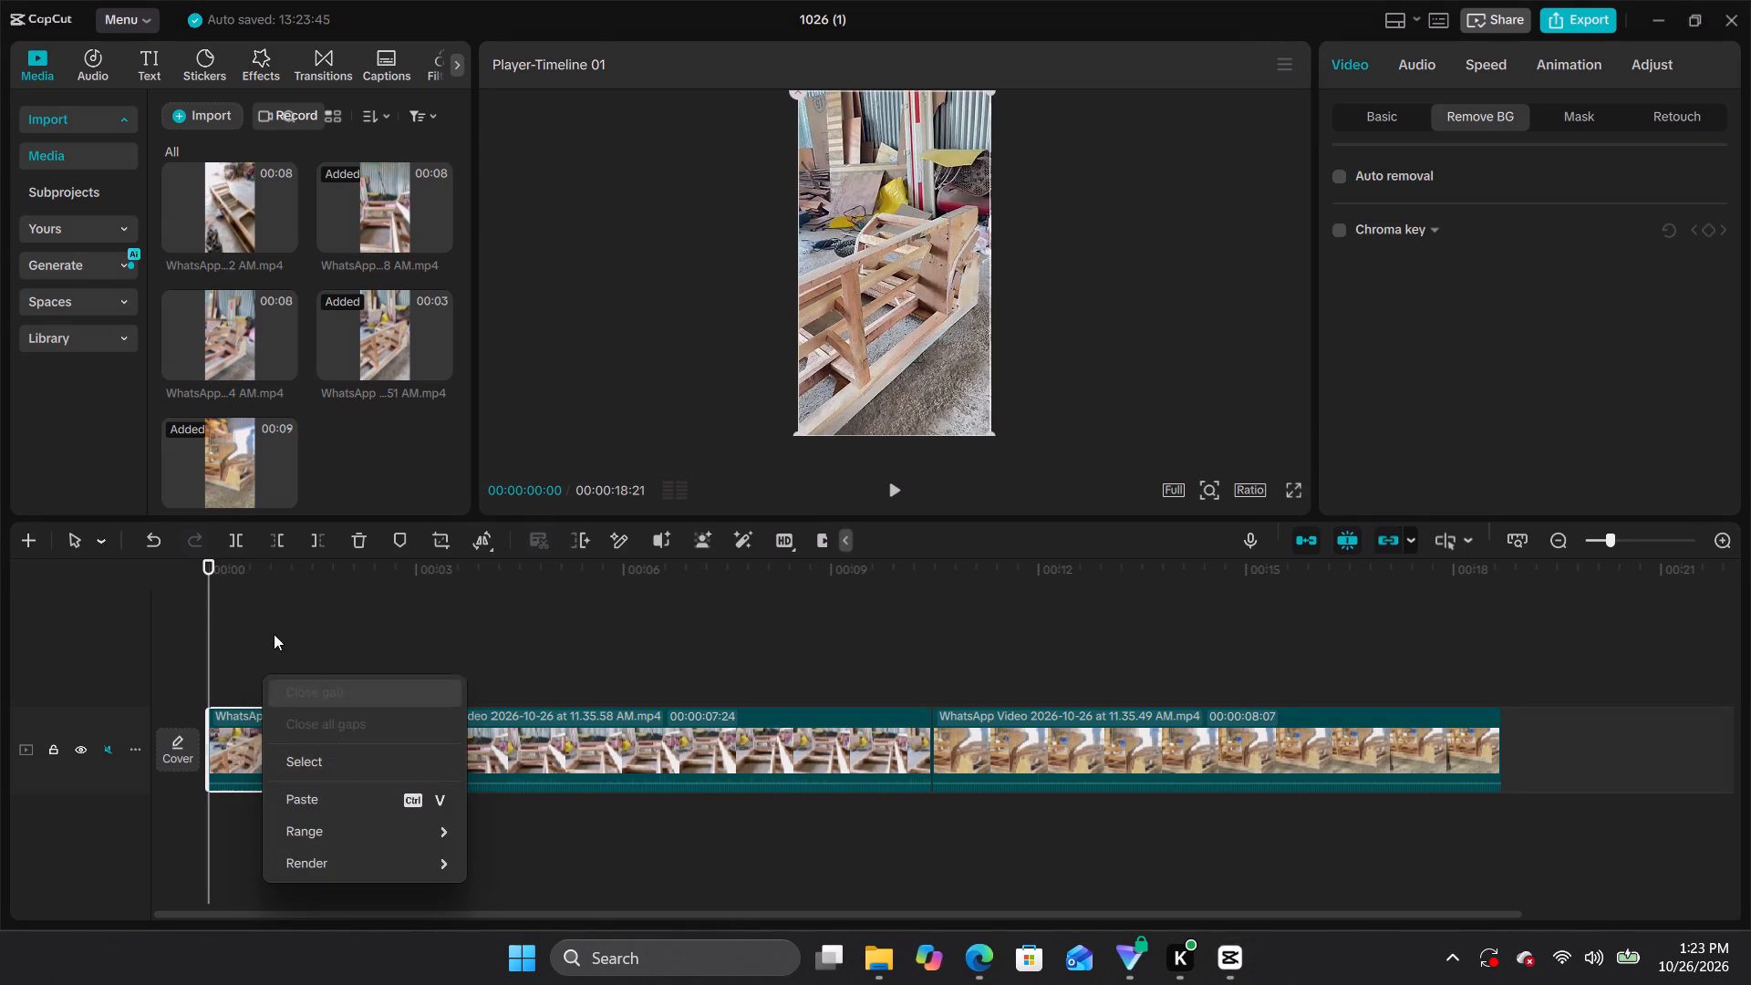
{"action": "left_click", "coordinate": [271, 591]}
{"action": "left_click", "coordinate": [503, 593]}
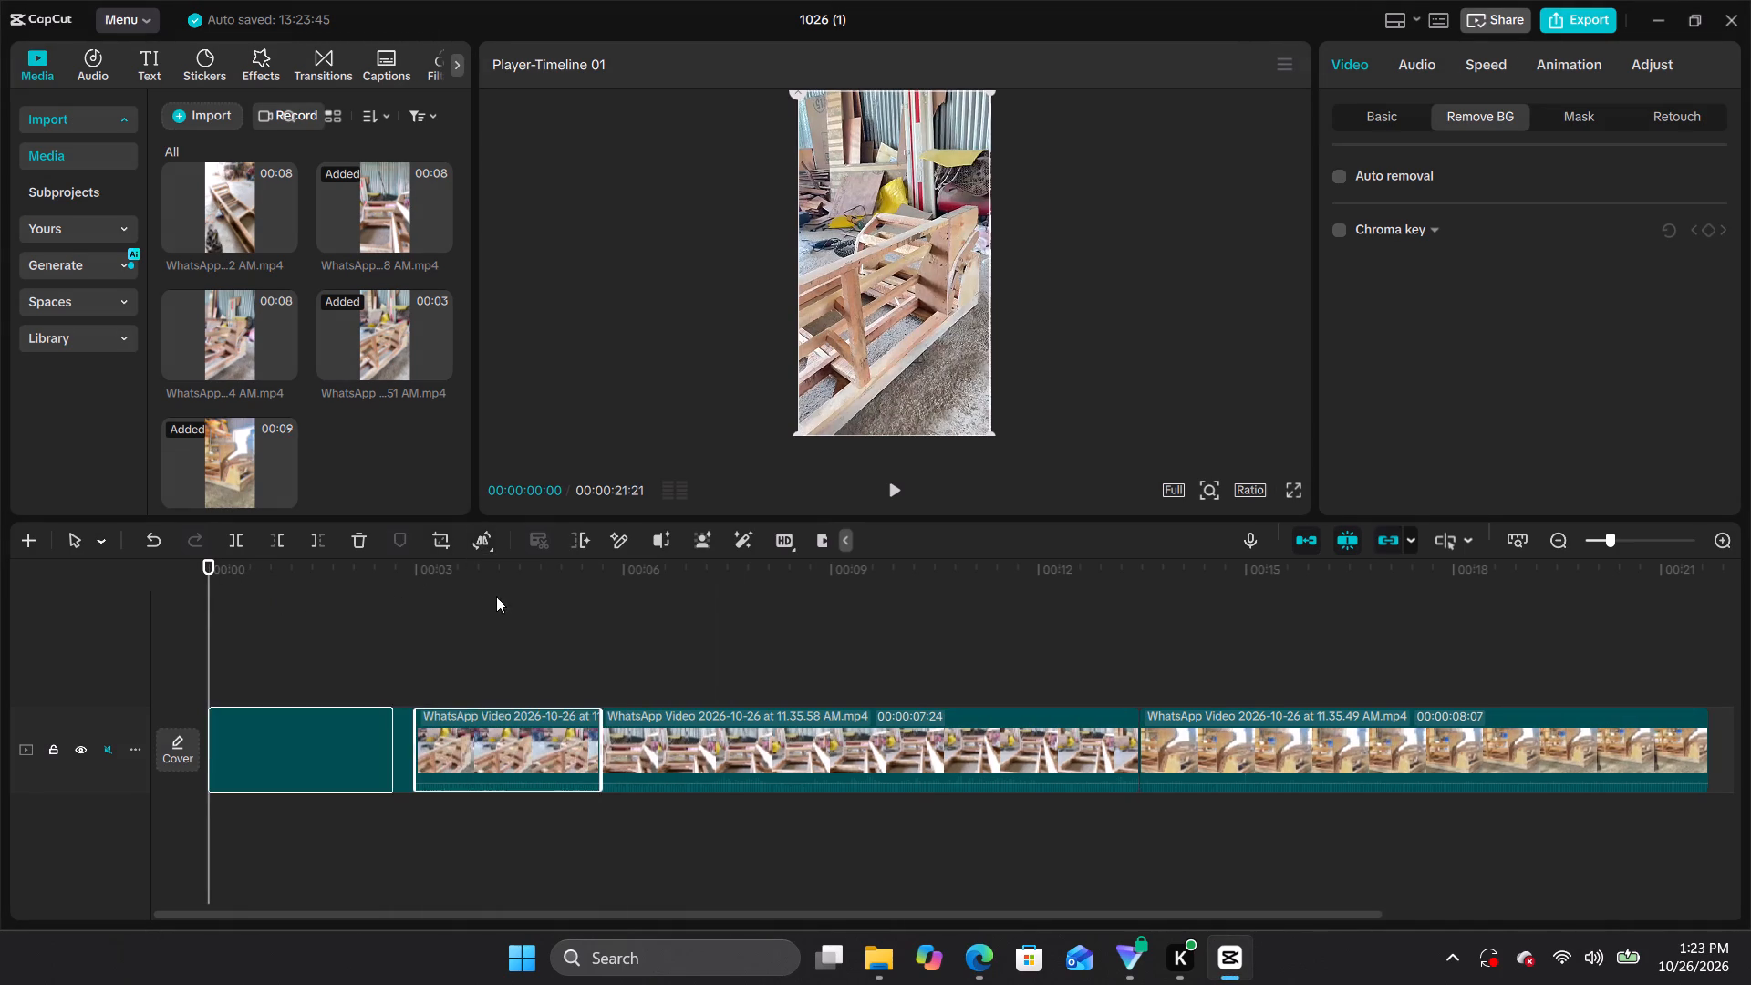
{"action": "left_click_drag", "start_coordinate": [356, 723], "coordinate": [371, 627]}
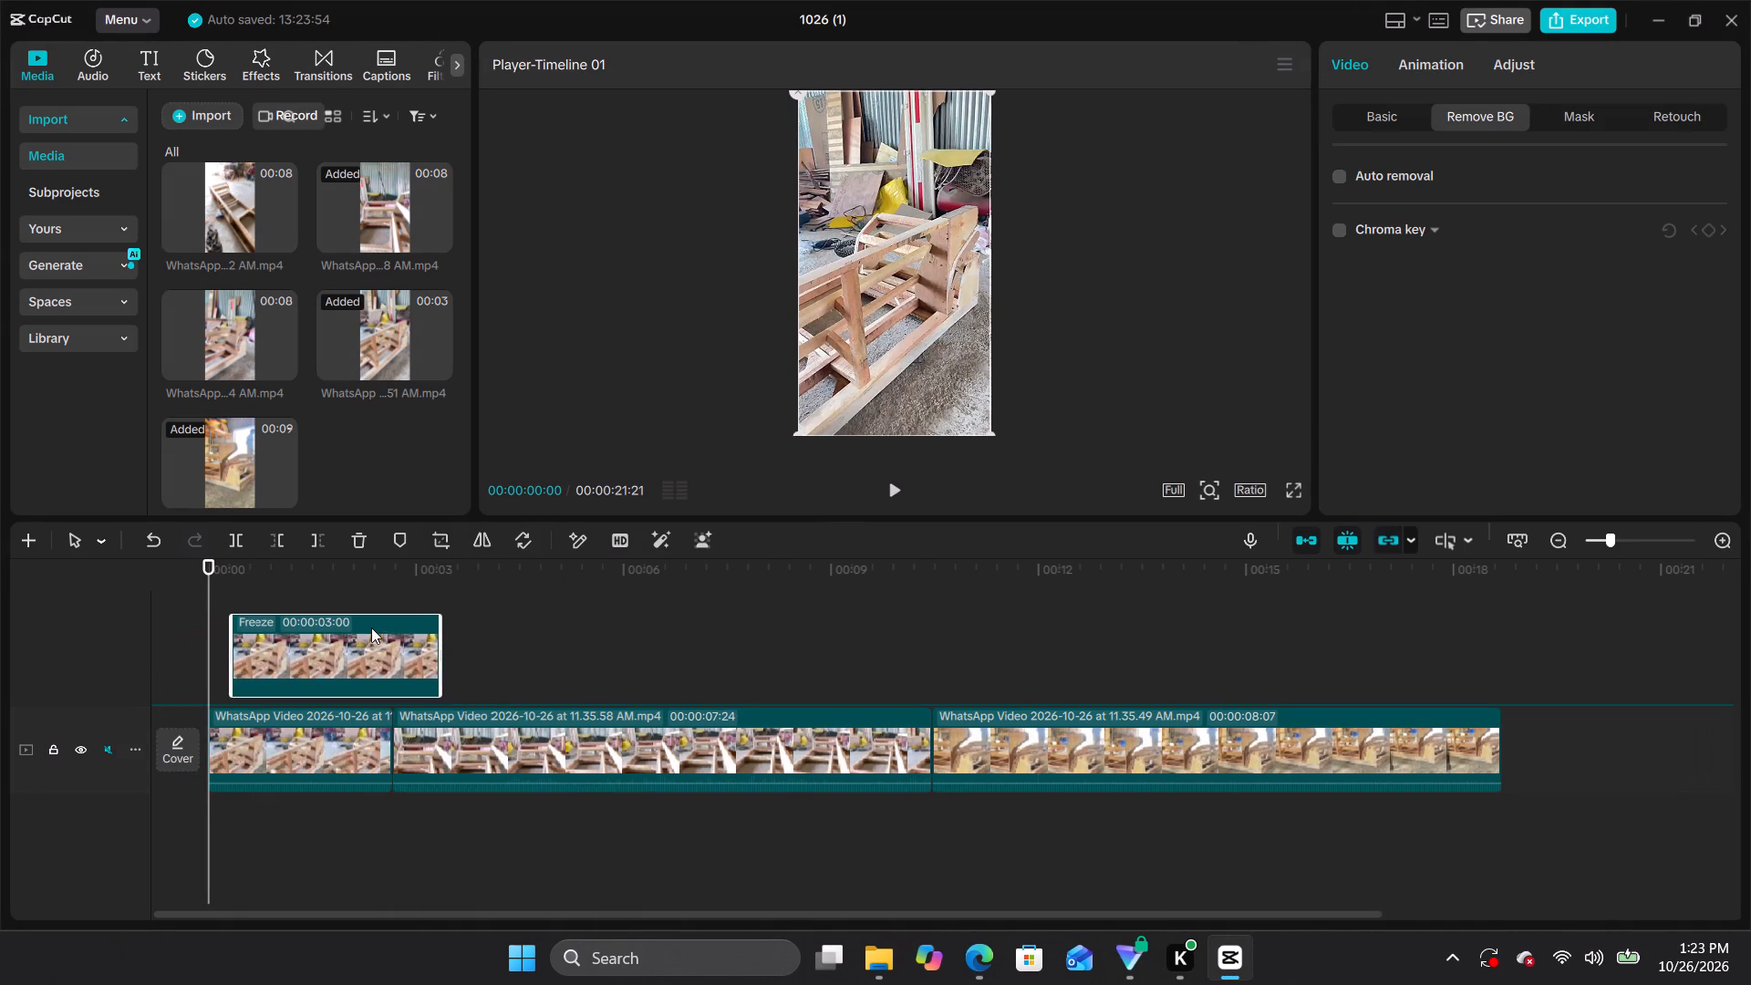
{"action": "left_click_drag", "start_coordinate": [371, 627], "coordinate": [359, 638]}
Apply automatic background removal to the upper-track freeze frame and nudge it in the frame to test the cutout.
{"action": "left_click", "coordinate": [367, 685]}
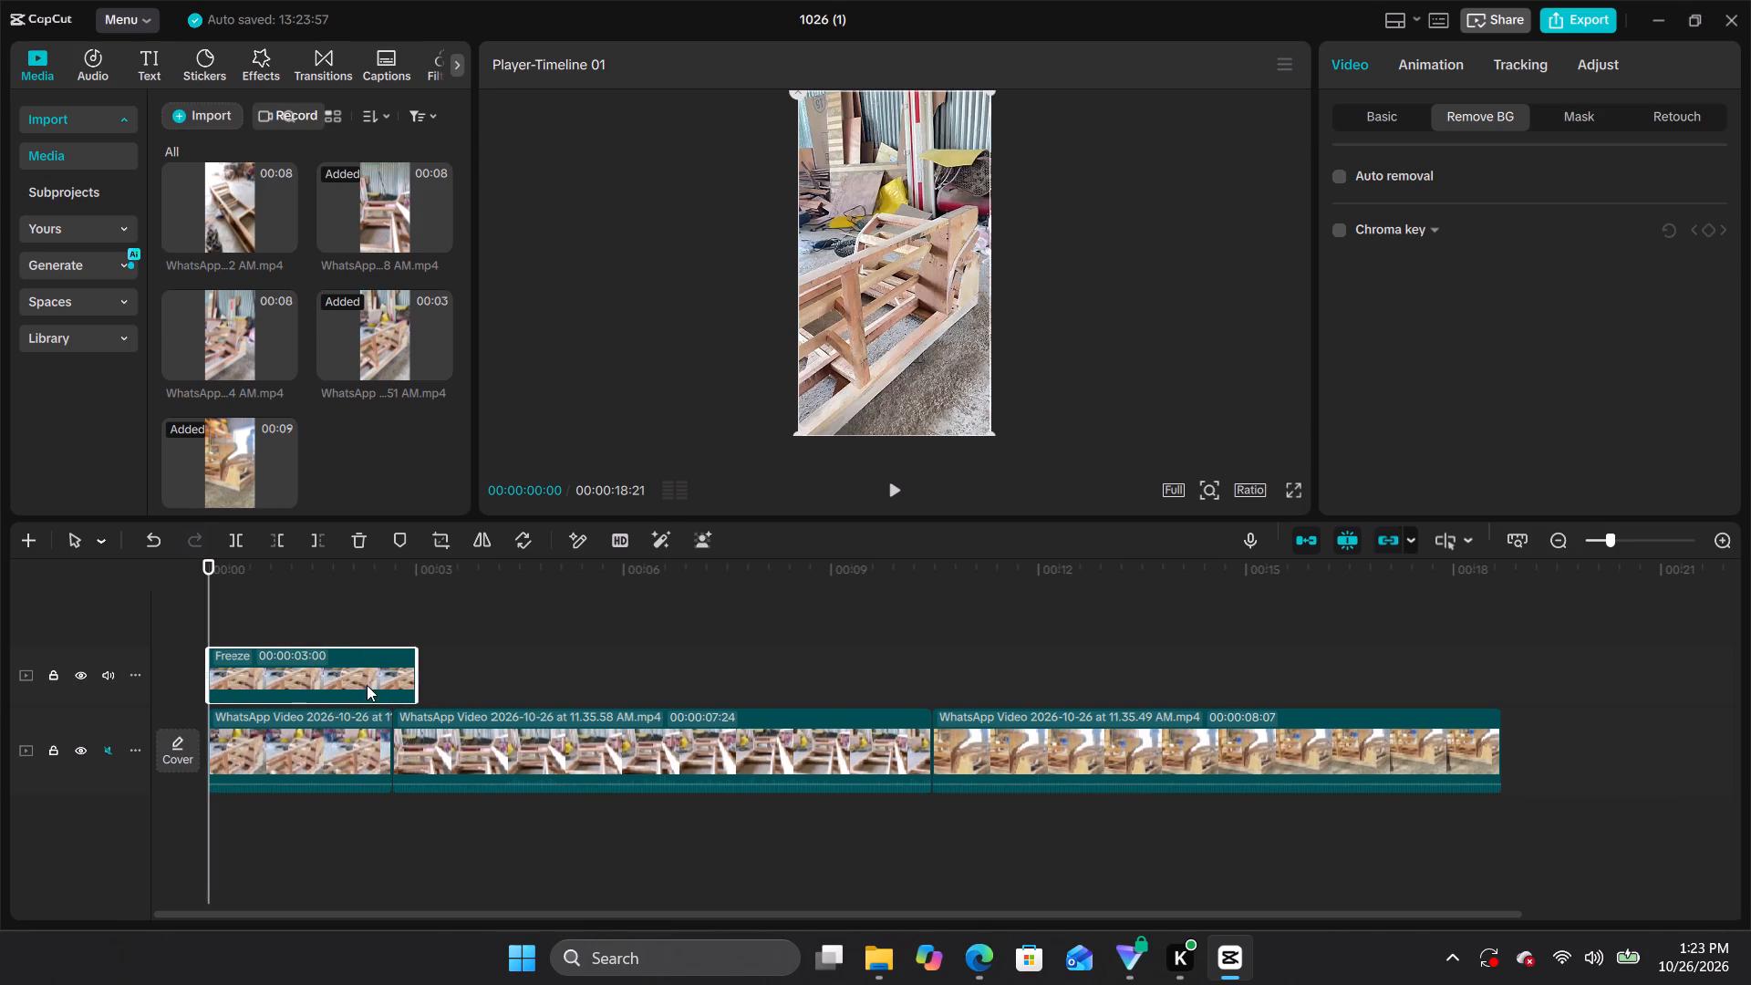
{"action": "left_click", "coordinate": [691, 538]}
{"action": "left_click", "coordinate": [860, 275]}
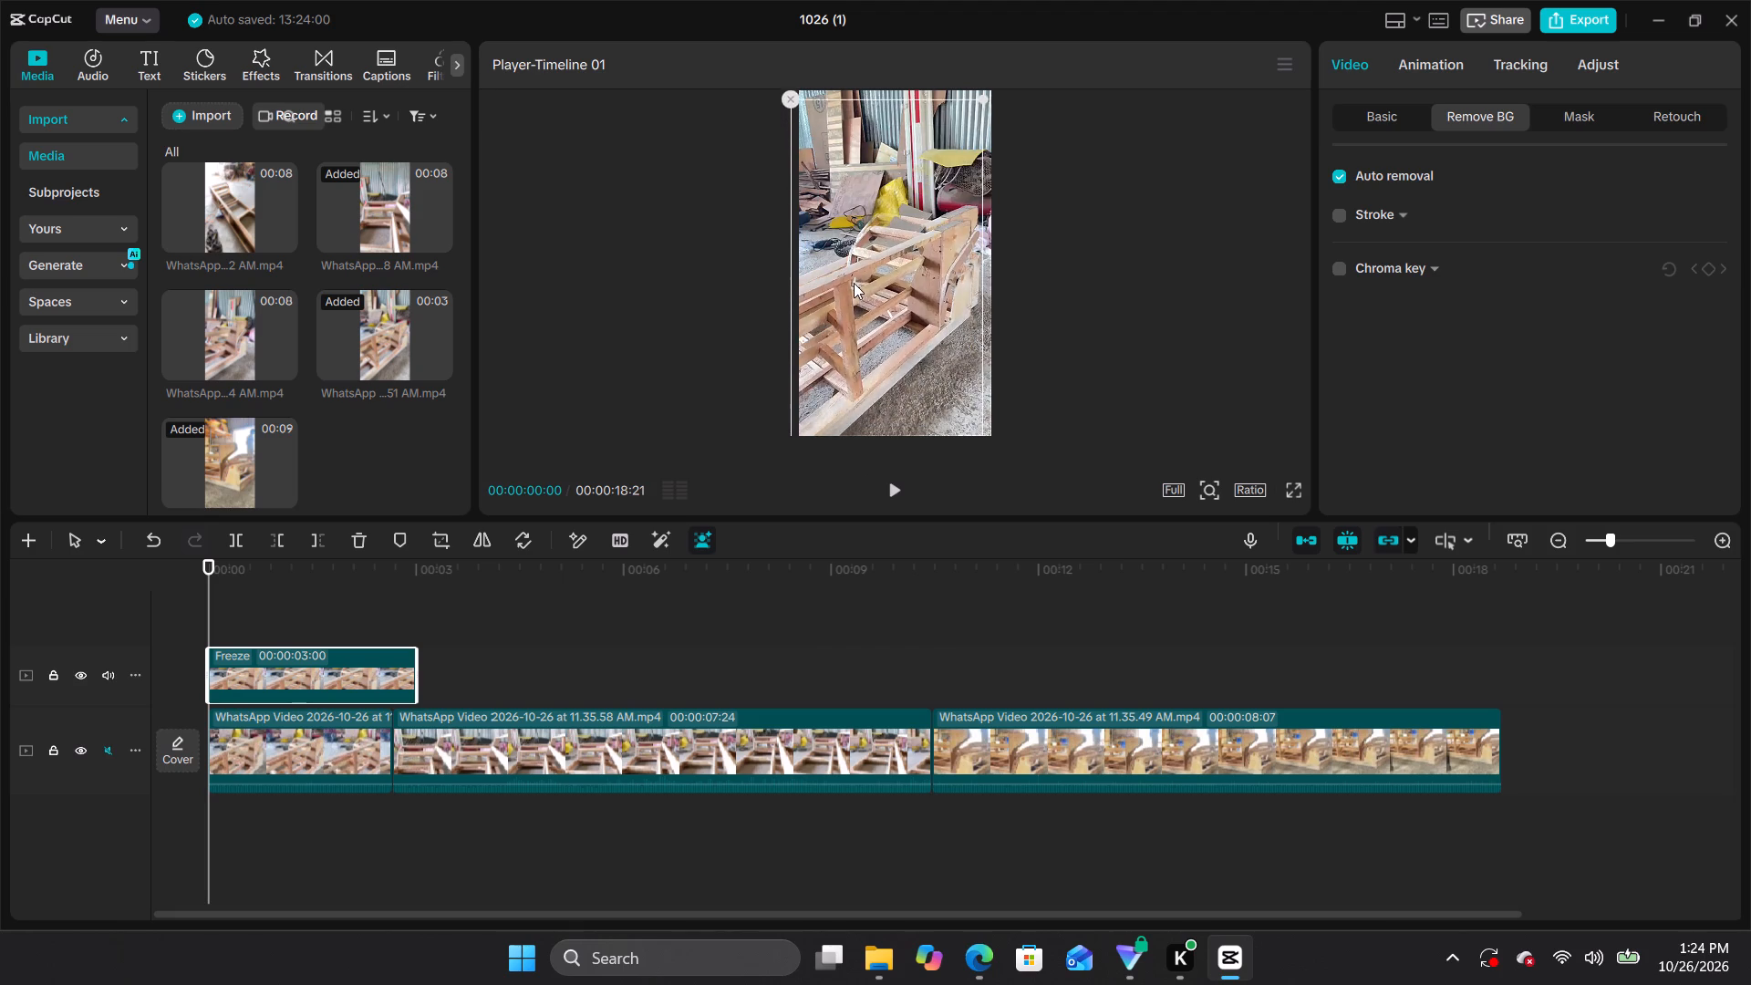
{"action": "left_click_drag", "start_coordinate": [854, 279], "coordinate": [862, 281]}
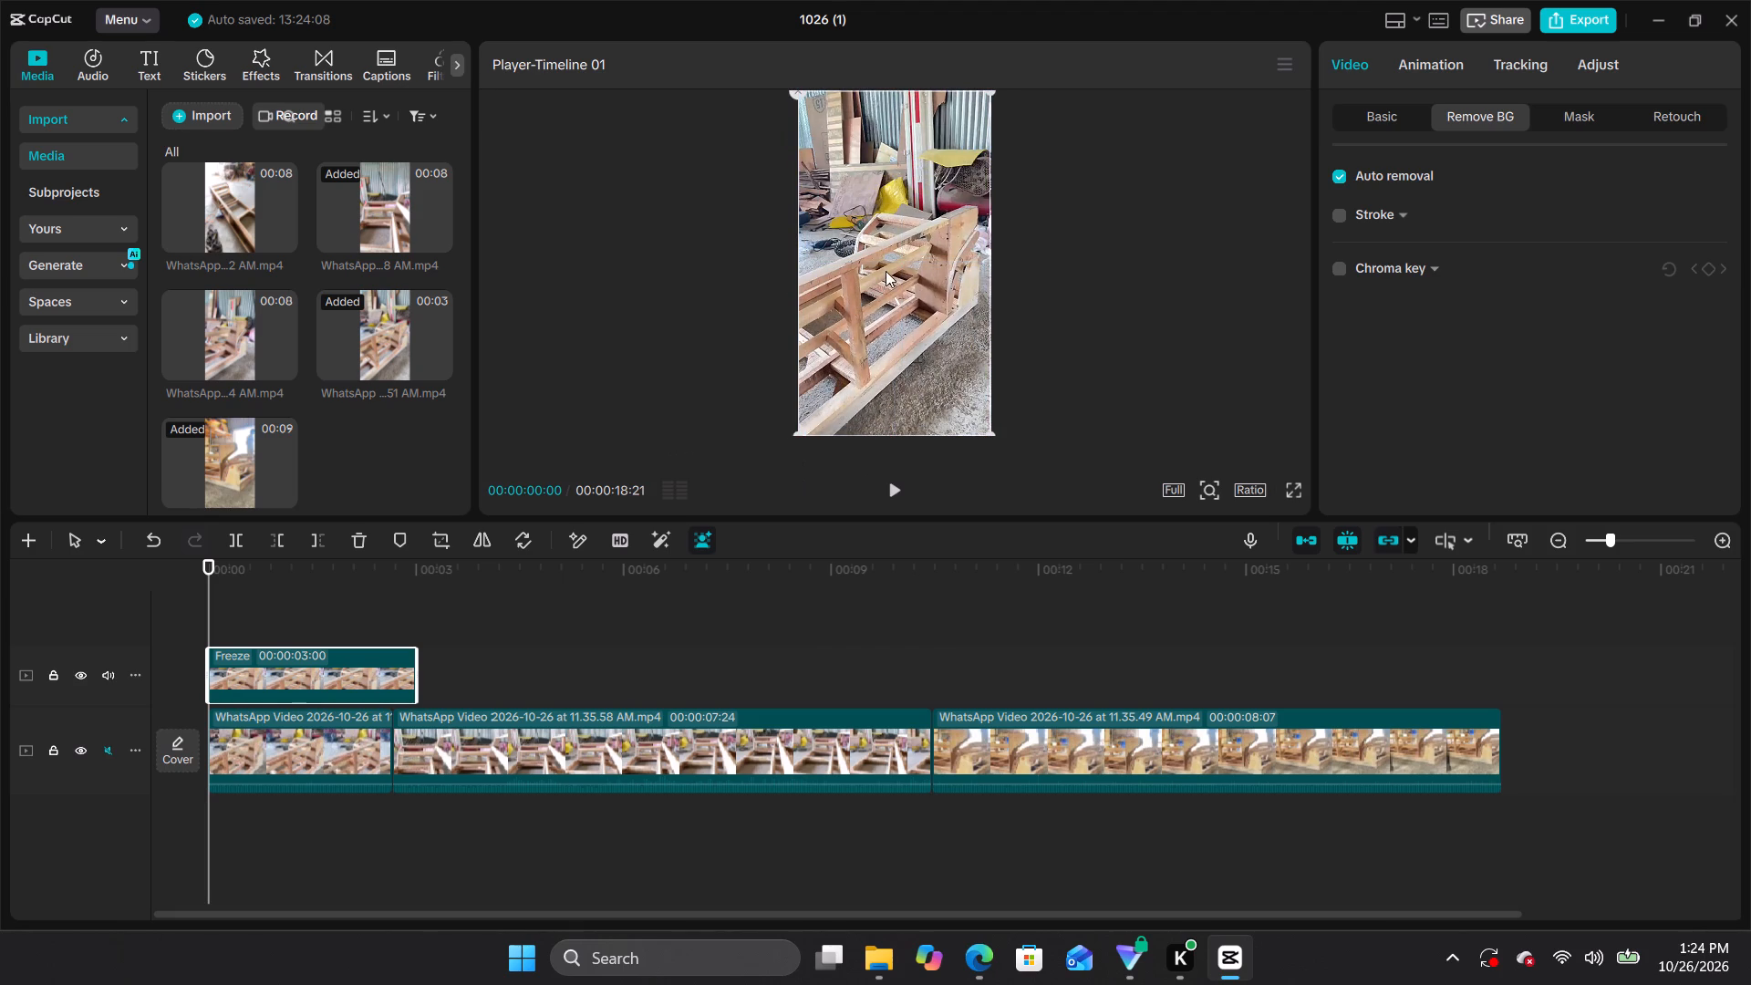
Shift the freeze cutout down to about X -184, Y -2565 and add a position keyframe at 00:00:00:00.
{"action": "left_click_drag", "start_coordinate": [886, 271], "coordinate": [867, 493]}
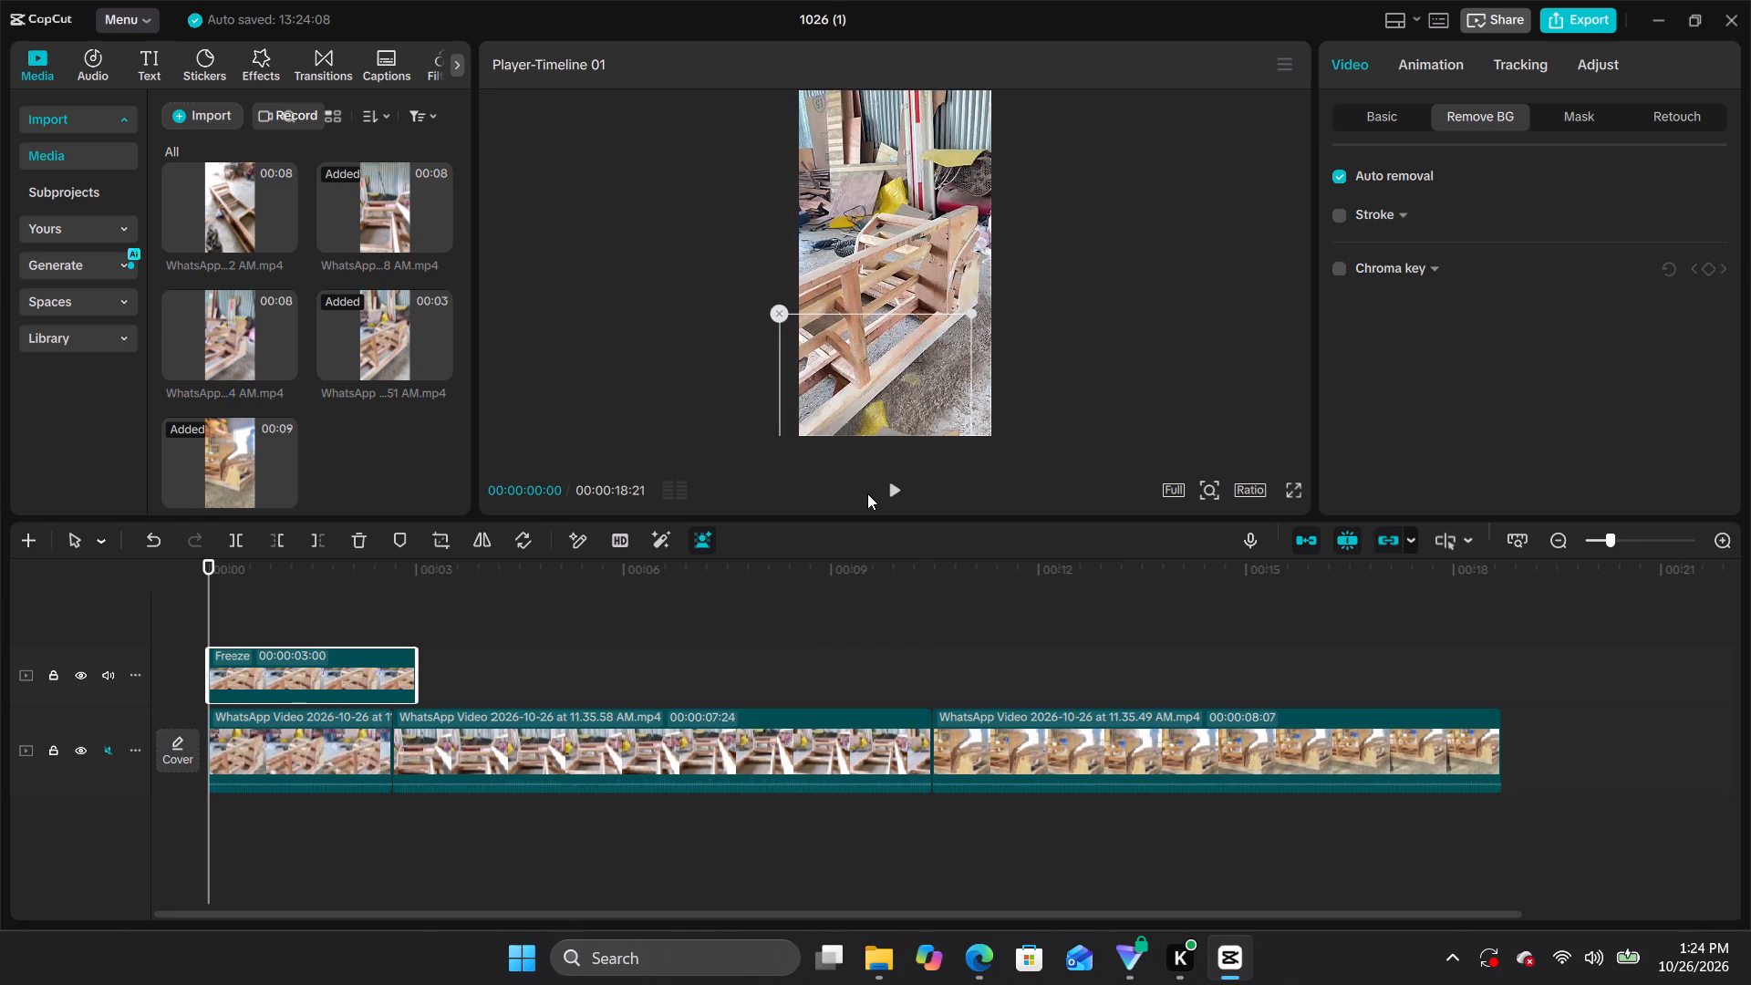
{"action": "left_click_drag", "start_coordinate": [867, 493], "coordinate": [869, 502]}
{"action": "left_click", "coordinate": [1368, 104]}
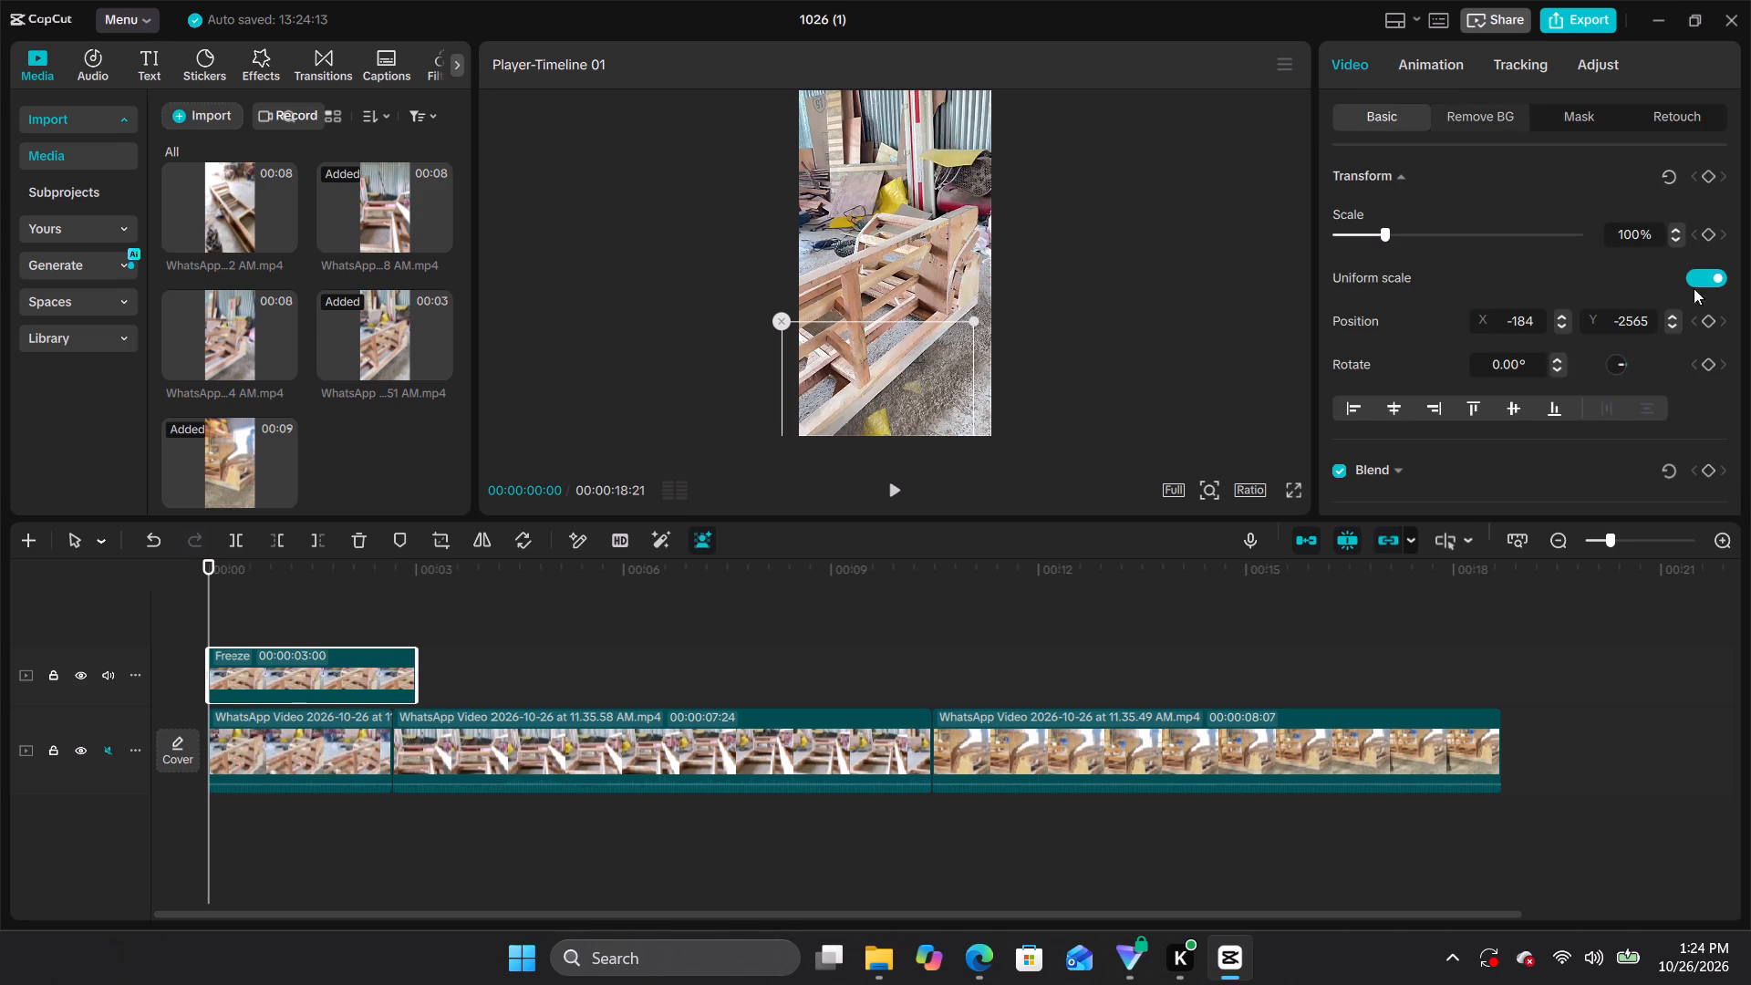
{"action": "left_click", "coordinate": [1704, 316]}
At 00:00:00:19, move the freeze cutout up to about X 127, Y 0 to set a second position keyframe.
{"action": "left_click_drag", "start_coordinate": [211, 565], "coordinate": [224, 564]}
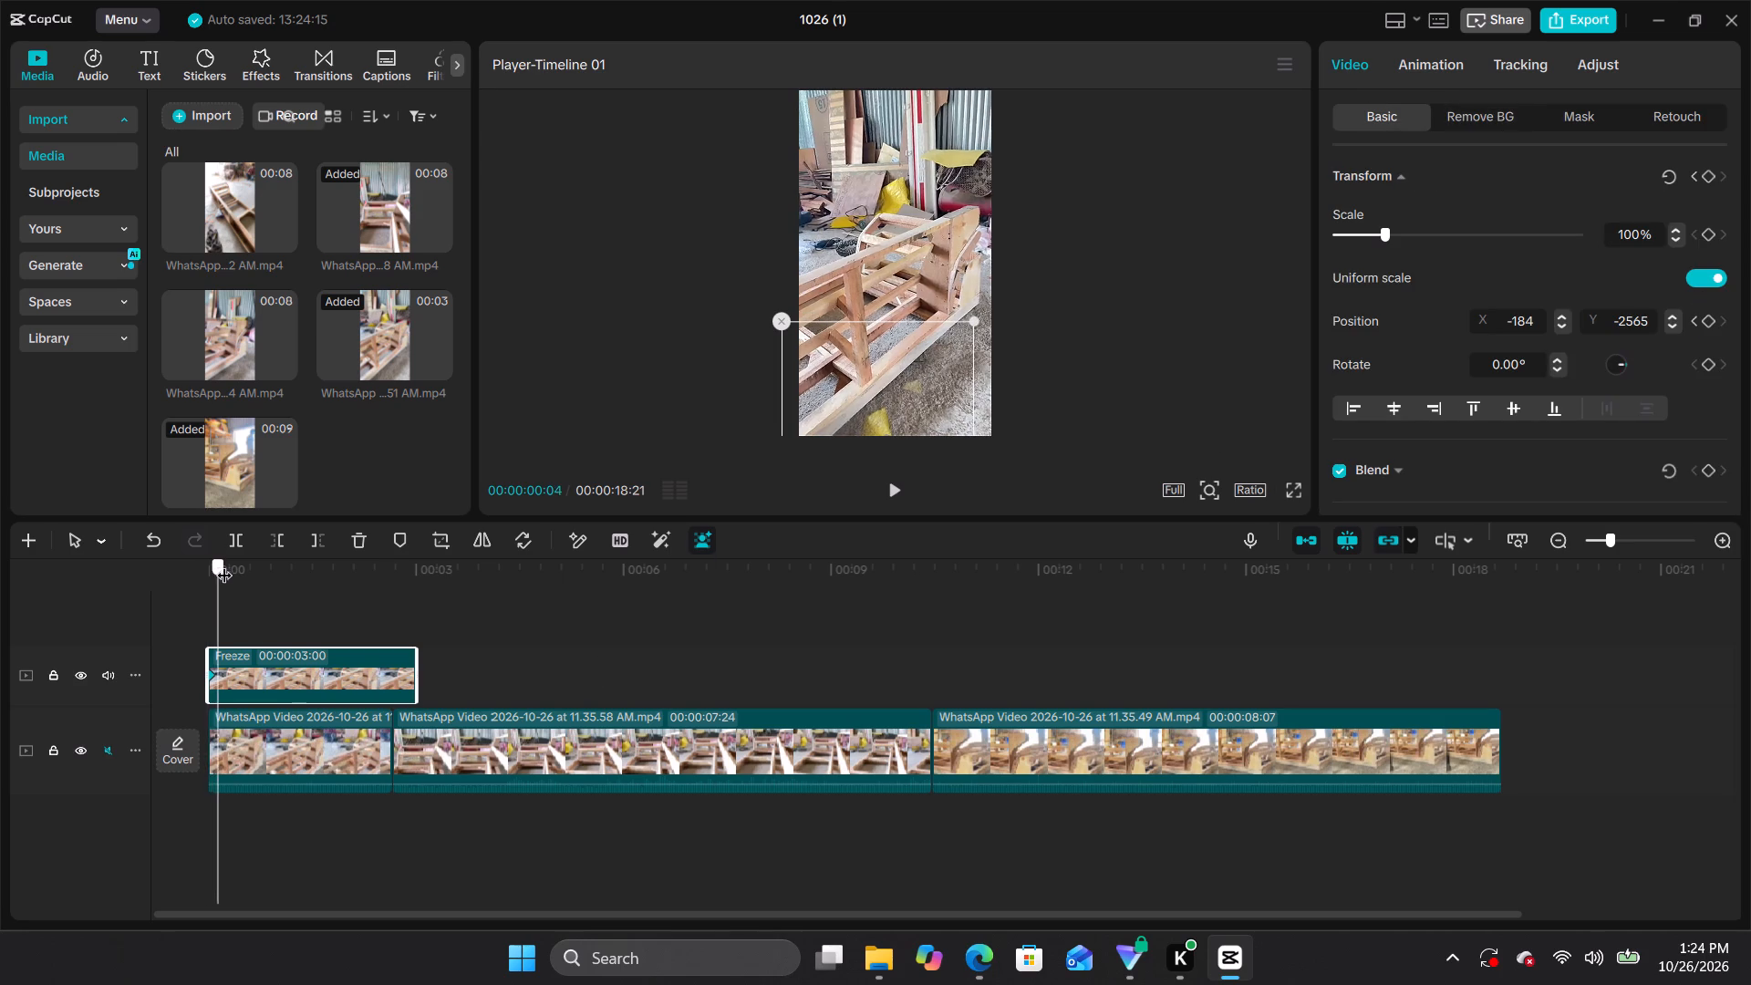
{"action": "left_click_drag", "start_coordinate": [224, 564], "coordinate": [249, 565]}
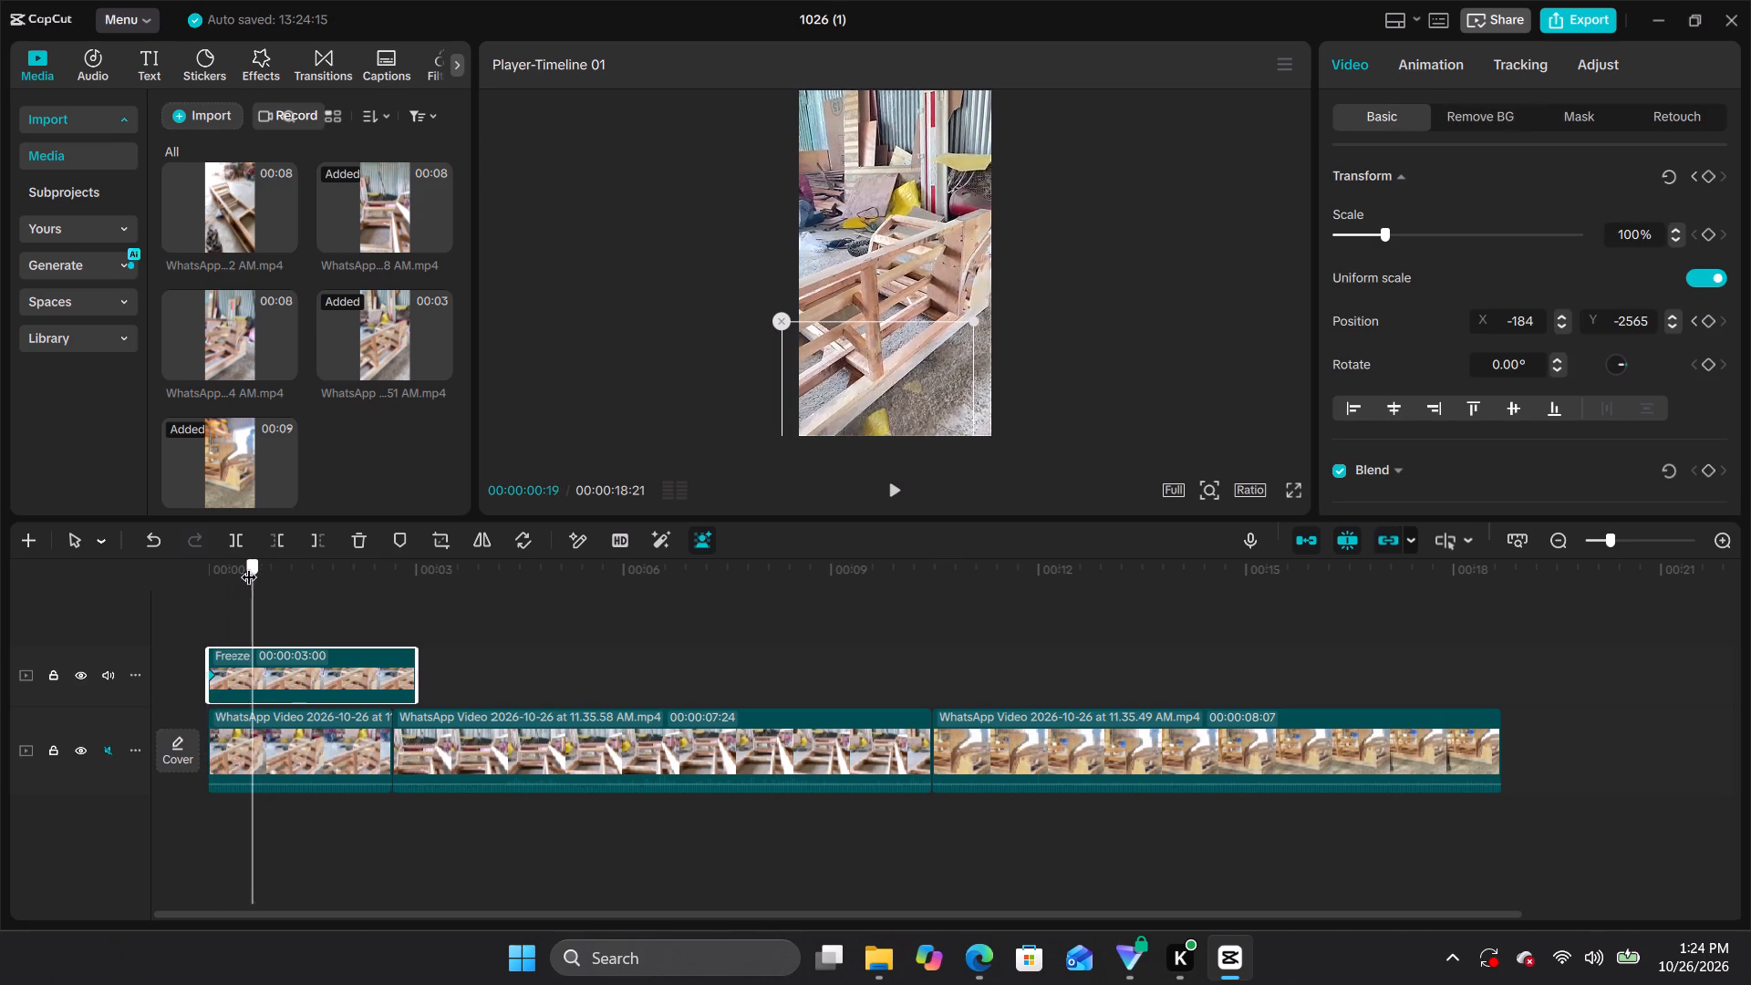
{"action": "left_click_drag", "start_coordinate": [249, 565], "coordinate": [231, 564]}
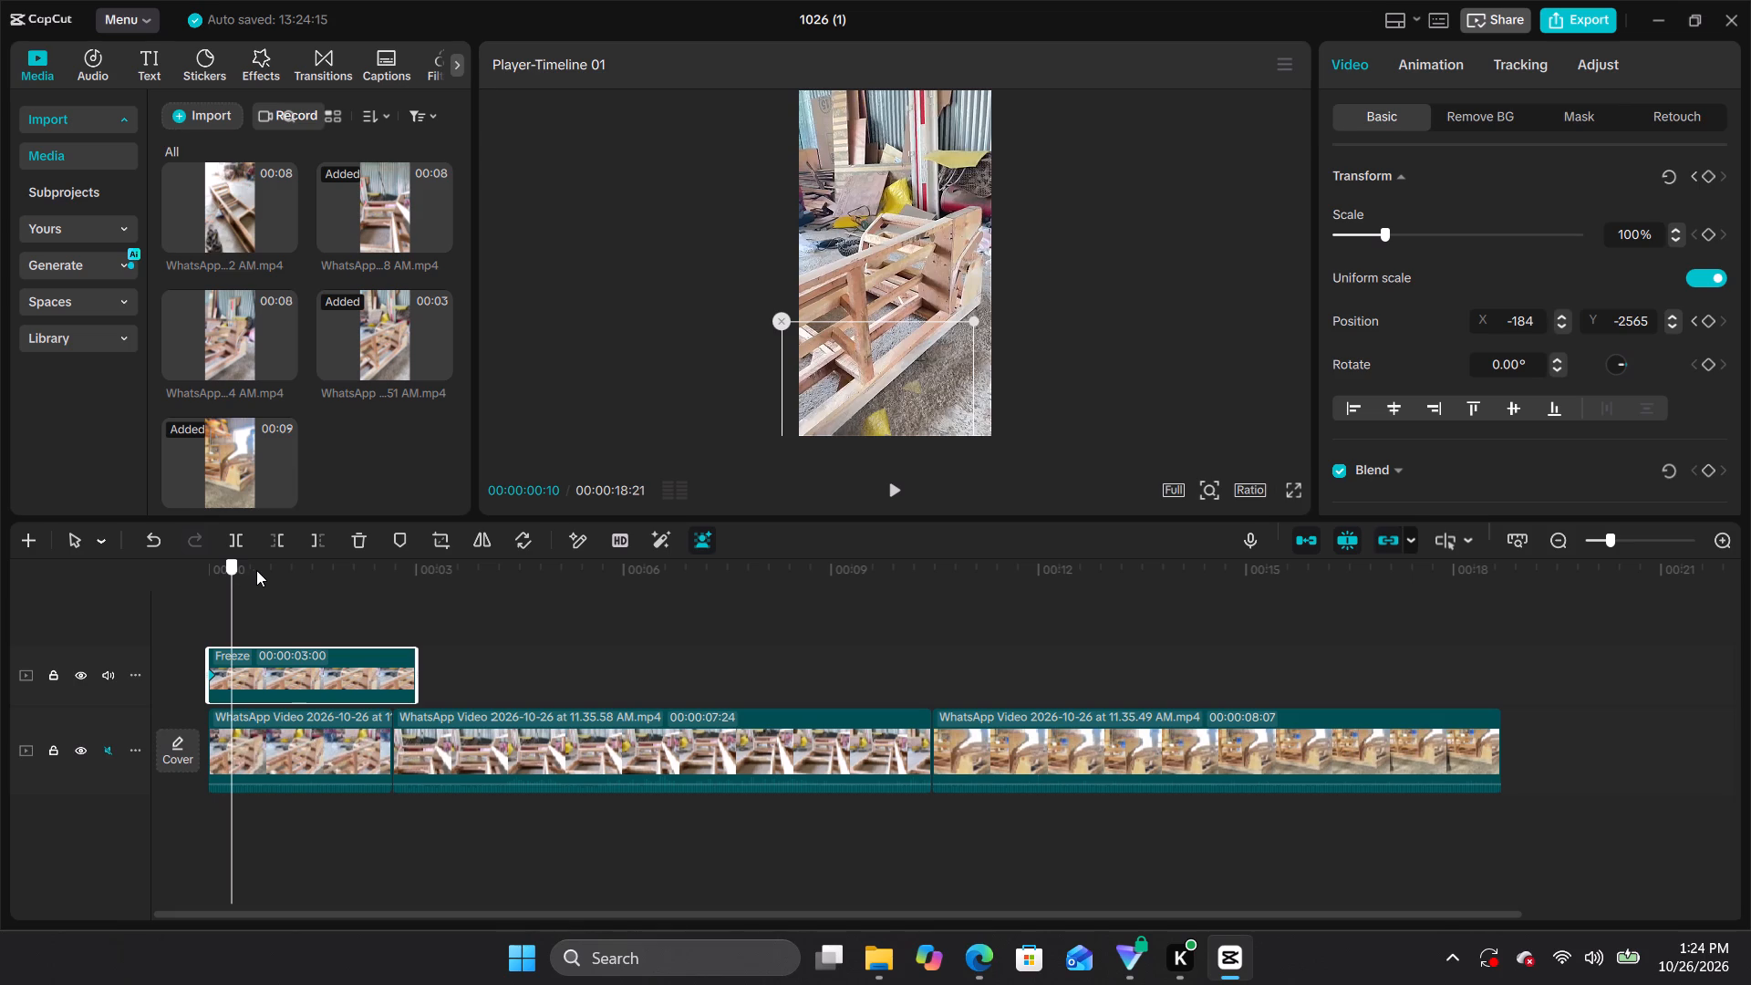
{"action": "left_click_drag", "start_coordinate": [224, 561], "coordinate": [253, 564]}
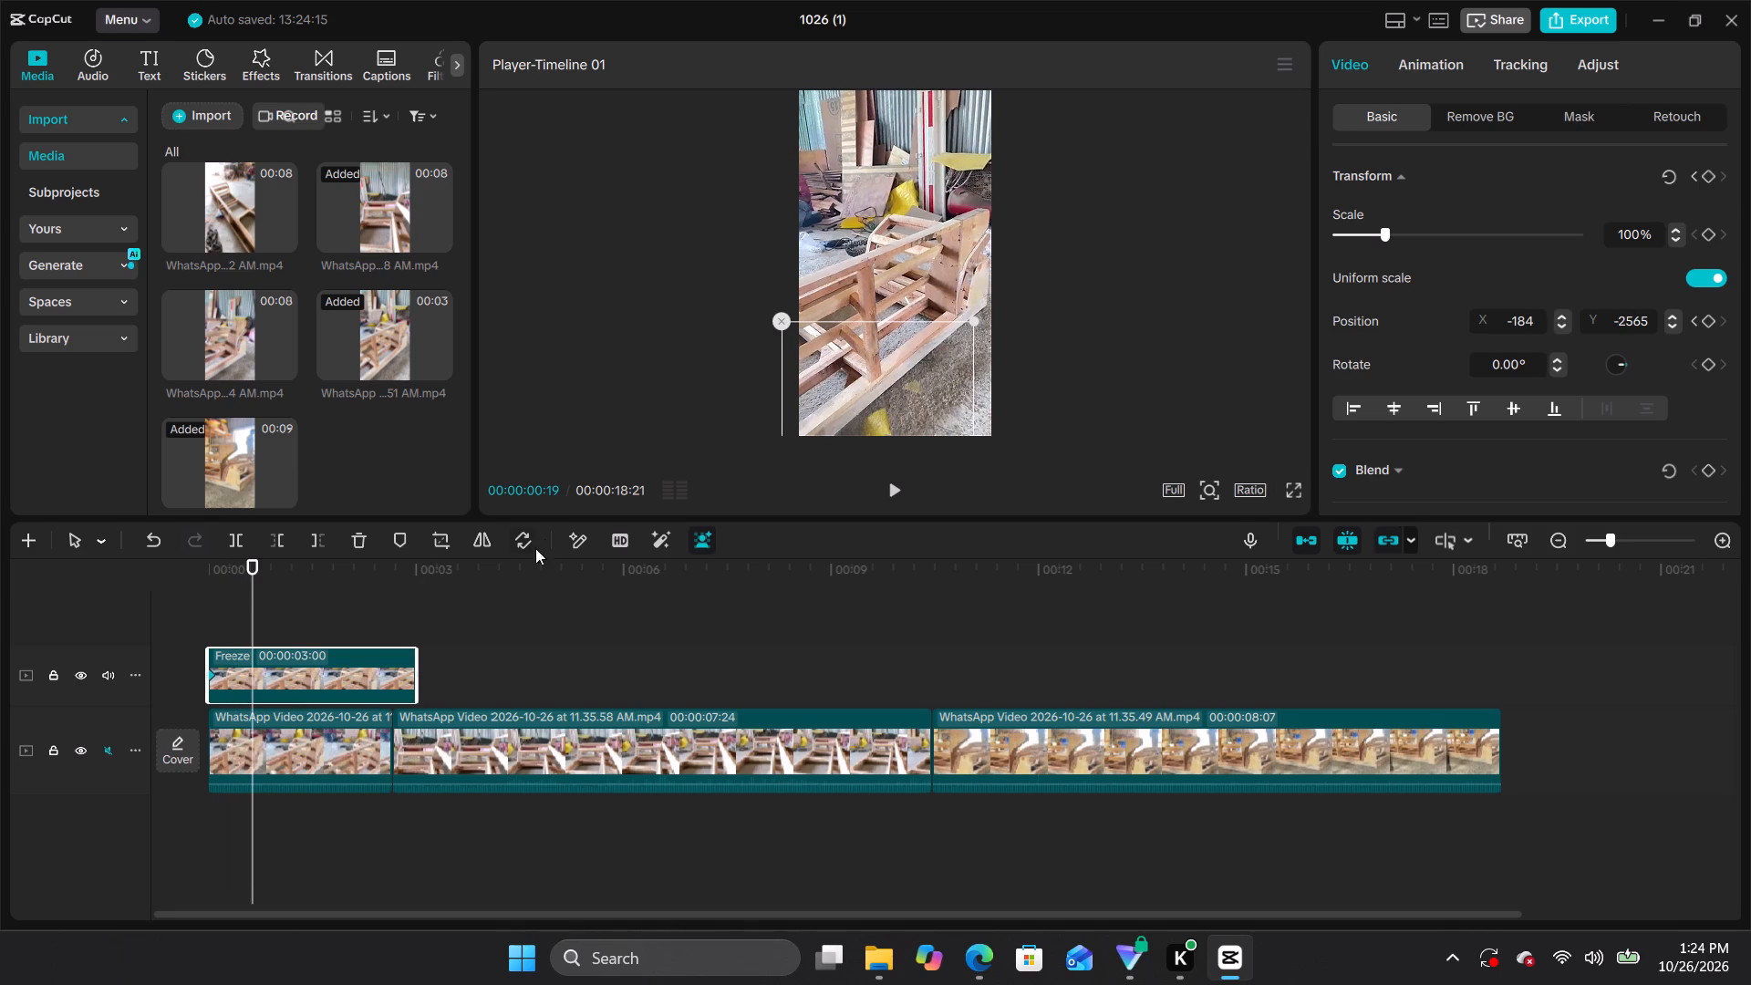
{"action": "left_click_drag", "start_coordinate": [865, 388], "coordinate": [900, 164]}
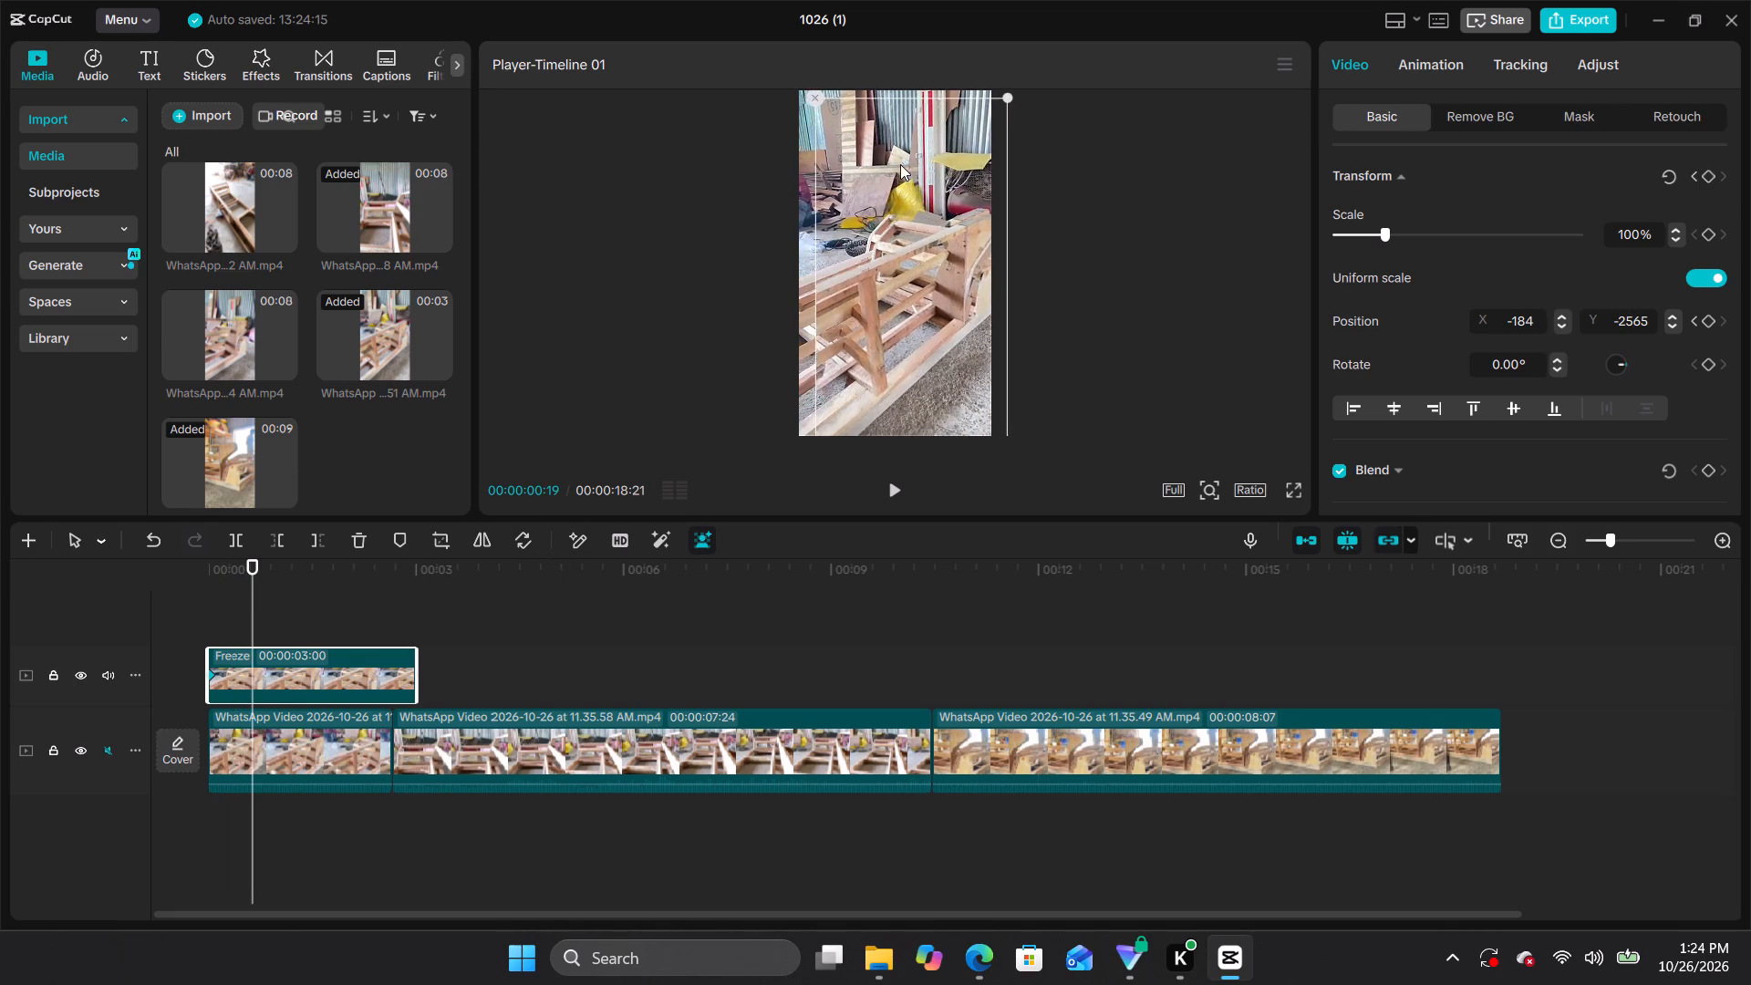
{"action": "left_click_drag", "start_coordinate": [900, 164], "coordinate": [898, 168]}
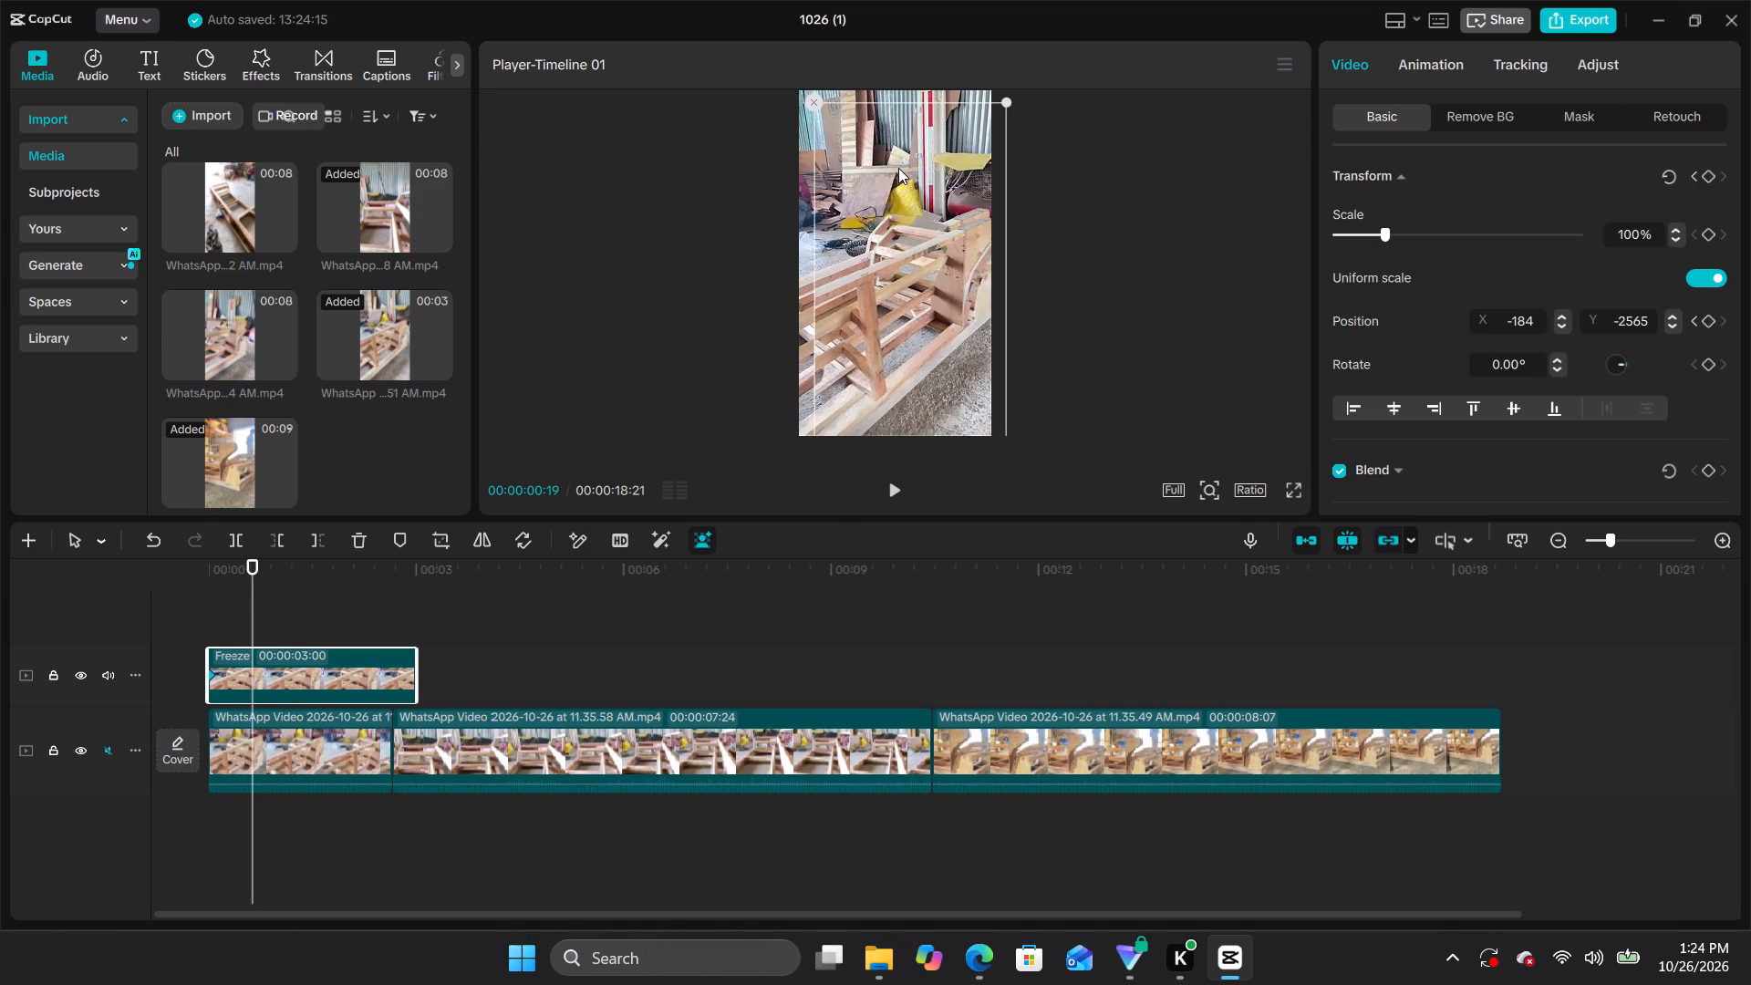
{"action": "left_click_drag", "start_coordinate": [898, 168], "coordinate": [895, 161]}
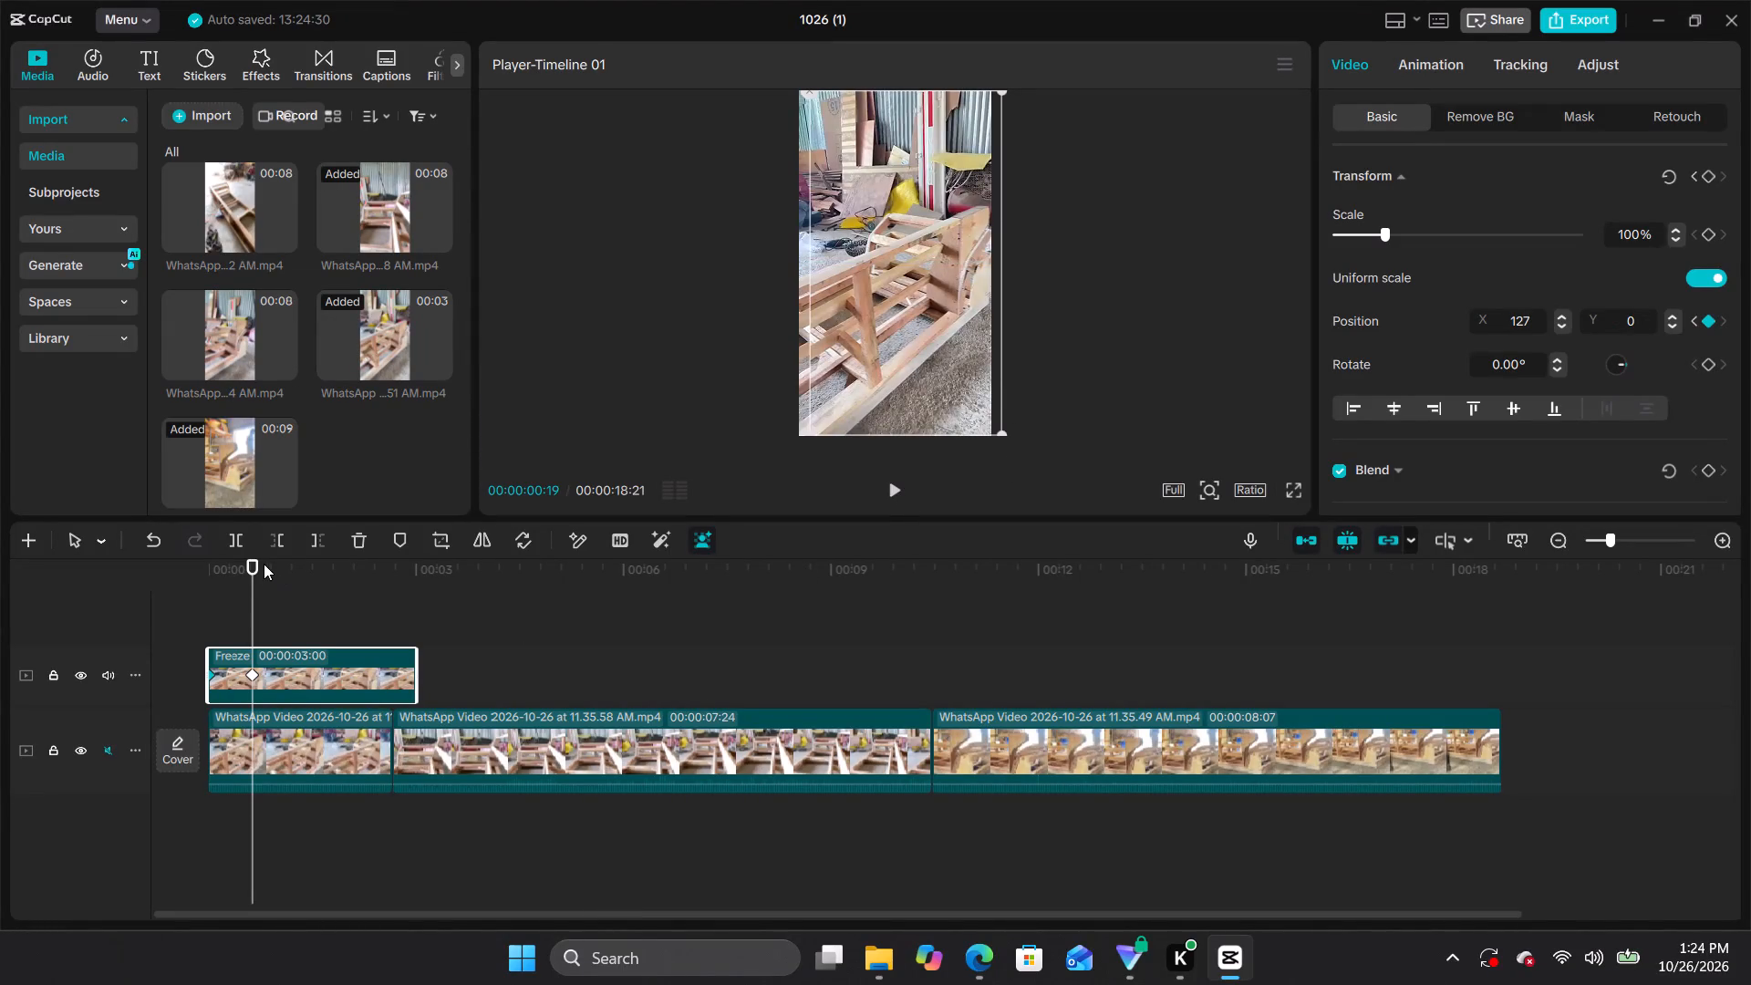
Trim the end of the freeze cutout to just after its second position keyframe and play back the sequence from the start.
{"action": "left_click_drag", "start_coordinate": [259, 564], "coordinate": [64, 586]}
{"action": "left_click", "coordinate": [887, 497]}
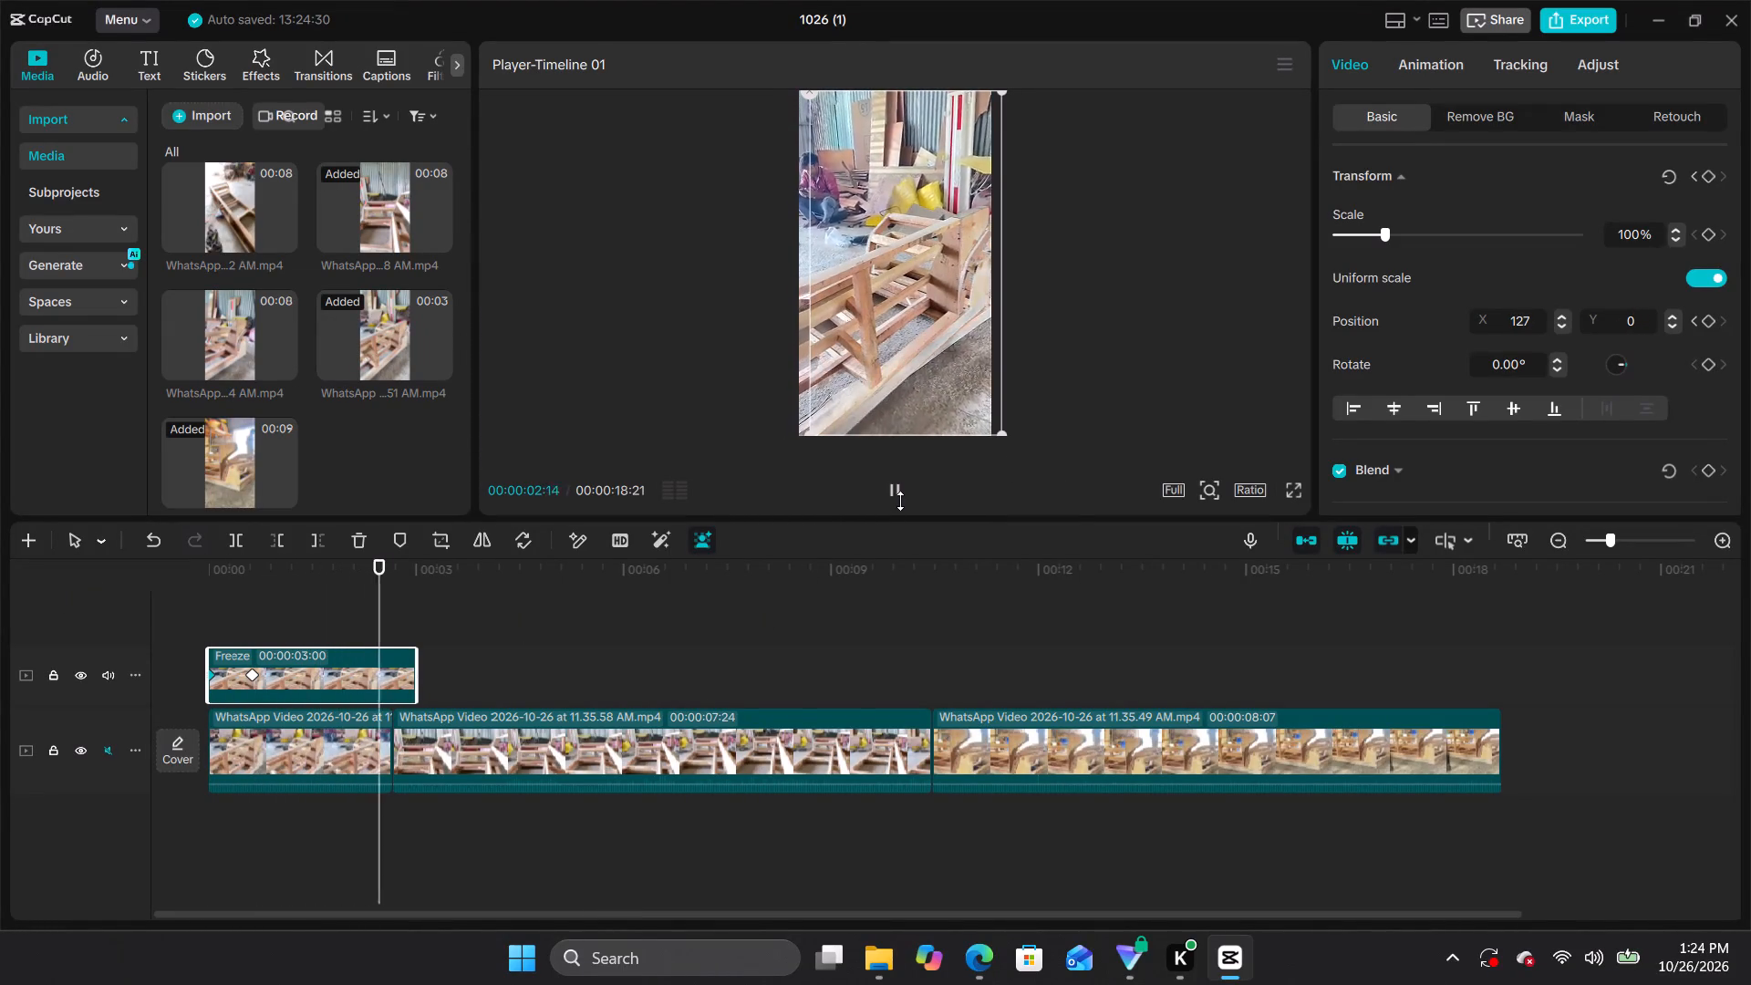
{"action": "left_click", "coordinate": [900, 498]}
{"action": "left_click_drag", "start_coordinate": [428, 678], "coordinate": [368, 682]}
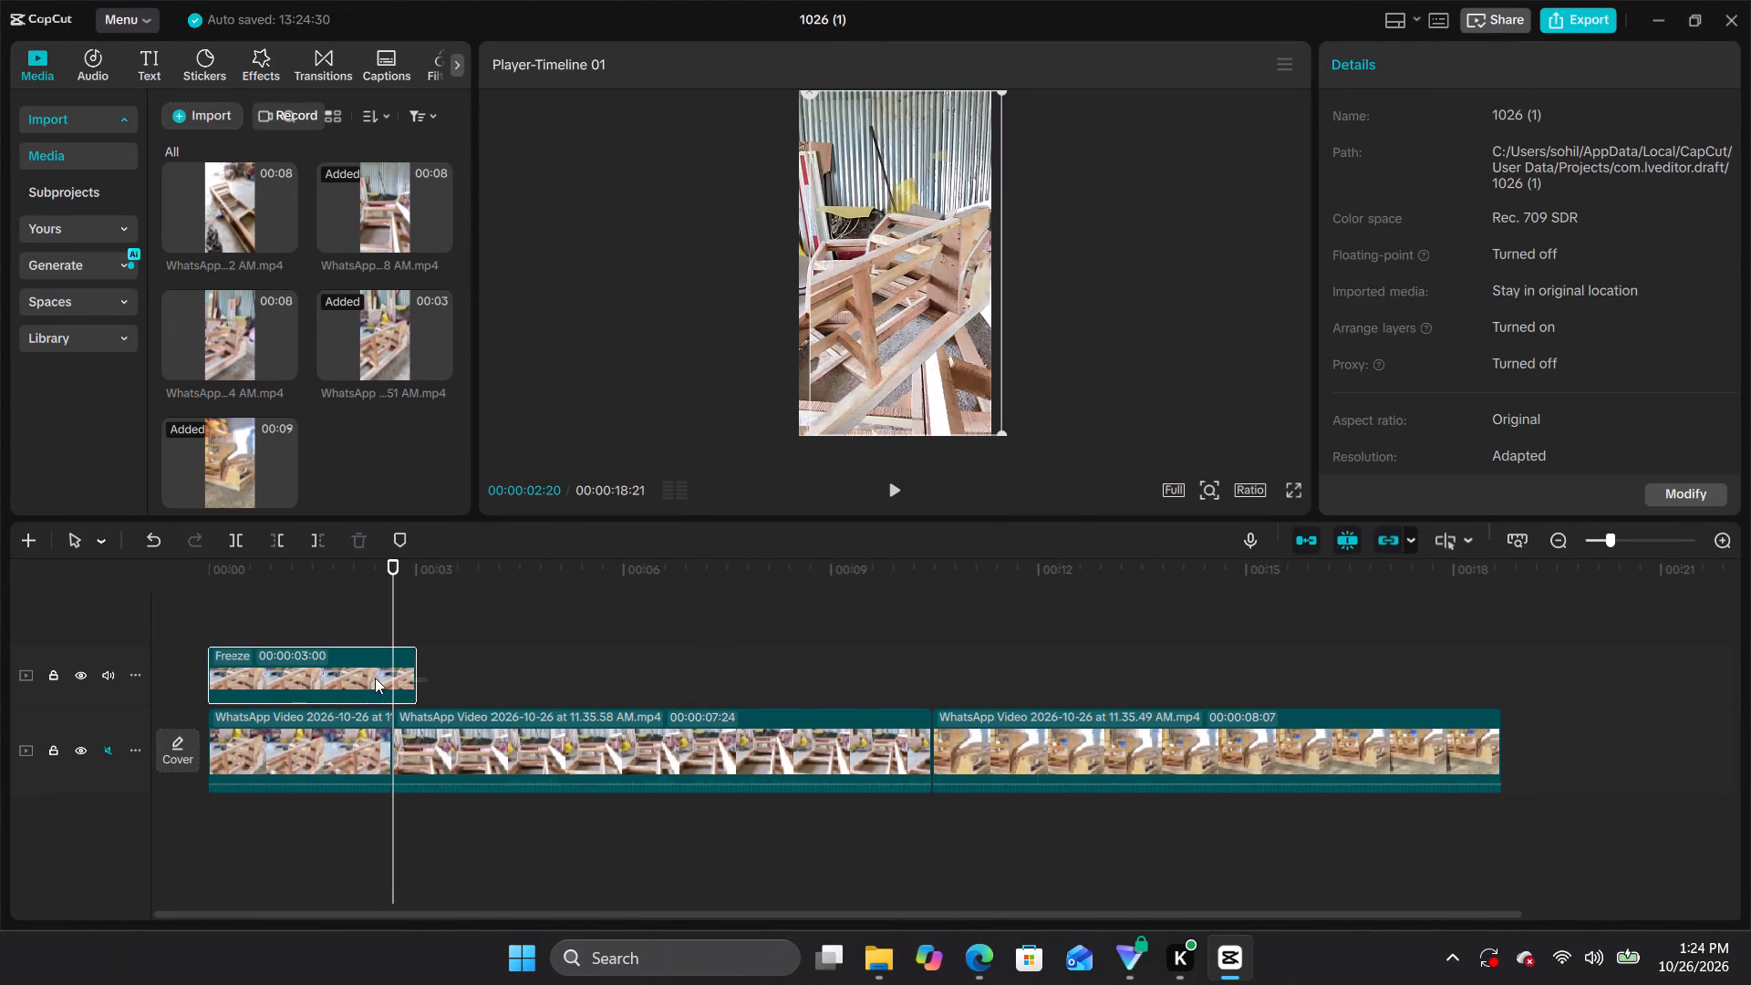
{"action": "left_click_drag", "start_coordinate": [420, 675], "coordinate": [295, 688]}
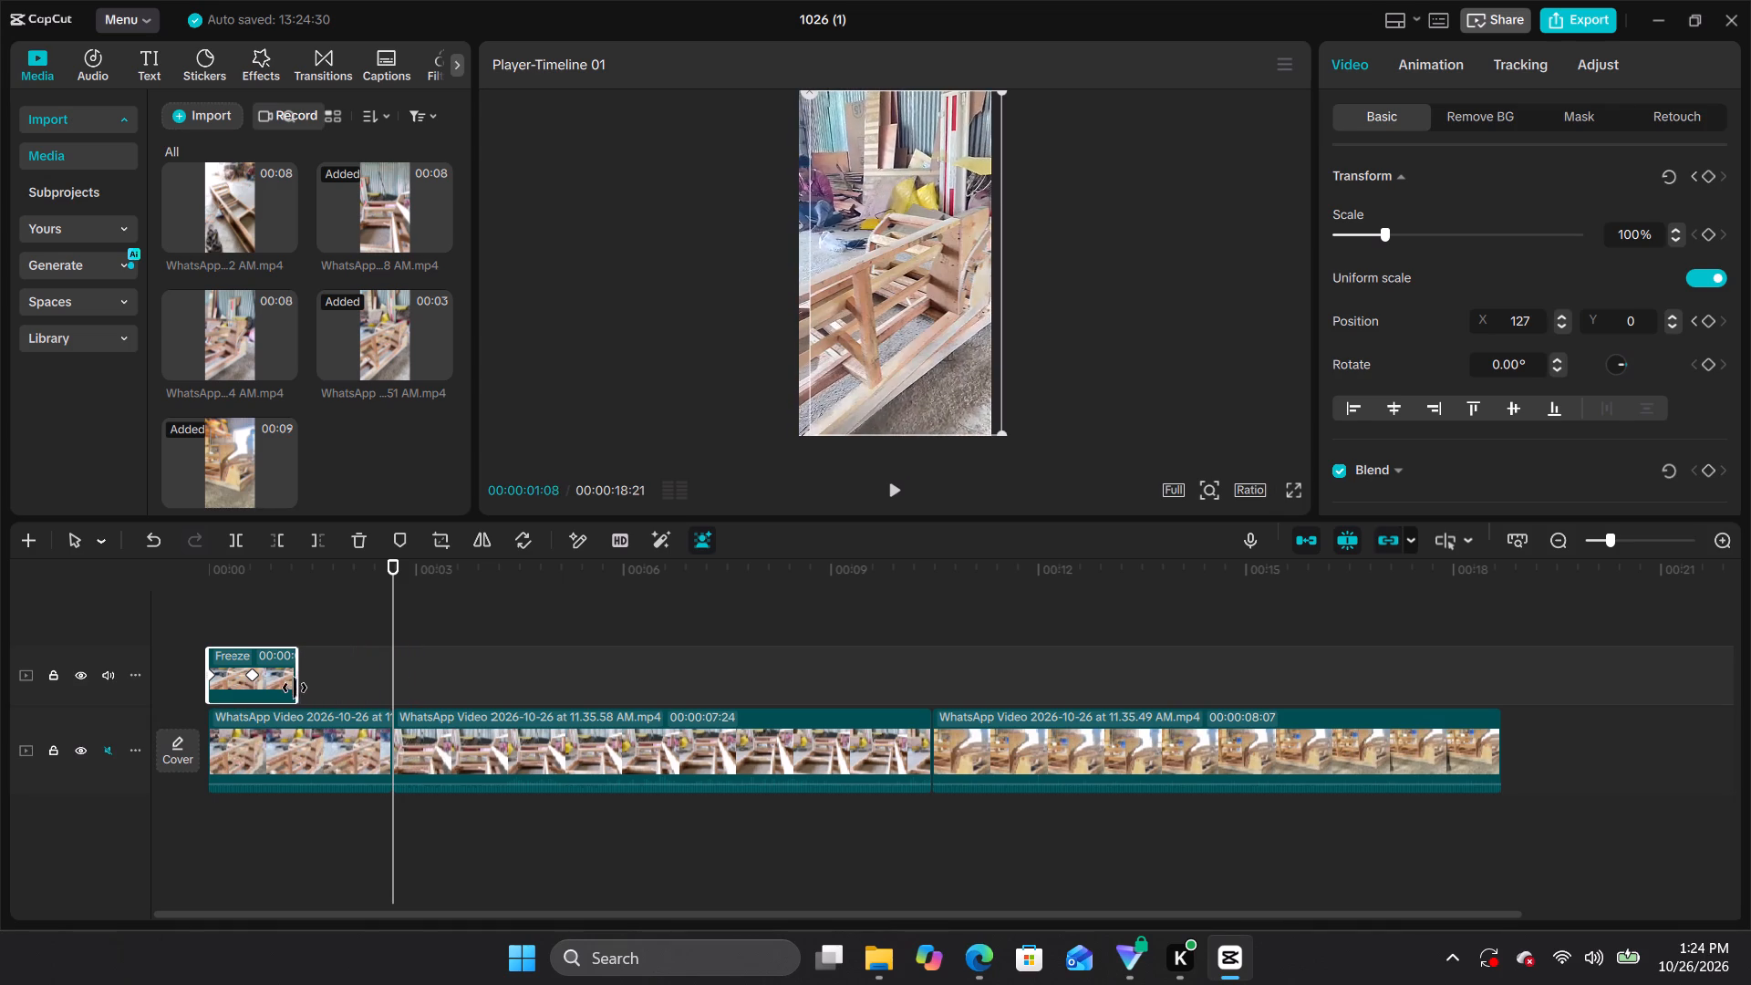
{"action": "left_click_drag", "start_coordinate": [295, 688], "coordinate": [260, 700]}
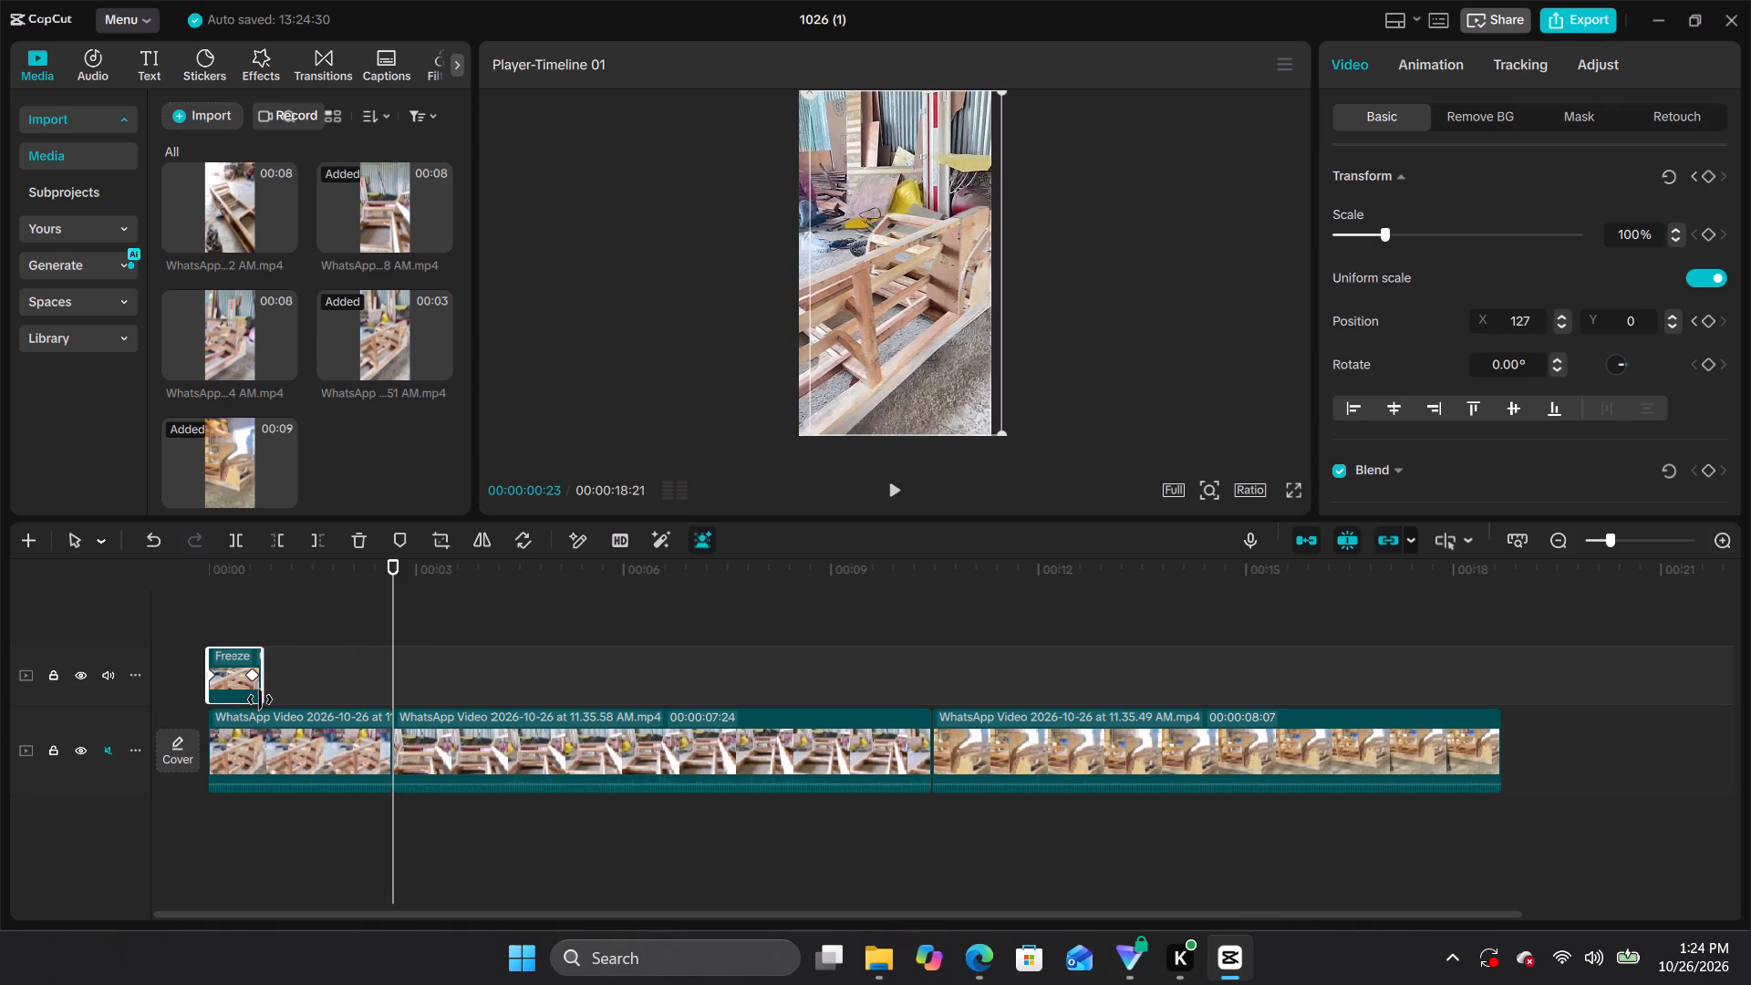
{"action": "left_click_drag", "start_coordinate": [260, 700], "coordinate": [254, 703]}
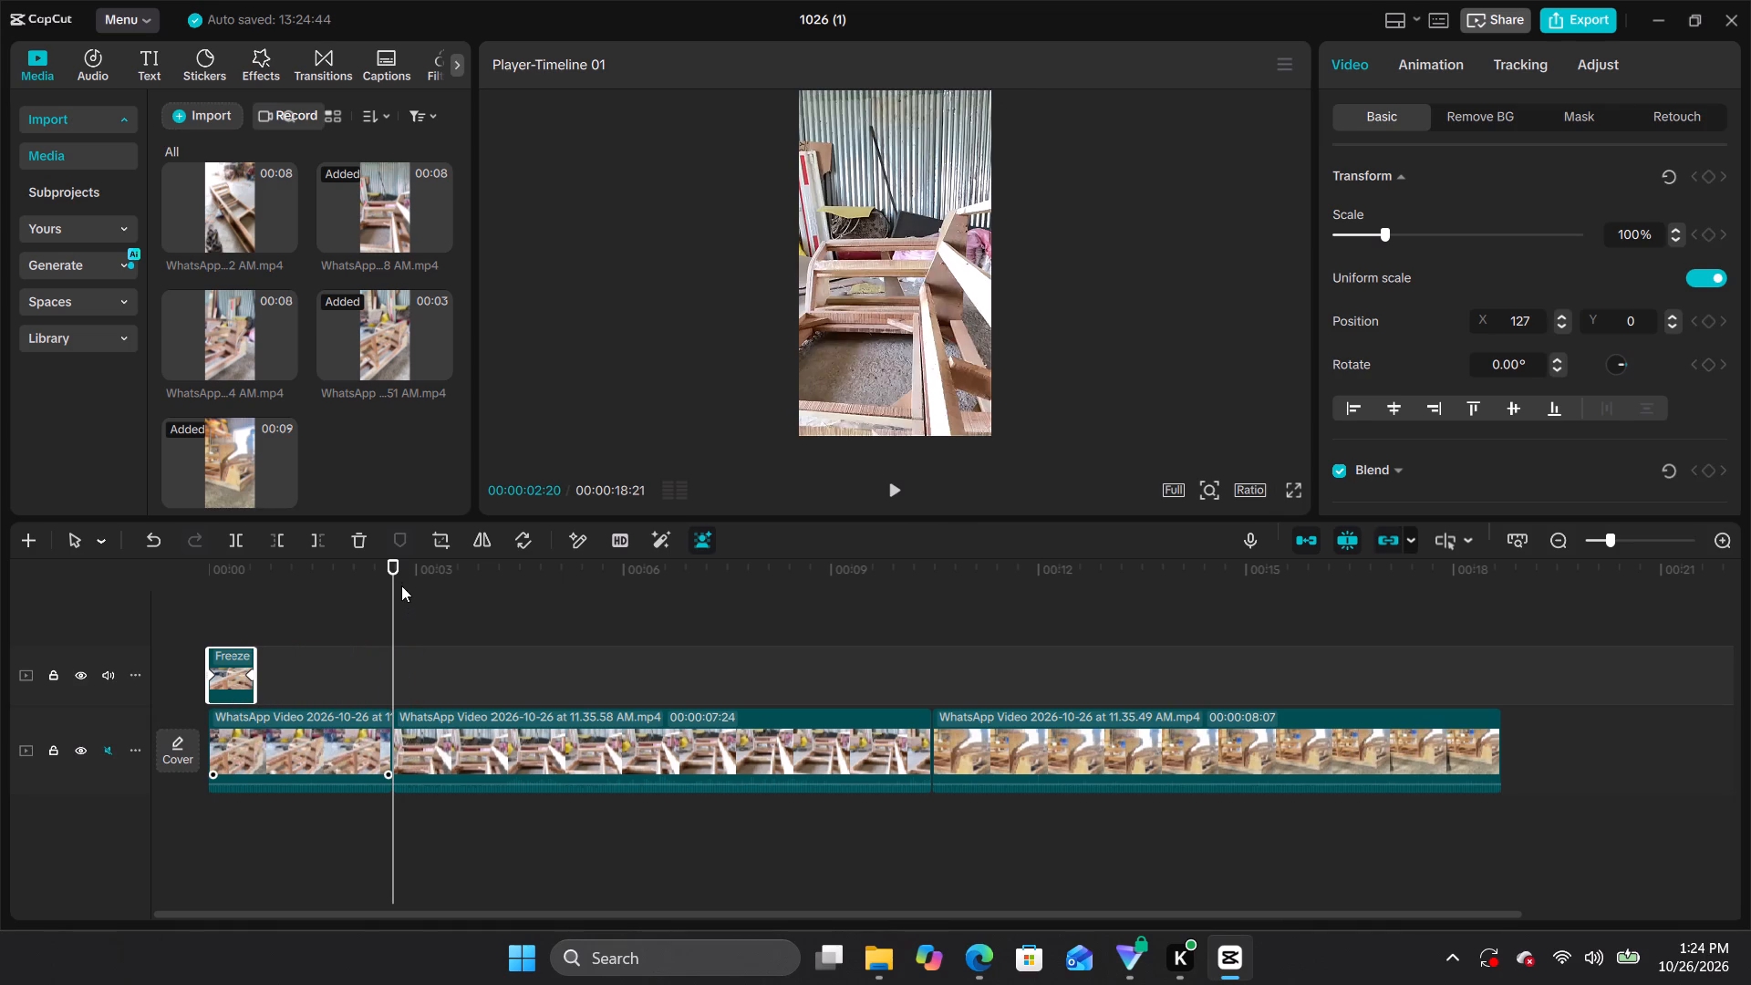
{"action": "left_click_drag", "start_coordinate": [389, 561], "coordinate": [114, 603]}
{"action": "left_click", "coordinate": [891, 492]}
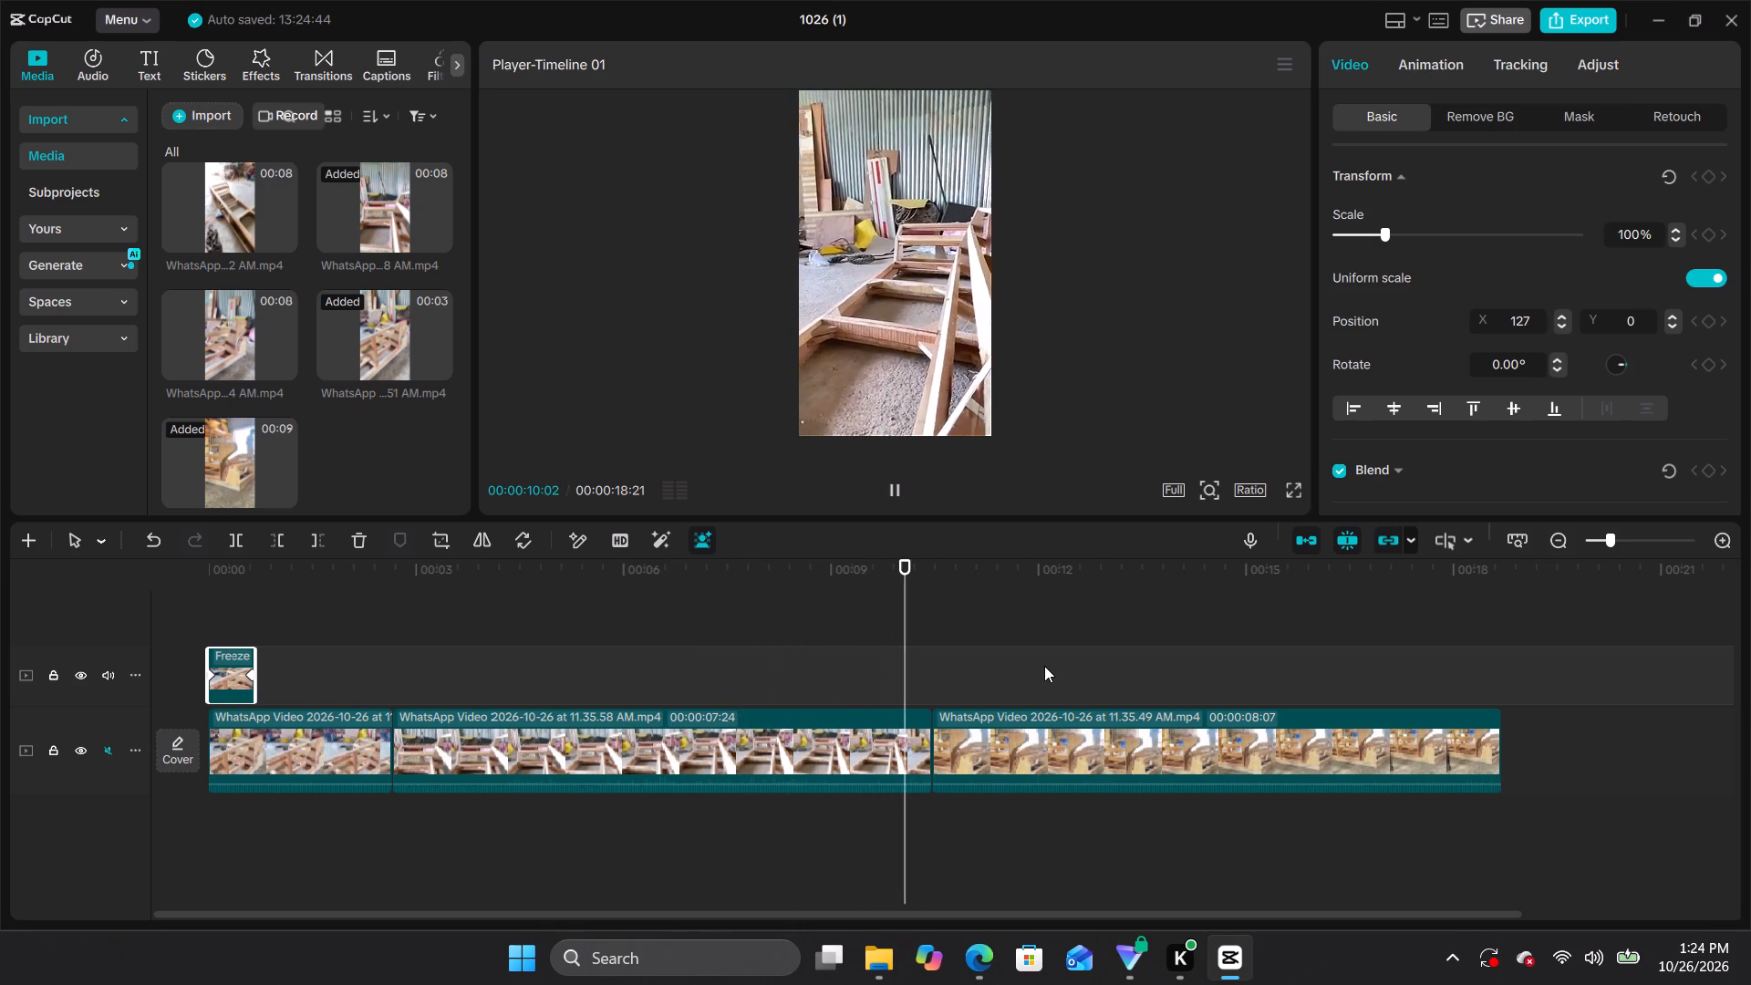
{"action": "left_click", "coordinate": [253, 687]}
{"action": "left_click", "coordinate": [236, 688]}
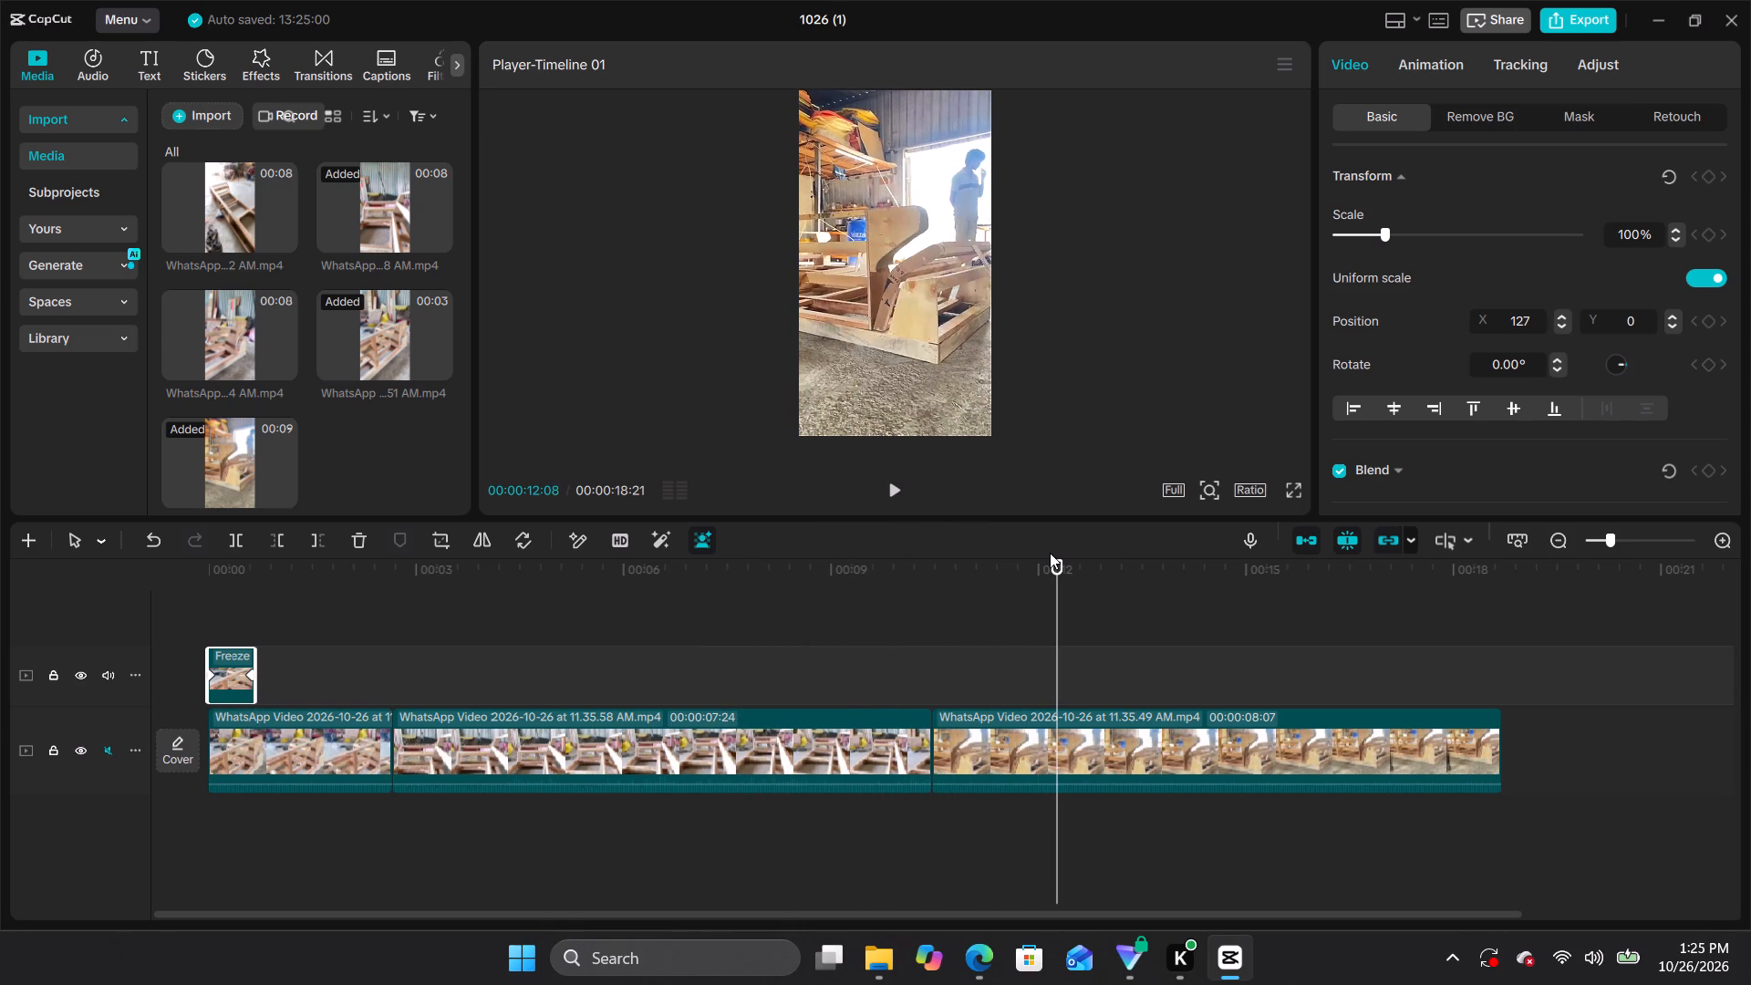
Browse the freeze cutout's background removal, mask, retouch, animation, tracking and adjustment options with the playhead at 00:00:00:00.
{"action": "left_click_drag", "start_coordinate": [1050, 553], "coordinate": [716, 605]}
{"action": "left_click_drag", "start_coordinate": [1057, 565], "coordinate": [212, 647]}
{"action": "left_click", "coordinate": [216, 674]}
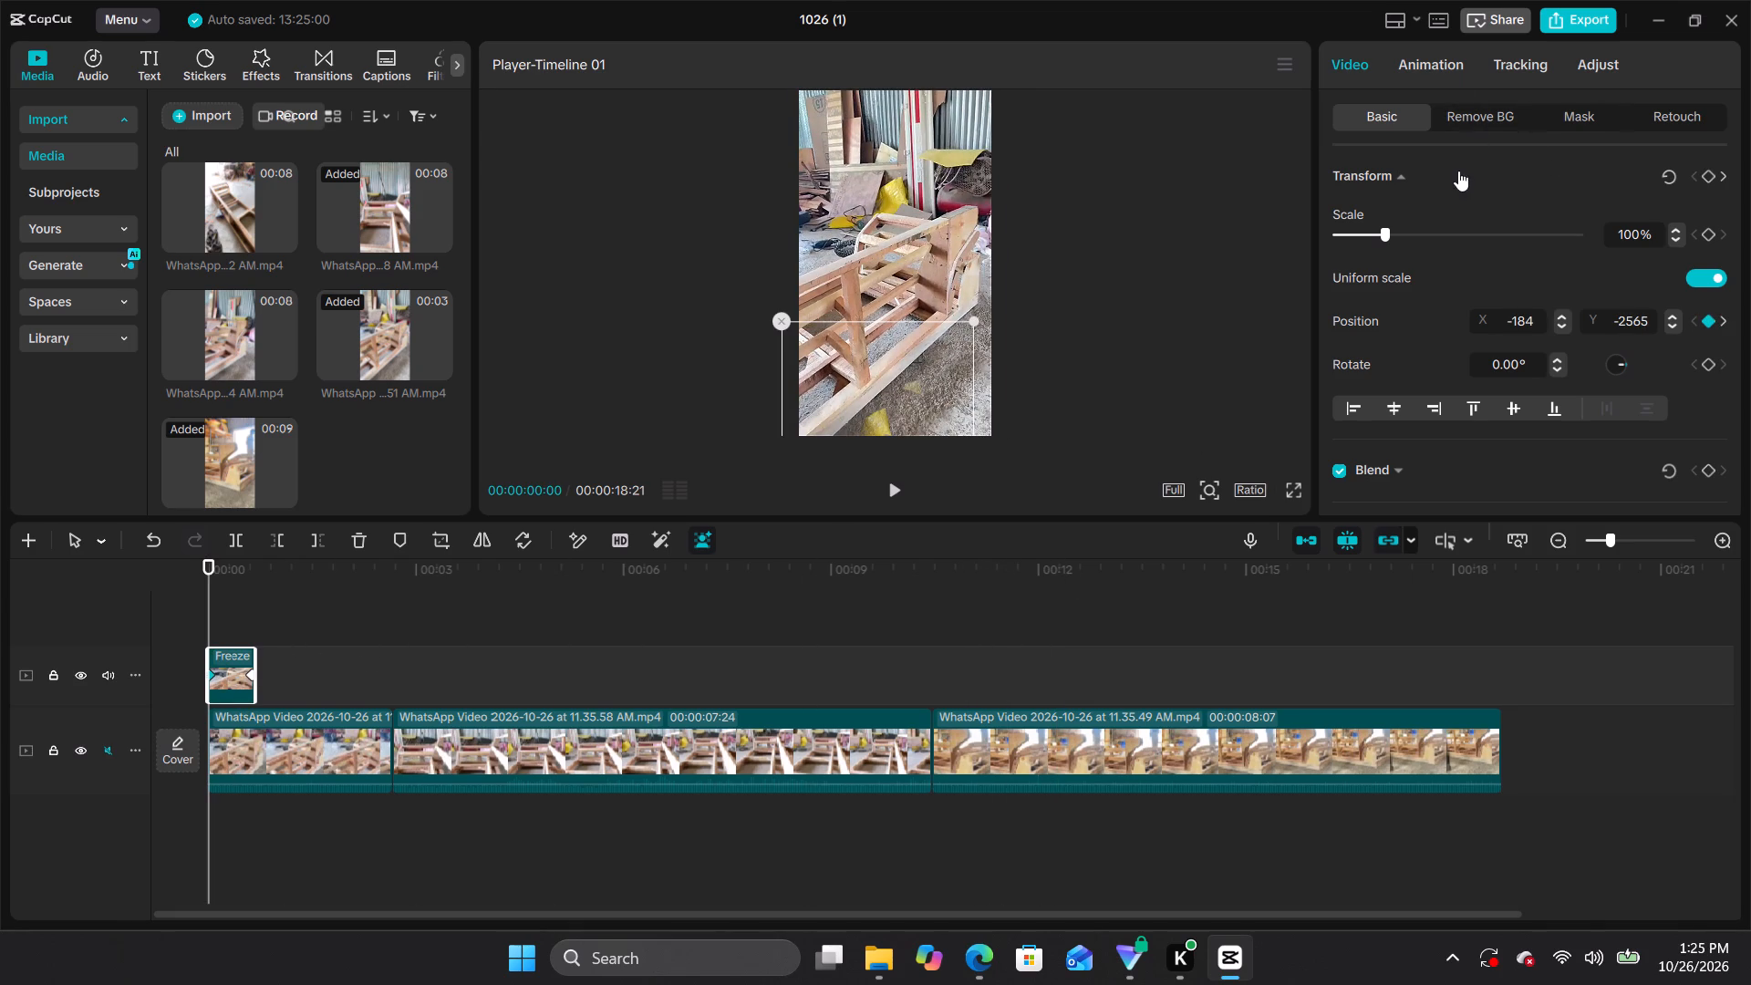
{"action": "left_click", "coordinate": [1435, 131]}
{"action": "left_click", "coordinate": [1449, 127]}
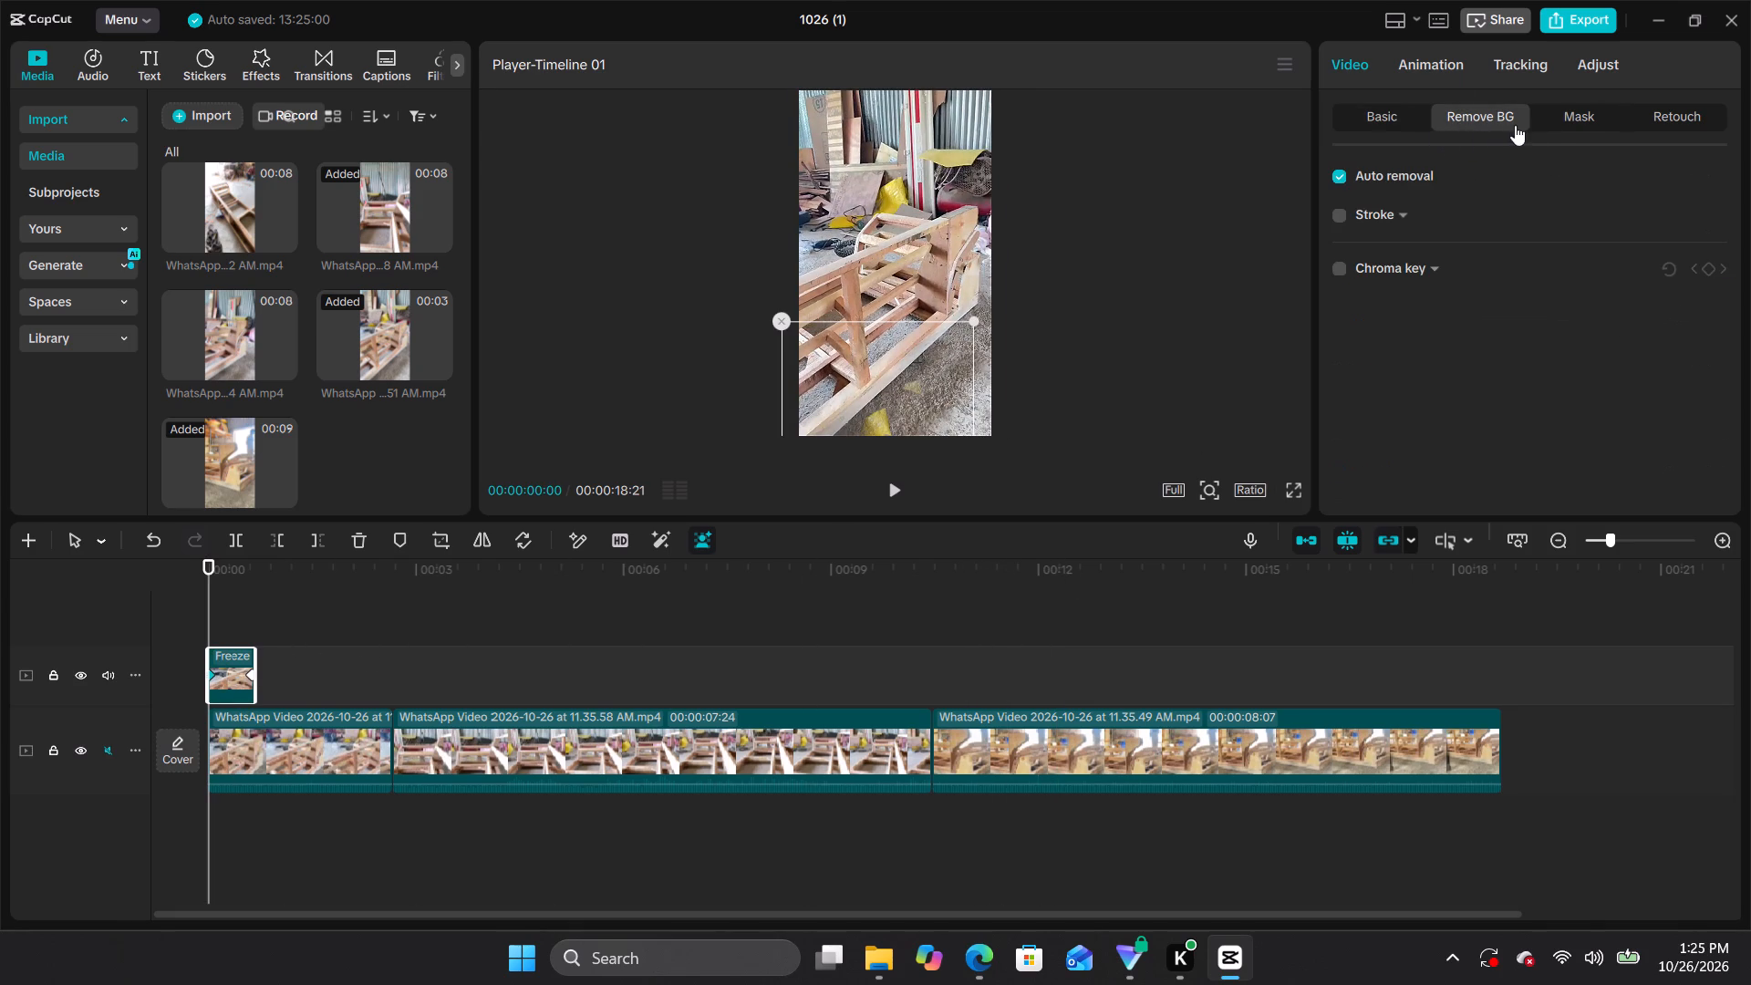
{"action": "left_click", "coordinate": [1548, 123]}
{"action": "left_click_drag", "start_coordinate": [1654, 112], "coordinate": [1666, 112]}
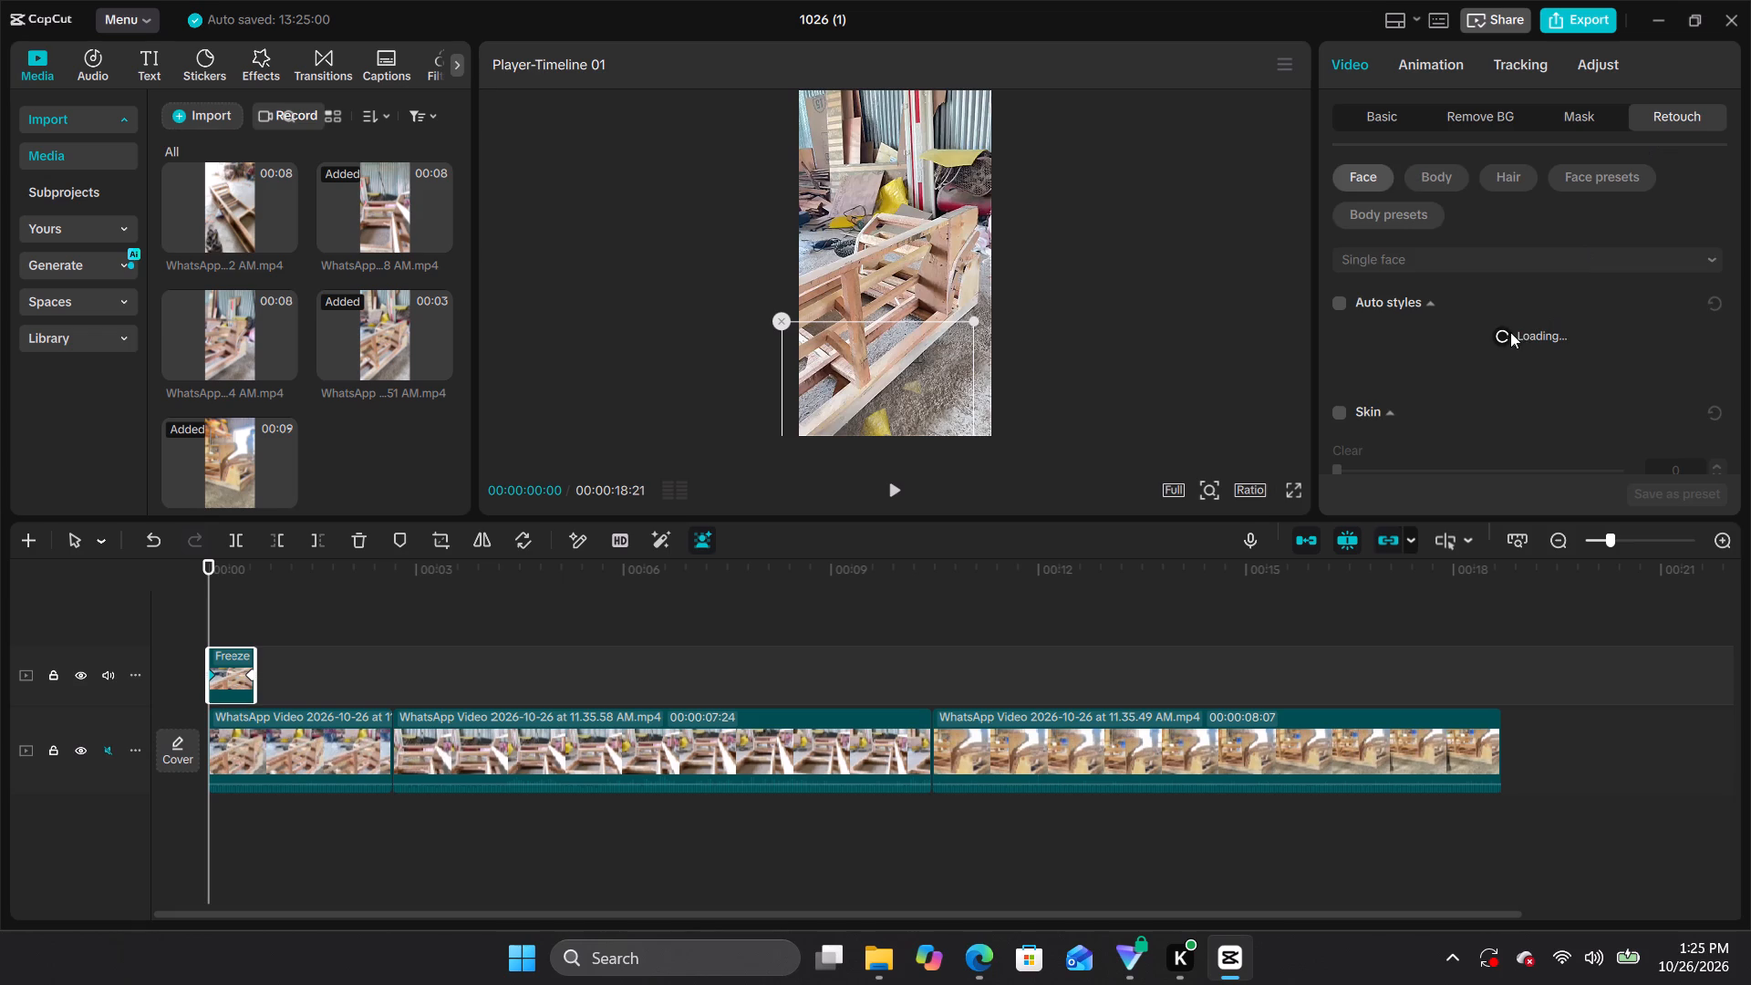
{"action": "scroll", "coordinate": [1519, 325], "scroll_direction": "down", "scroll_amount": 4}
{"action": "scroll", "coordinate": [1522, 326], "scroll_direction": "up", "scroll_amount": 5}
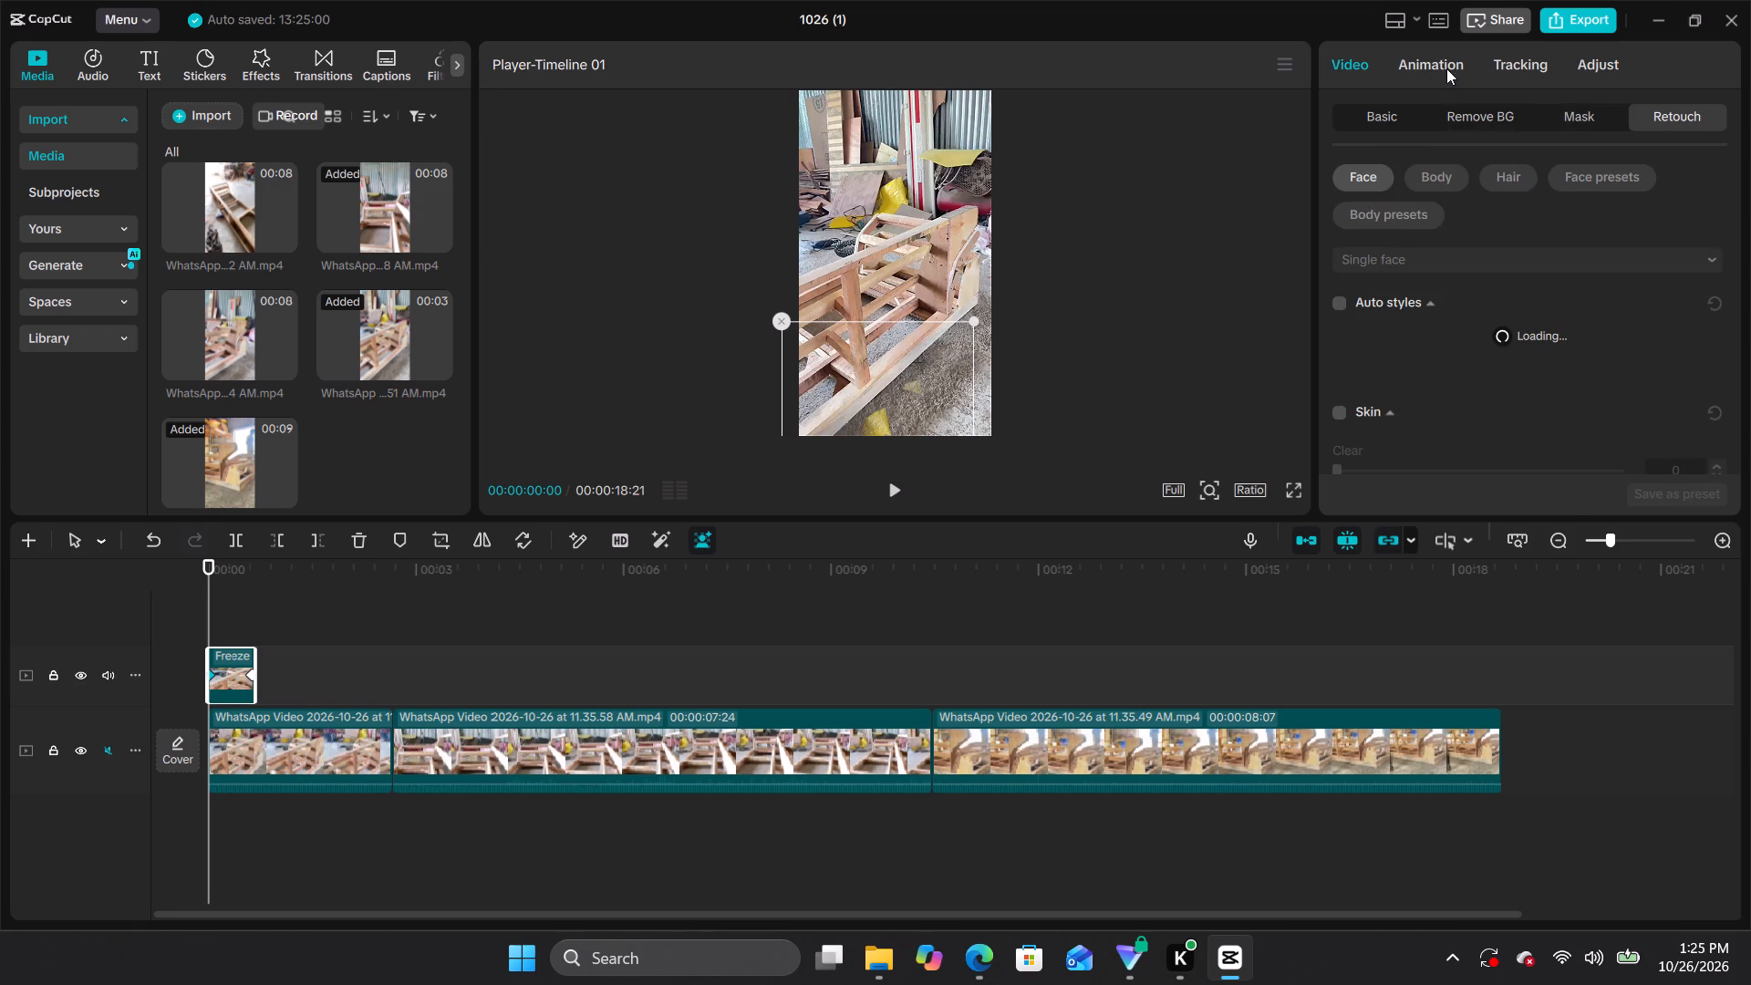
{"action": "left_click", "coordinate": [1446, 66]}
{"action": "scroll", "coordinate": [1528, 142], "scroll_direction": "down", "scroll_amount": 3}
{"action": "left_click", "coordinate": [1544, 119]}
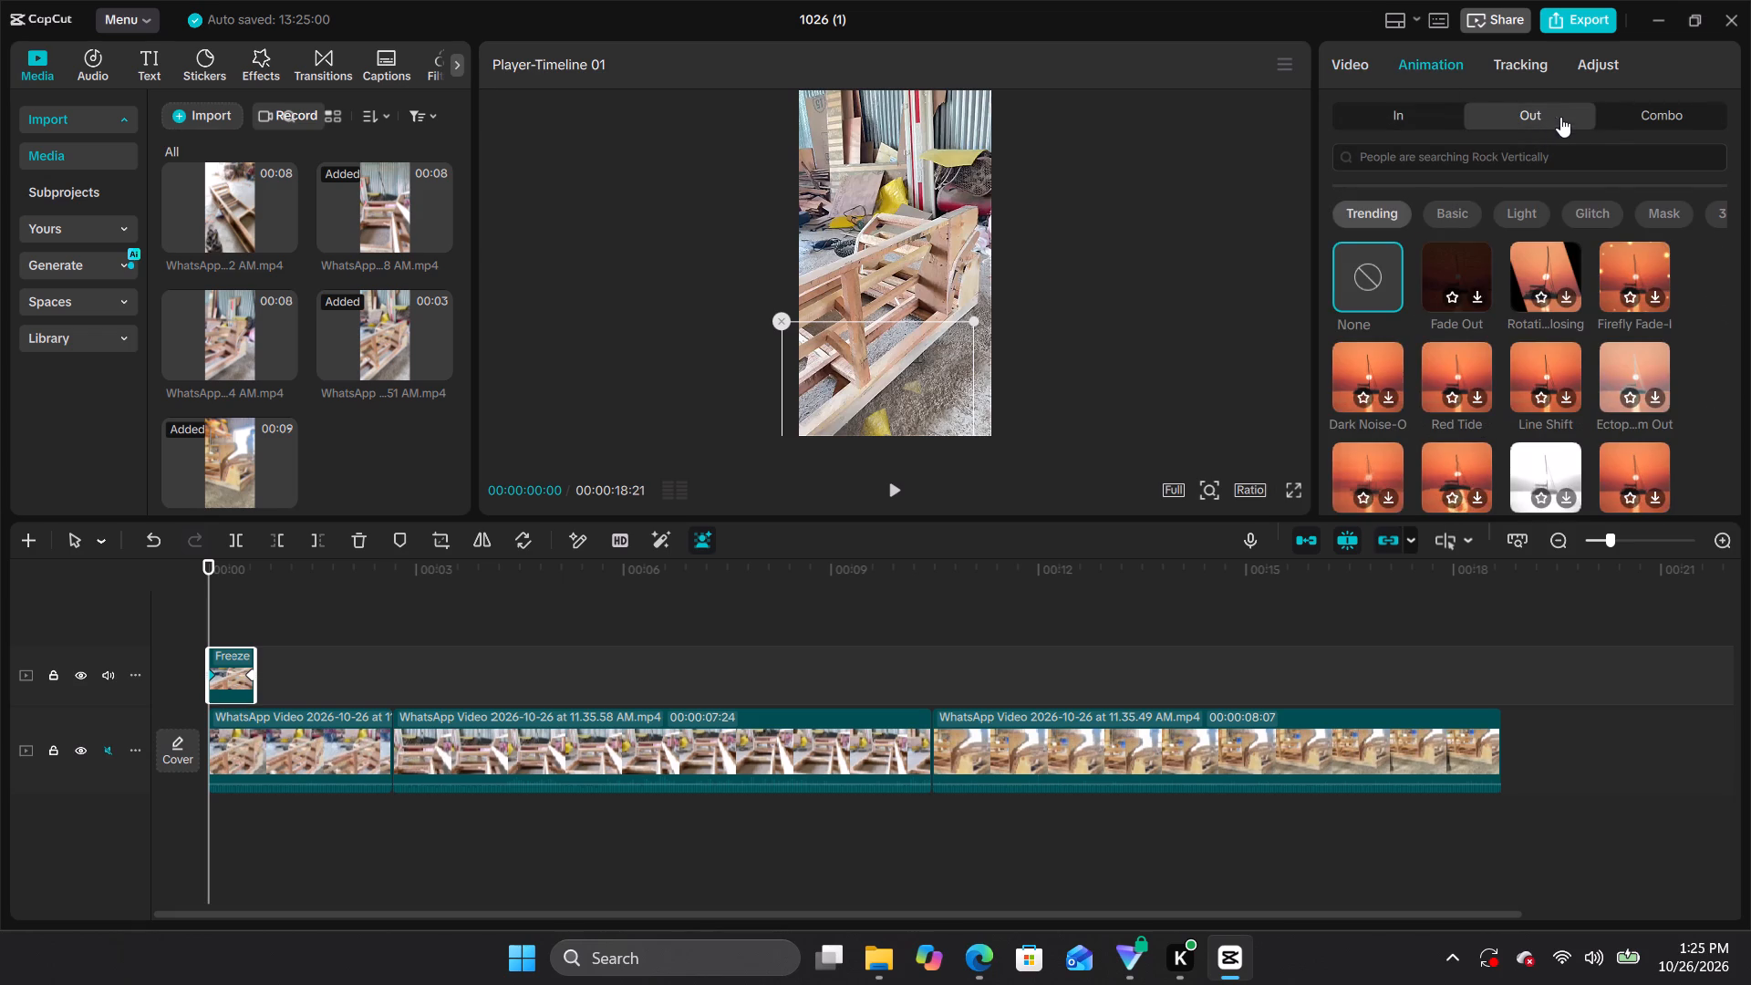
{"action": "left_click", "coordinate": [1622, 111]}
{"action": "left_click", "coordinate": [1397, 146]}
{"action": "left_click", "coordinate": [1521, 60]}
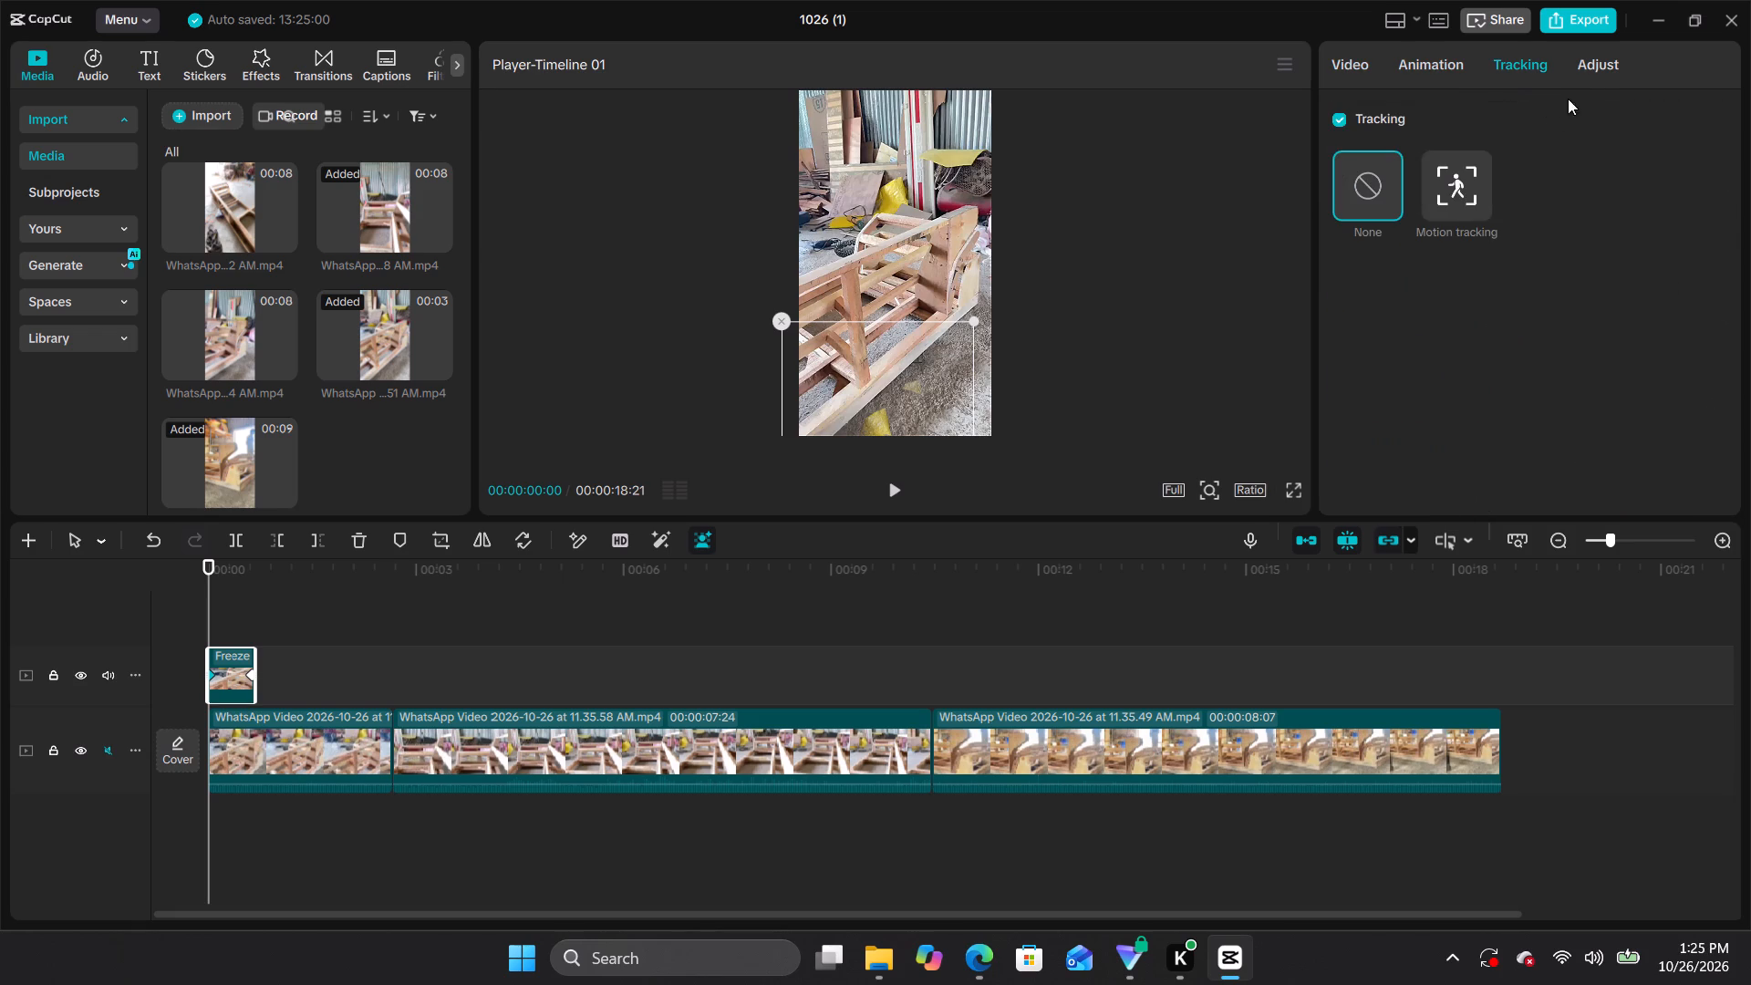
{"action": "left_click", "coordinate": [1594, 65]}
{"action": "left_click", "coordinate": [1490, 130]}
{"action": "left_click", "coordinate": [1565, 119]}
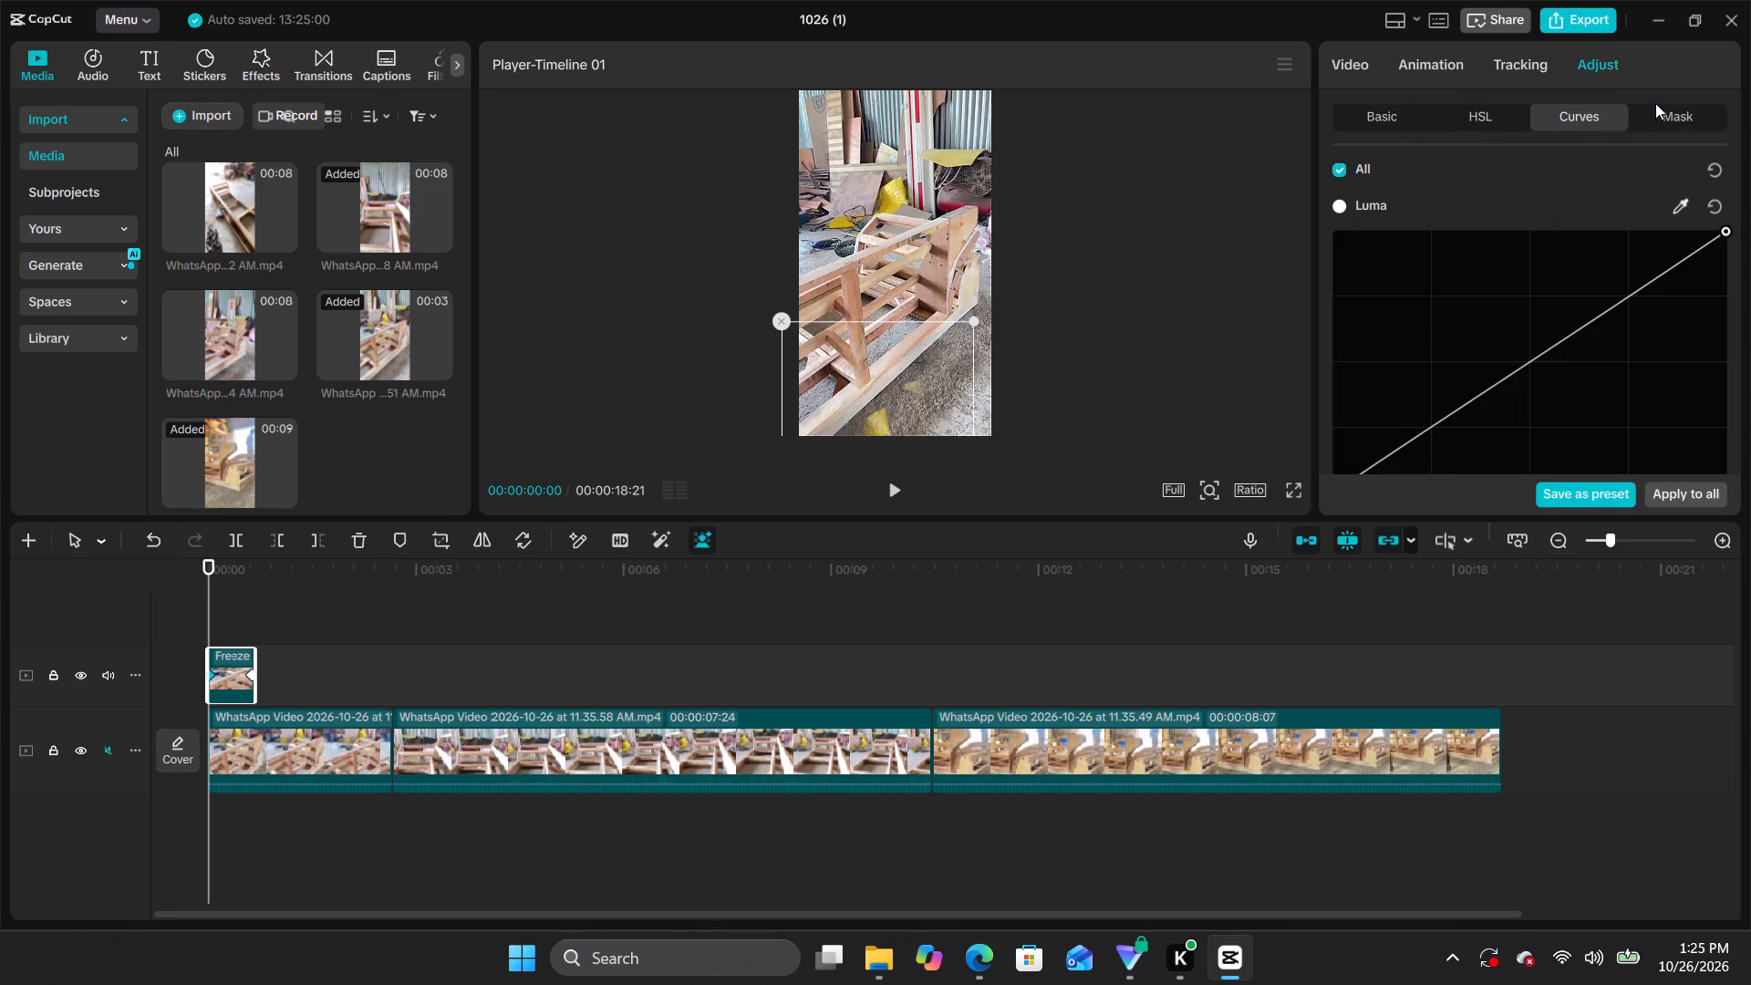
{"action": "left_click", "coordinate": [1655, 103]}
{"action": "left_click_drag", "start_coordinate": [1663, 108], "coordinate": [1666, 117]}
Raise the freeze cutout's Luma curve slightly with one point in the upper midtones.
{"action": "left_click", "coordinate": [1551, 119]}
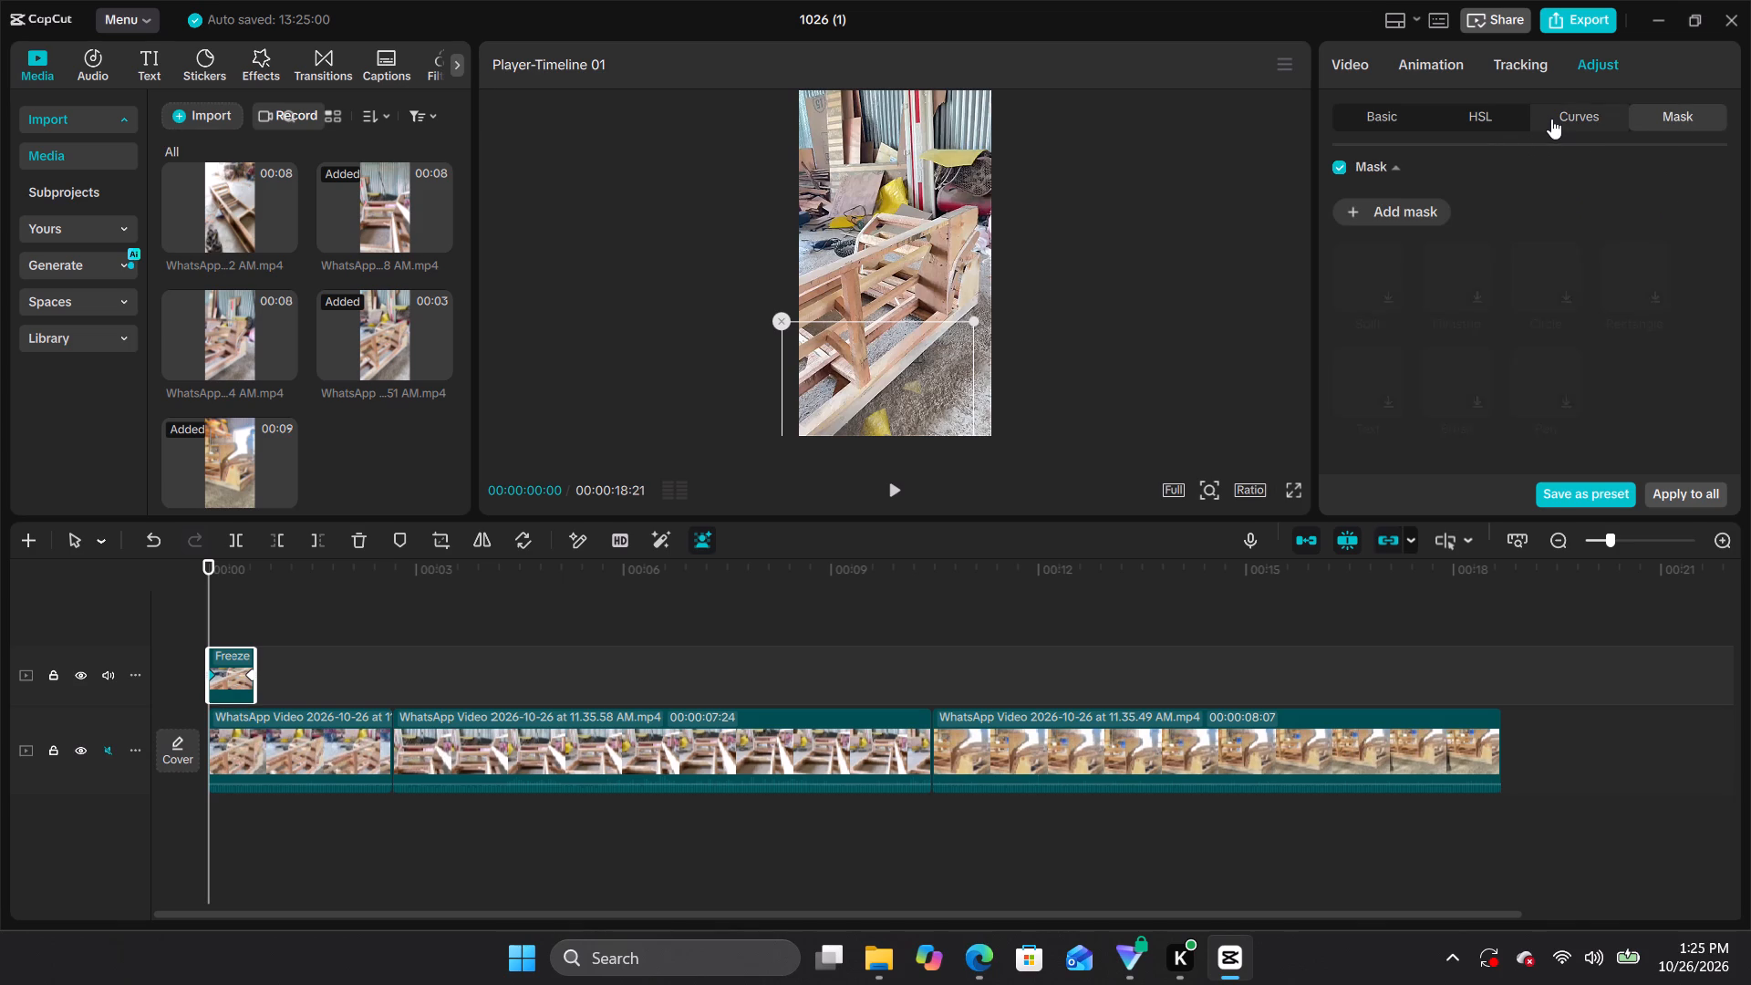
{"action": "left_click", "coordinate": [1569, 347]}
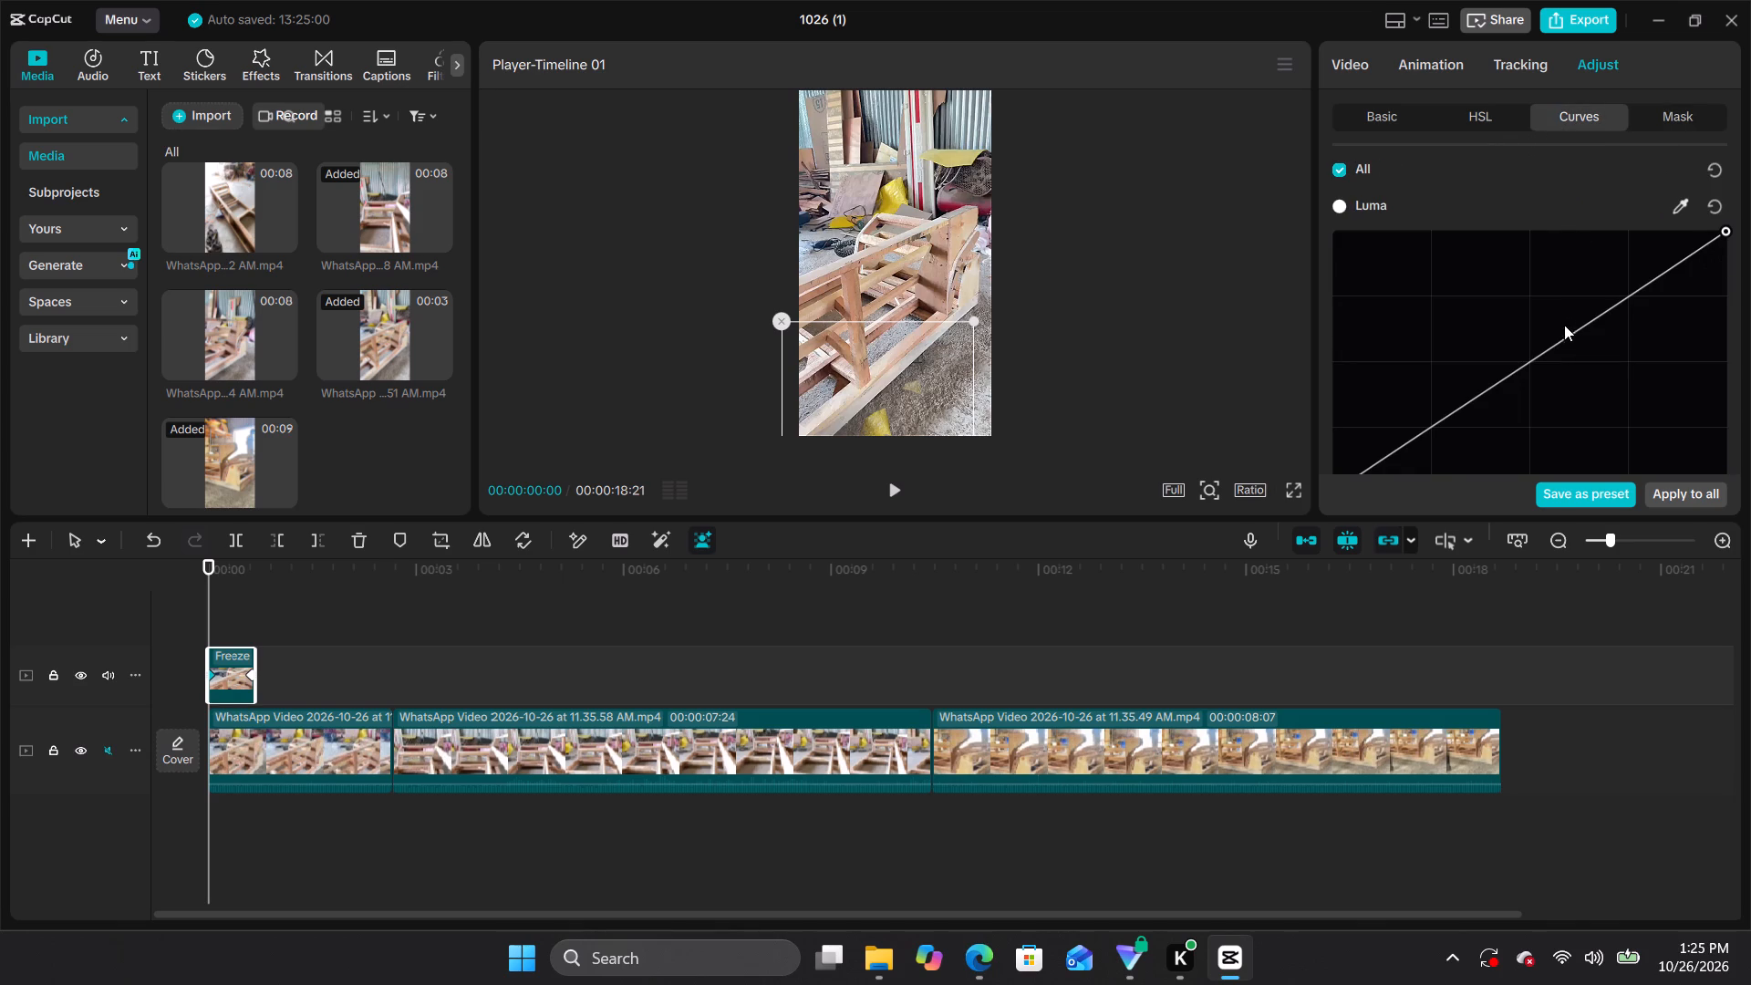
{"action": "left_click", "coordinate": [1564, 332]}
{"action": "left_click_drag", "start_coordinate": [1567, 334], "coordinate": [1564, 323]}
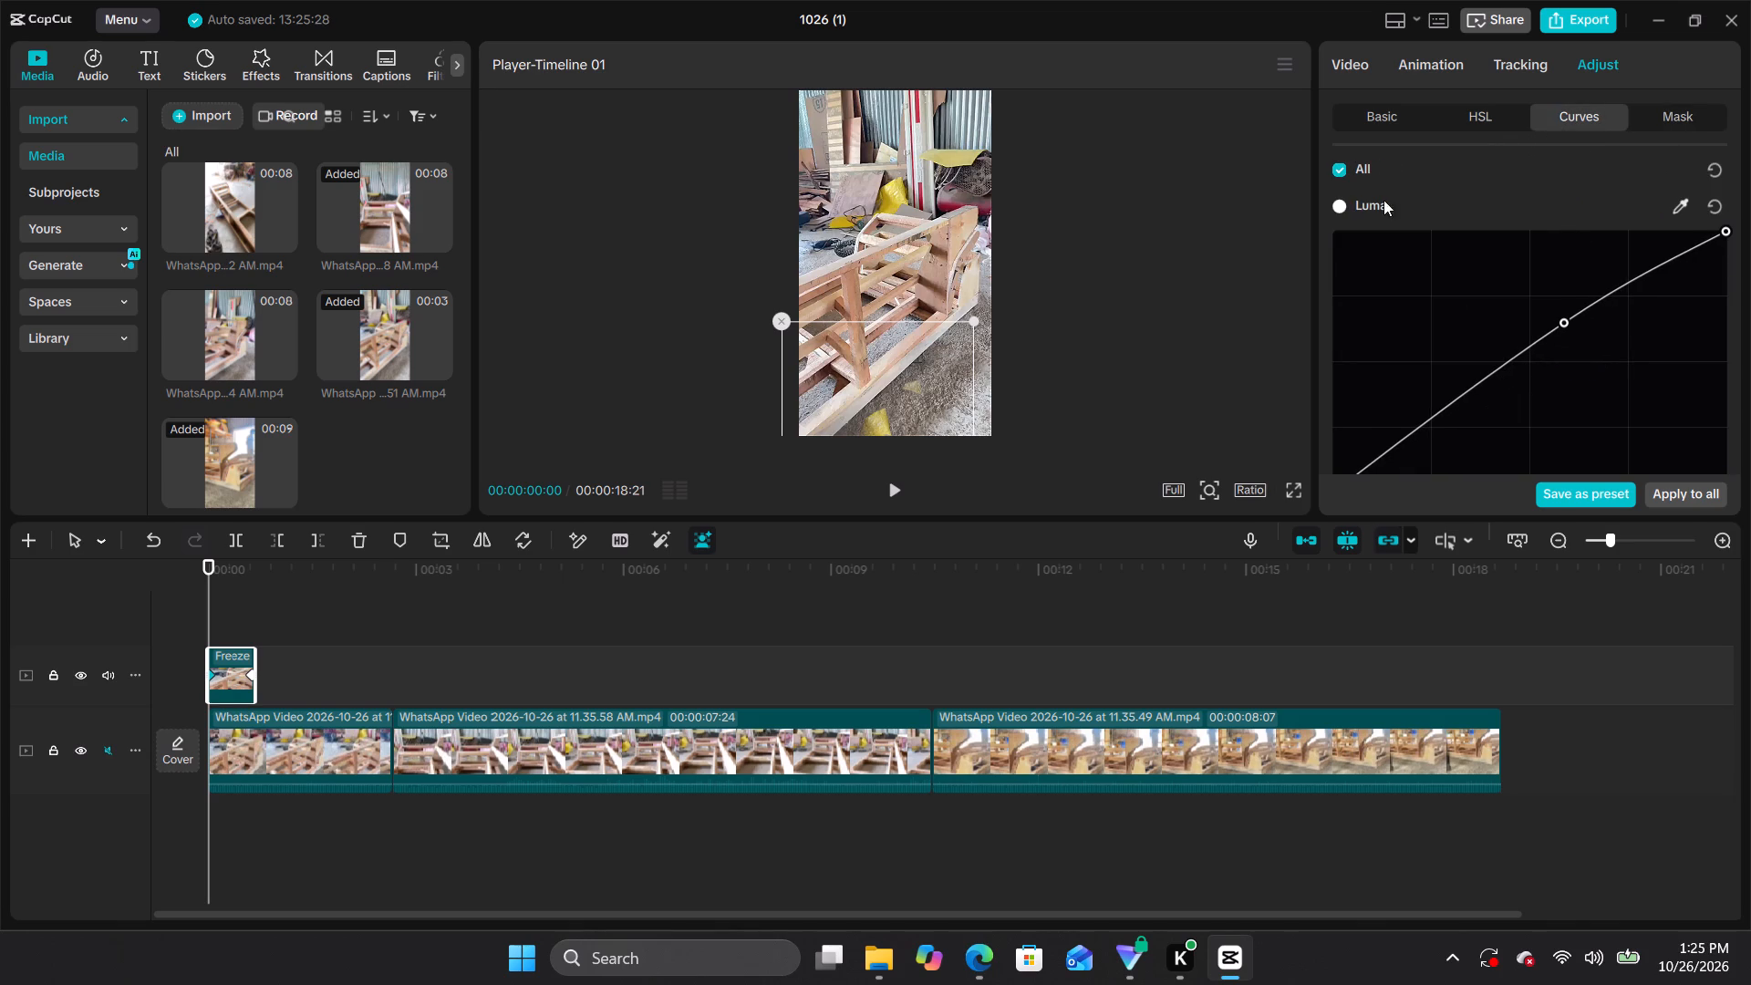
Set the freeze cutout's scale to 104% and play back the opening.
{"action": "left_click", "coordinate": [1360, 55]}
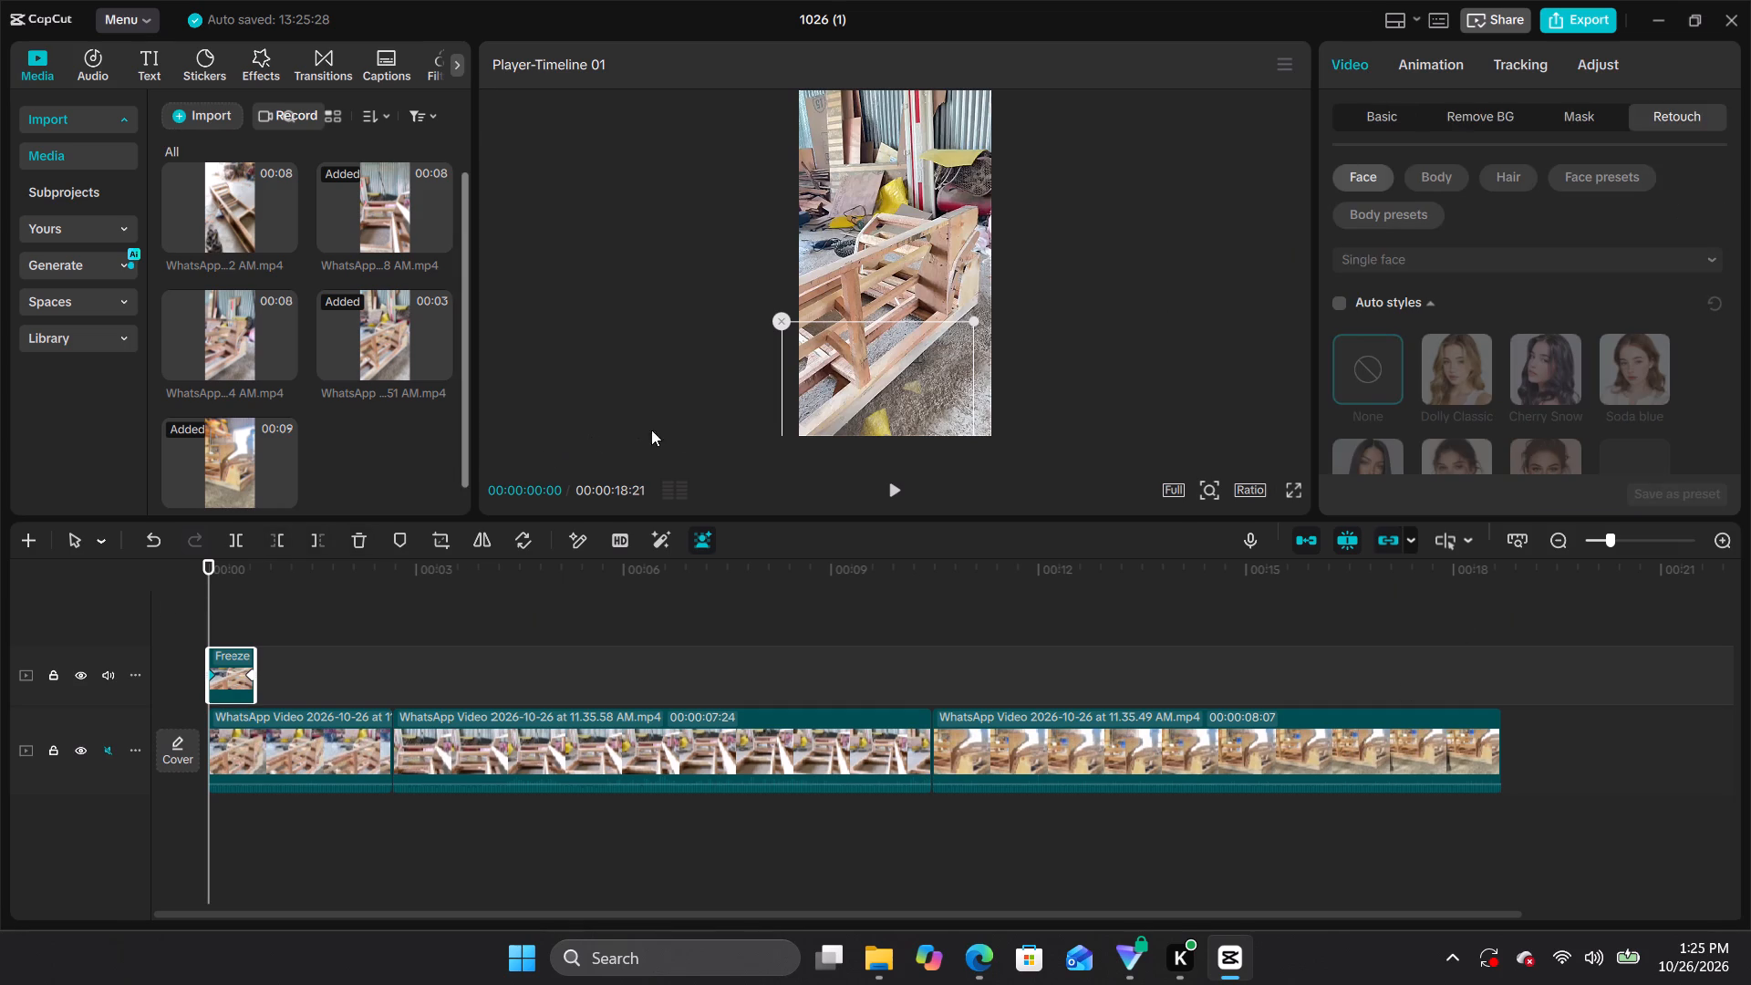
{"action": "left_click", "coordinate": [1399, 71]}
{"action": "left_click", "coordinate": [1353, 72]}
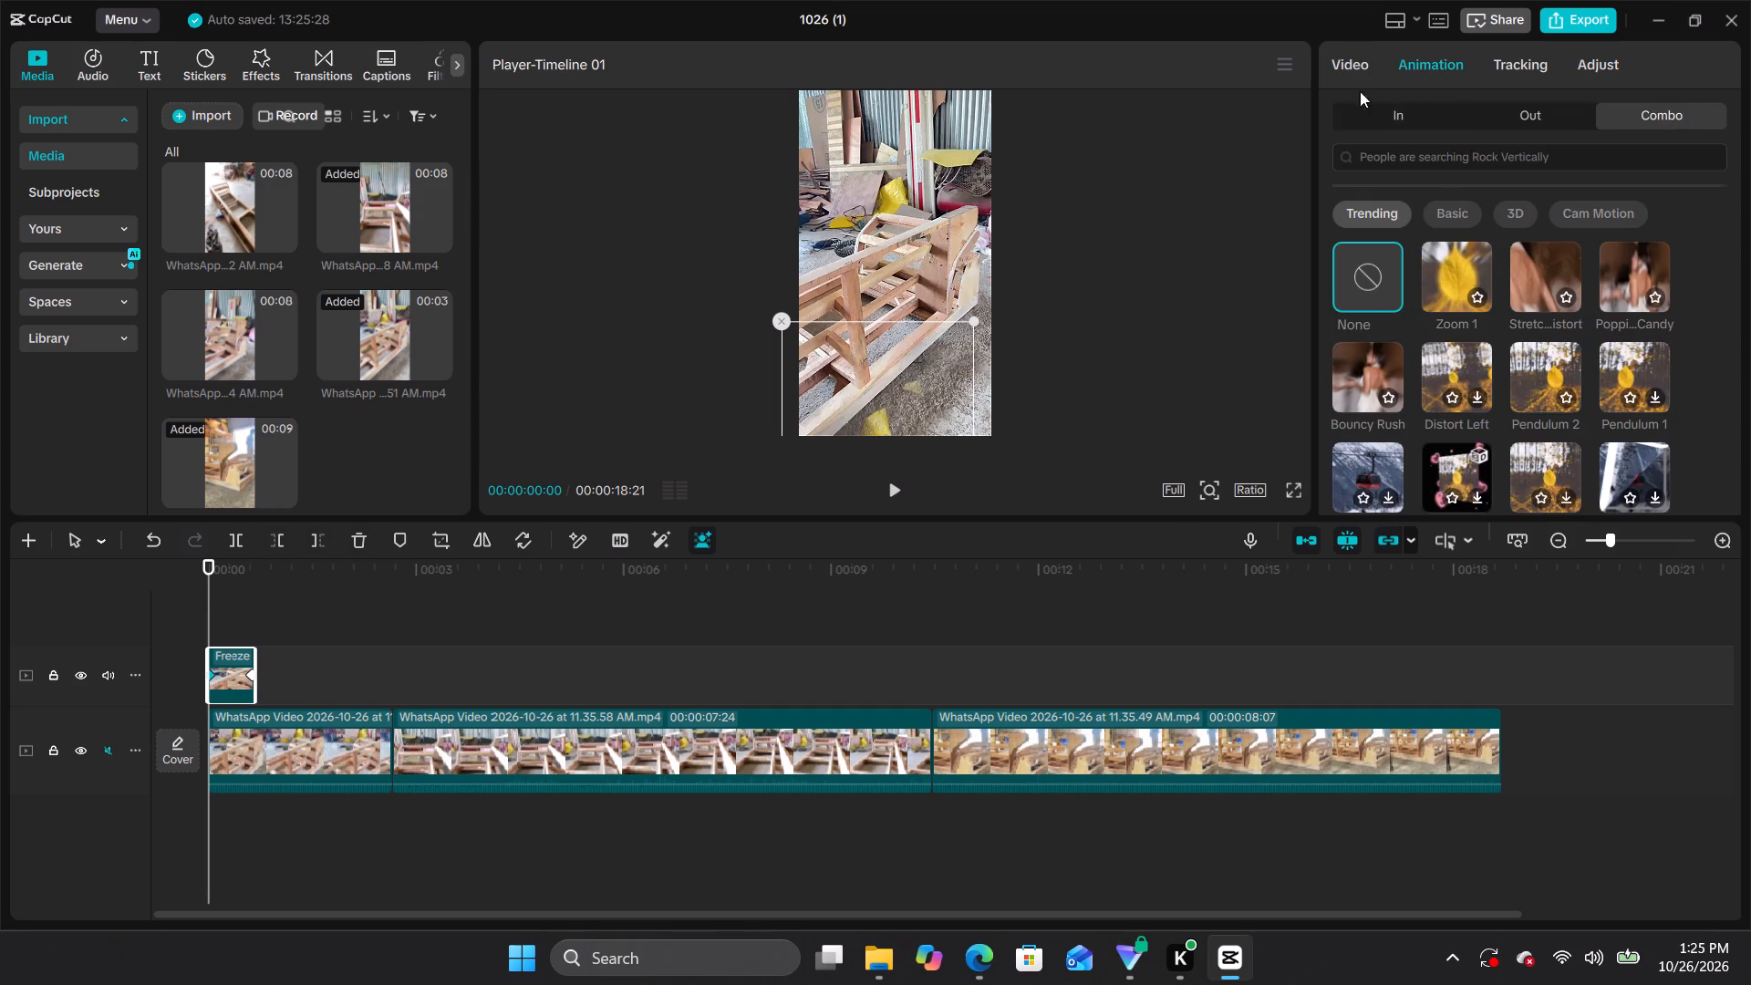
{"action": "left_click", "coordinate": [1405, 121]}
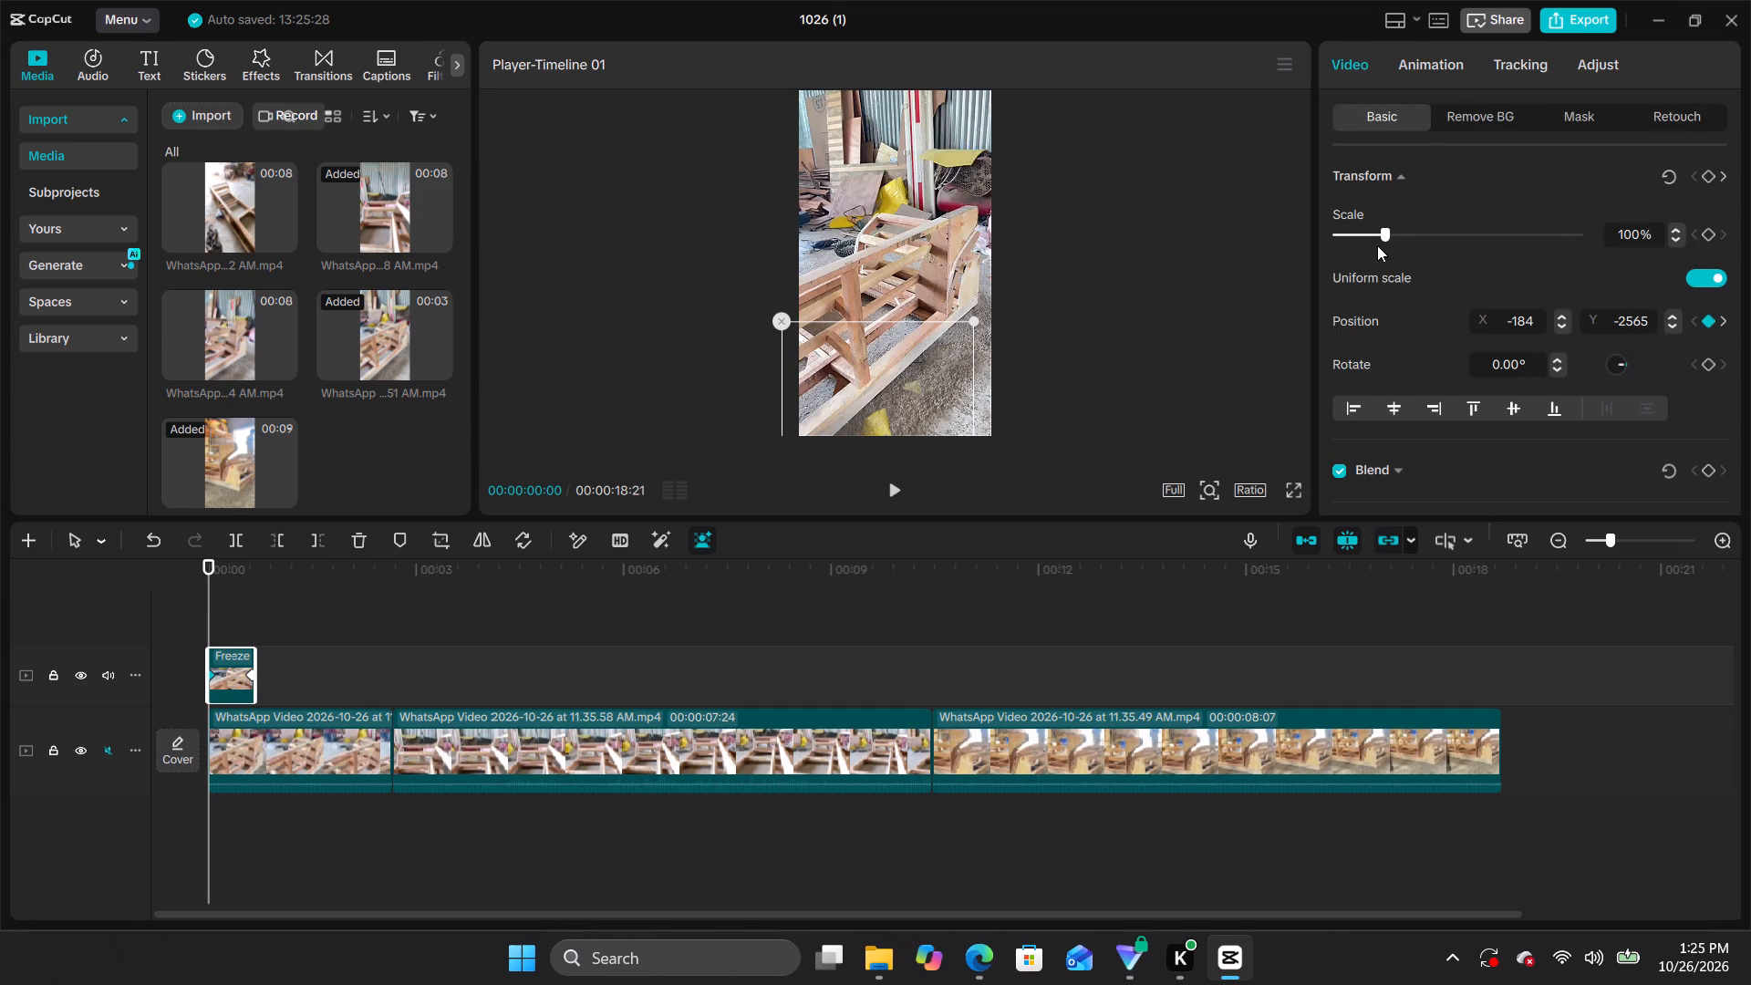
{"action": "left_click_drag", "start_coordinate": [1377, 238], "coordinate": [1362, 234]}
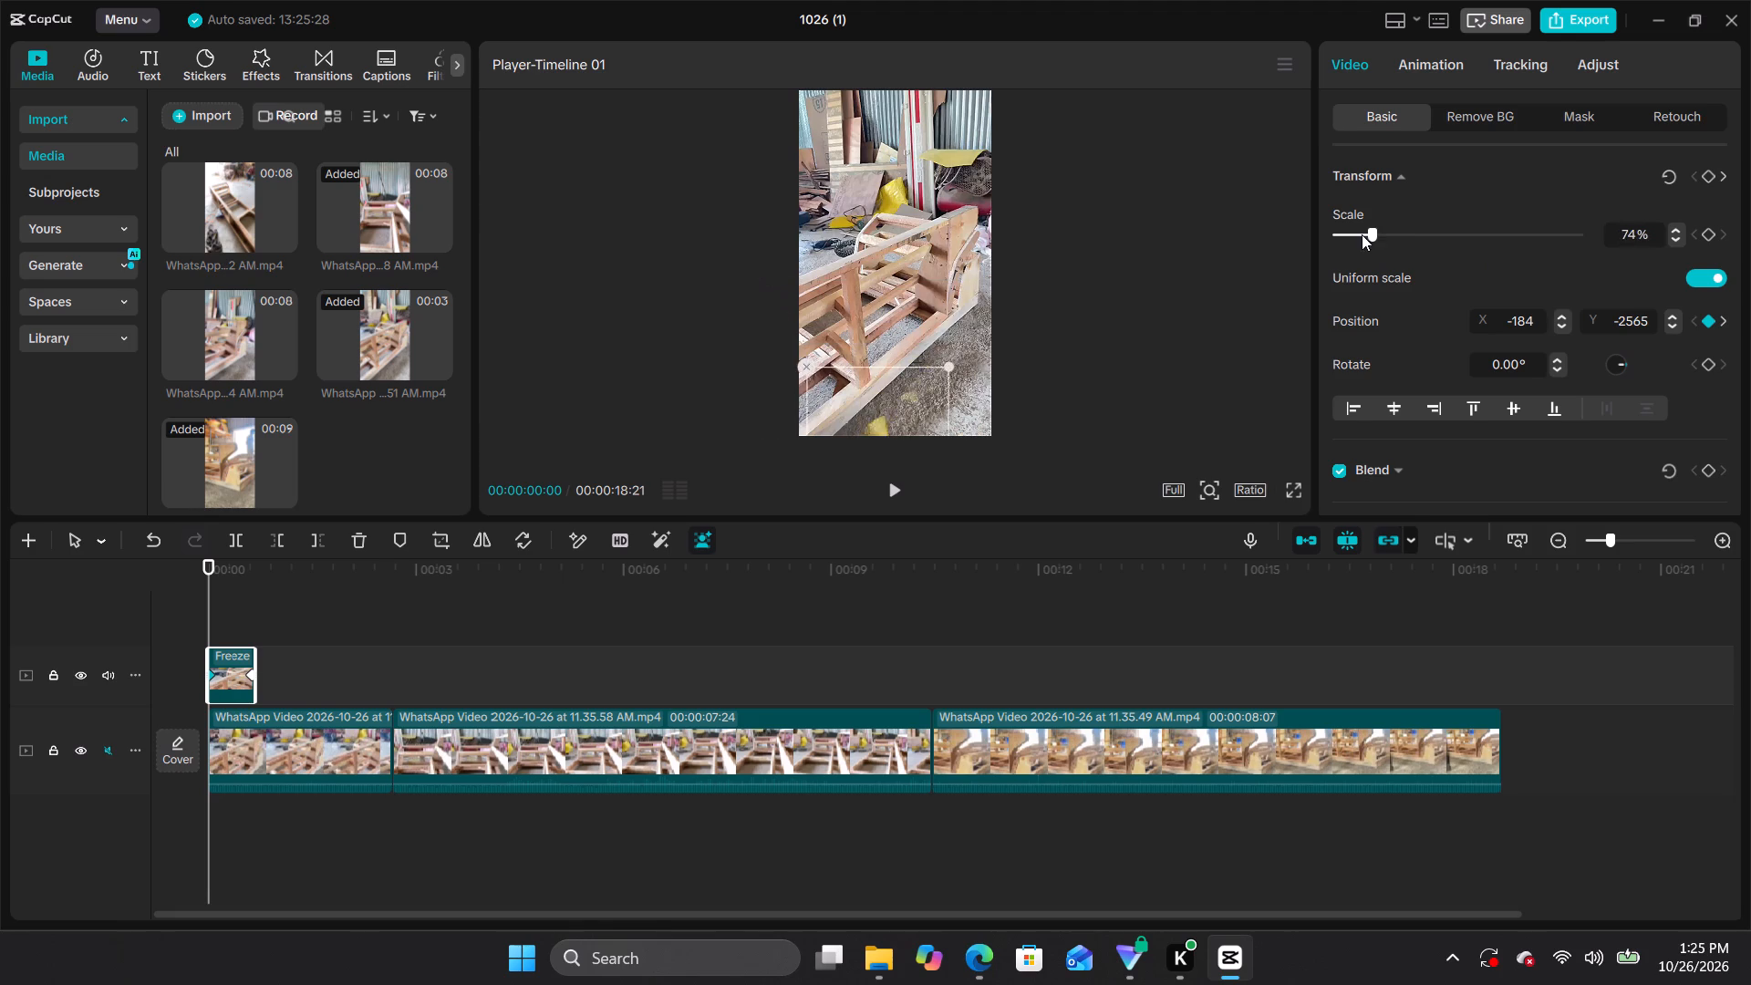
{"action": "left_click_drag", "start_coordinate": [1362, 234], "coordinate": [1379, 237]}
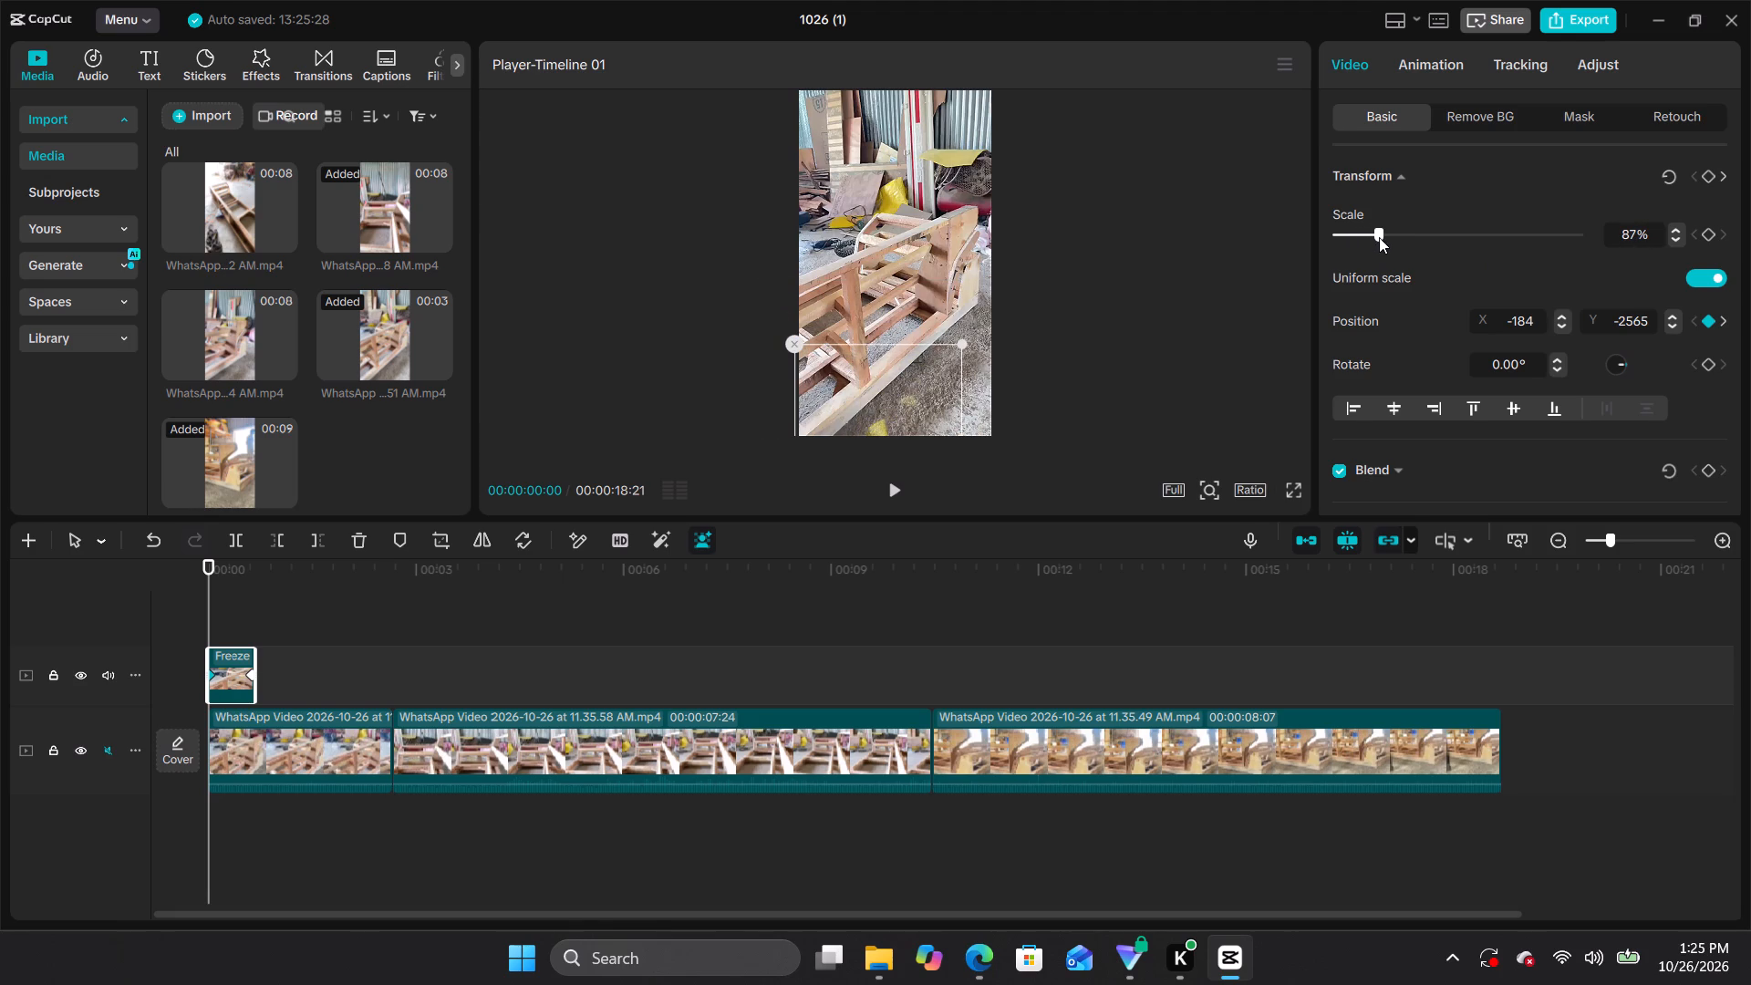
{"action": "left_click_drag", "start_coordinate": [1379, 237], "coordinate": [1387, 239]}
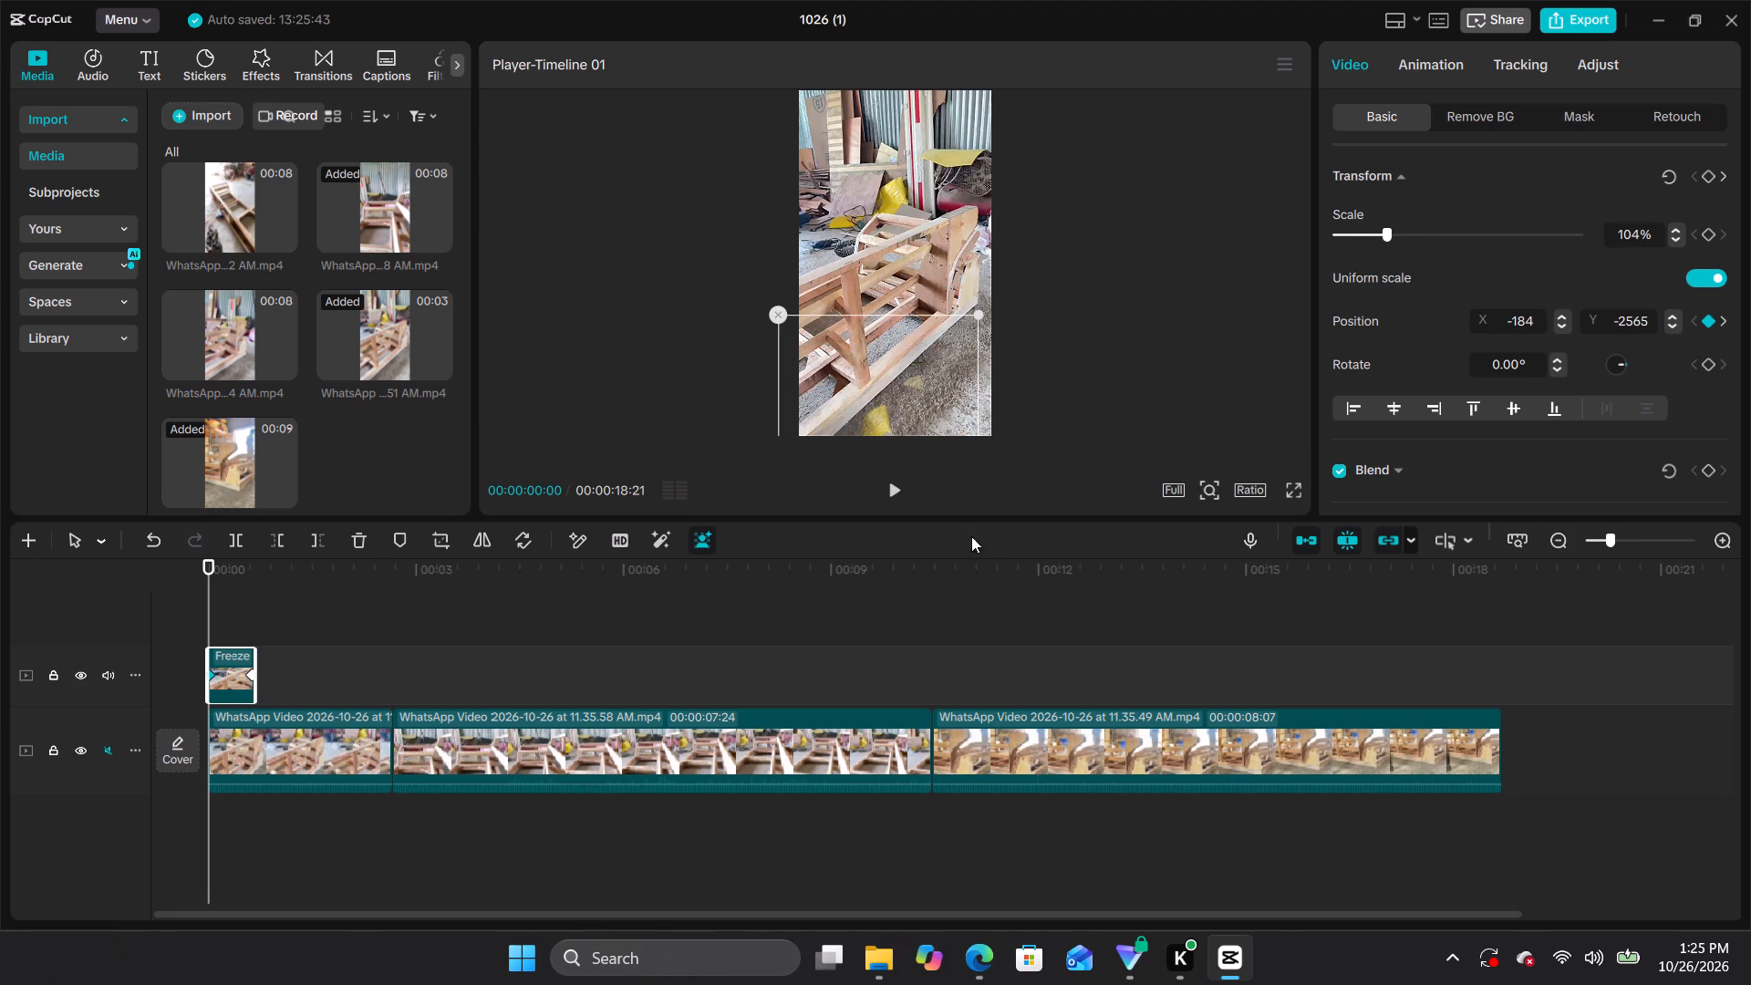
{"action": "left_click", "coordinate": [906, 484]}
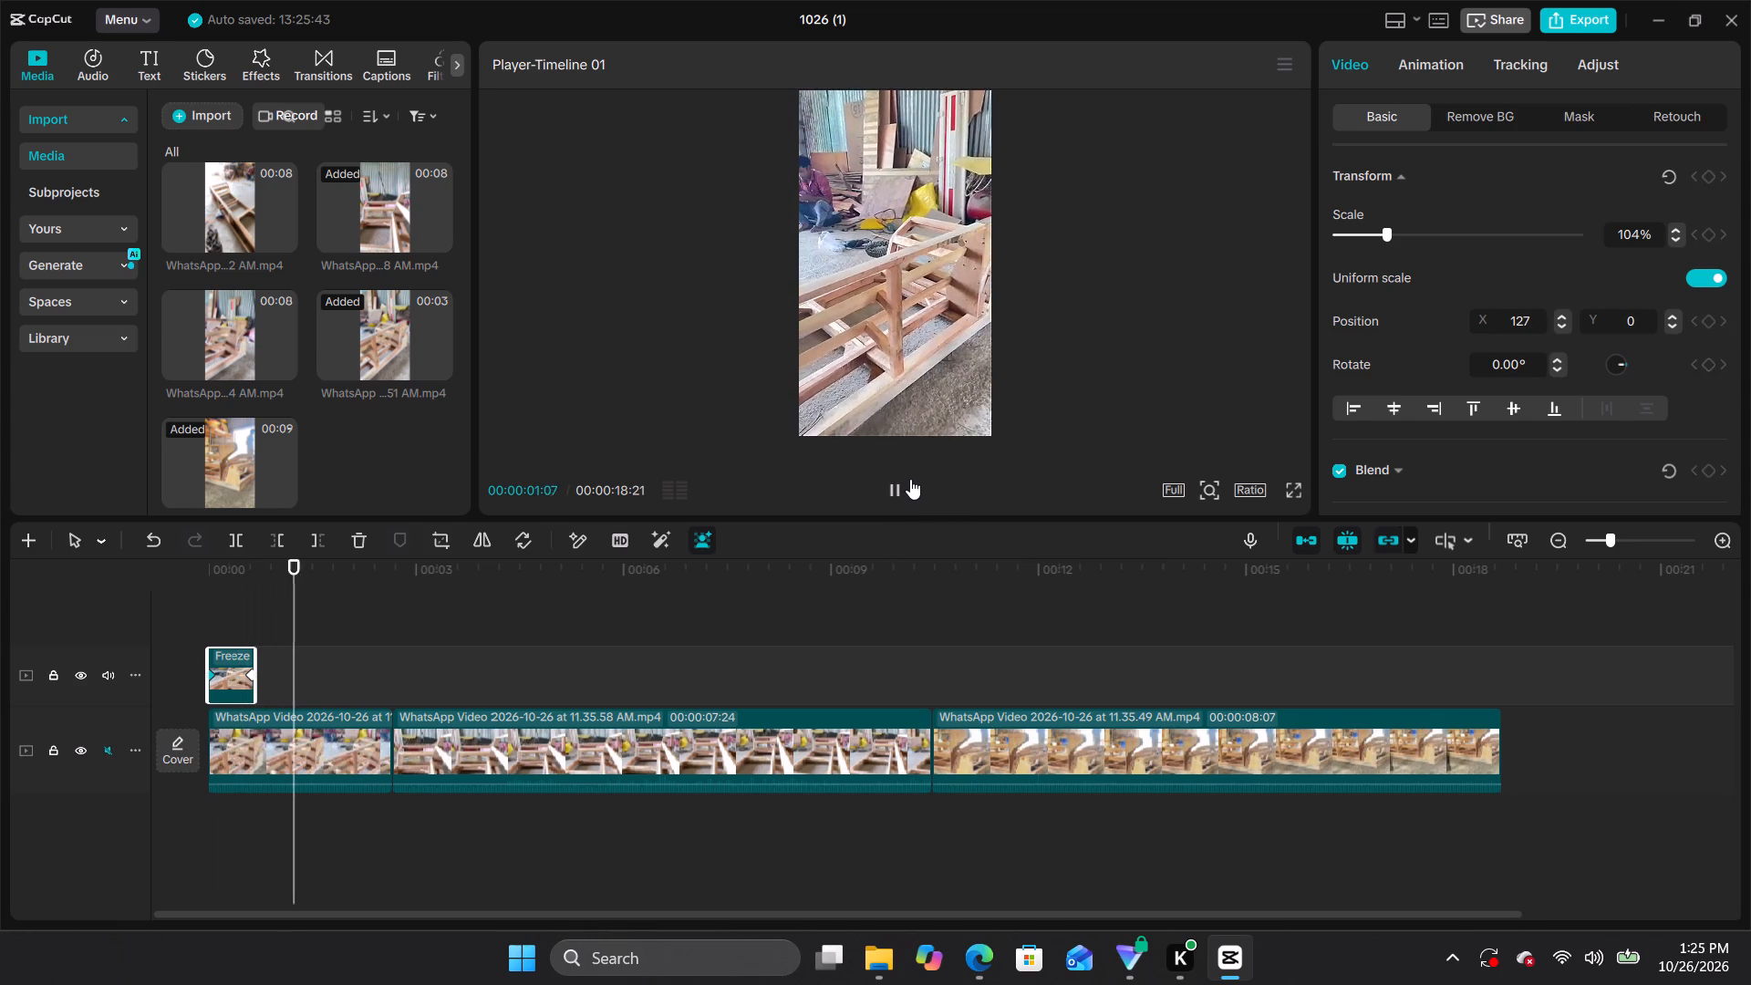
{"action": "left_click", "coordinate": [910, 479]}
{"action": "left_click", "coordinate": [912, 494]}
{"action": "left_click", "coordinate": [904, 493]}
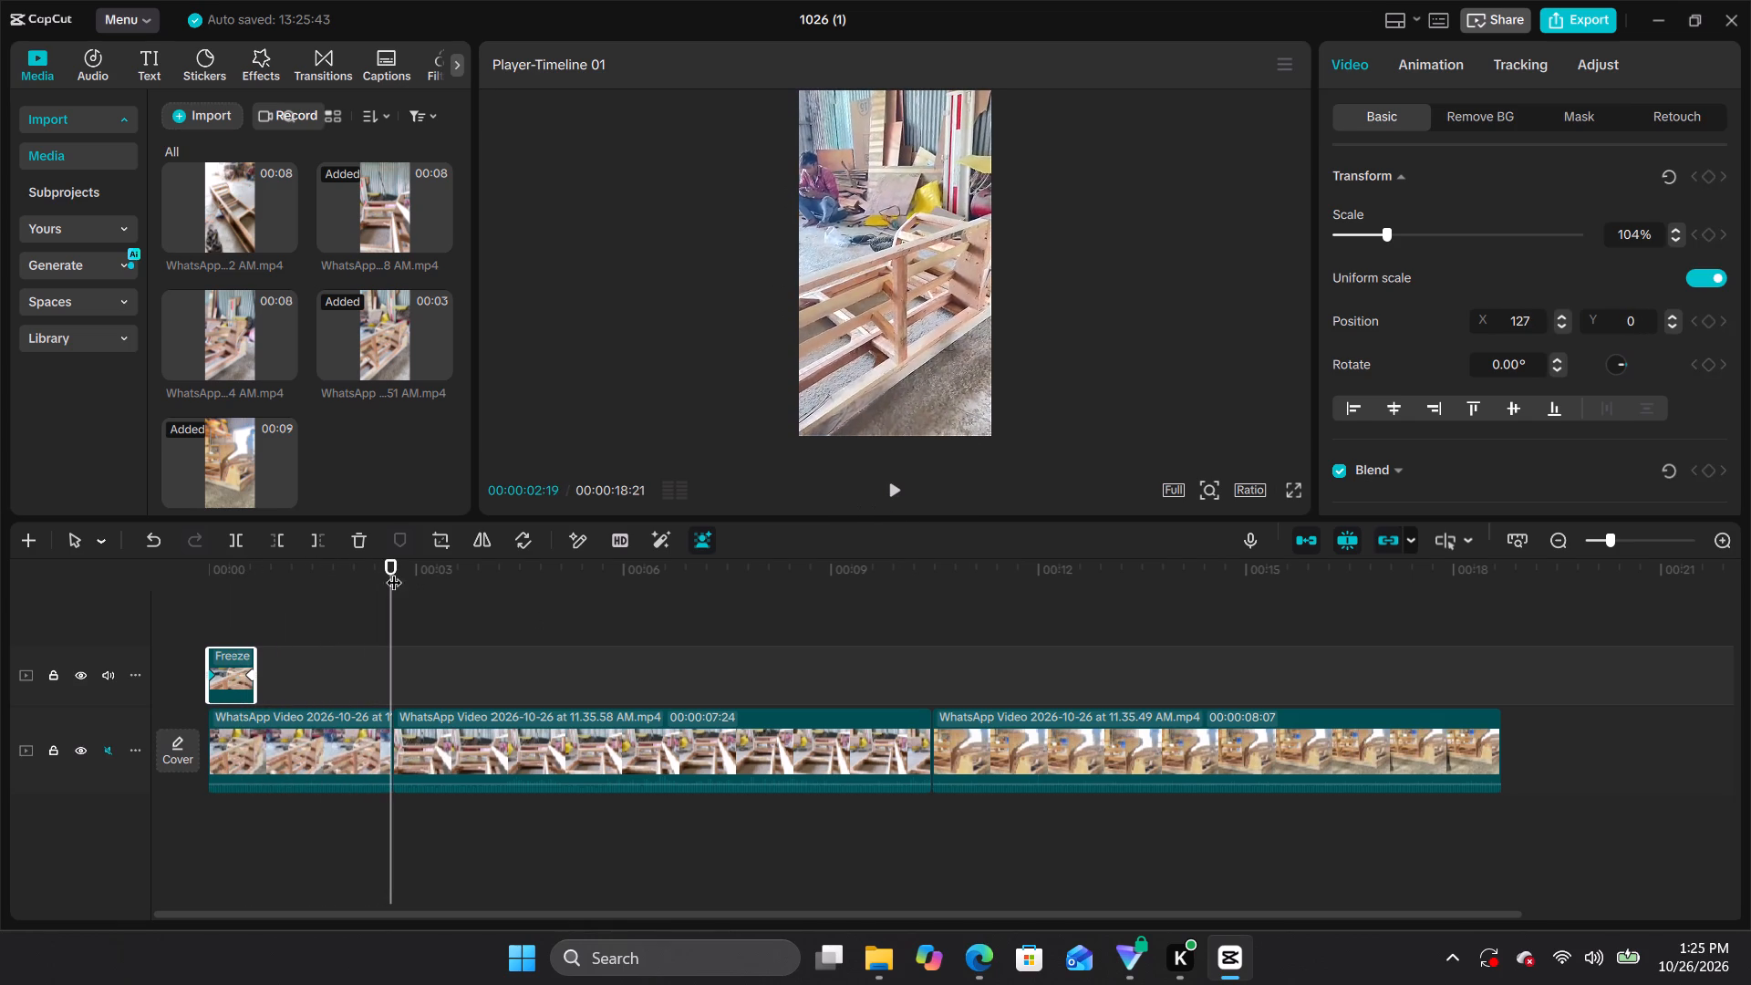
{"action": "left_click_drag", "start_coordinate": [391, 557], "coordinate": [171, 582]}
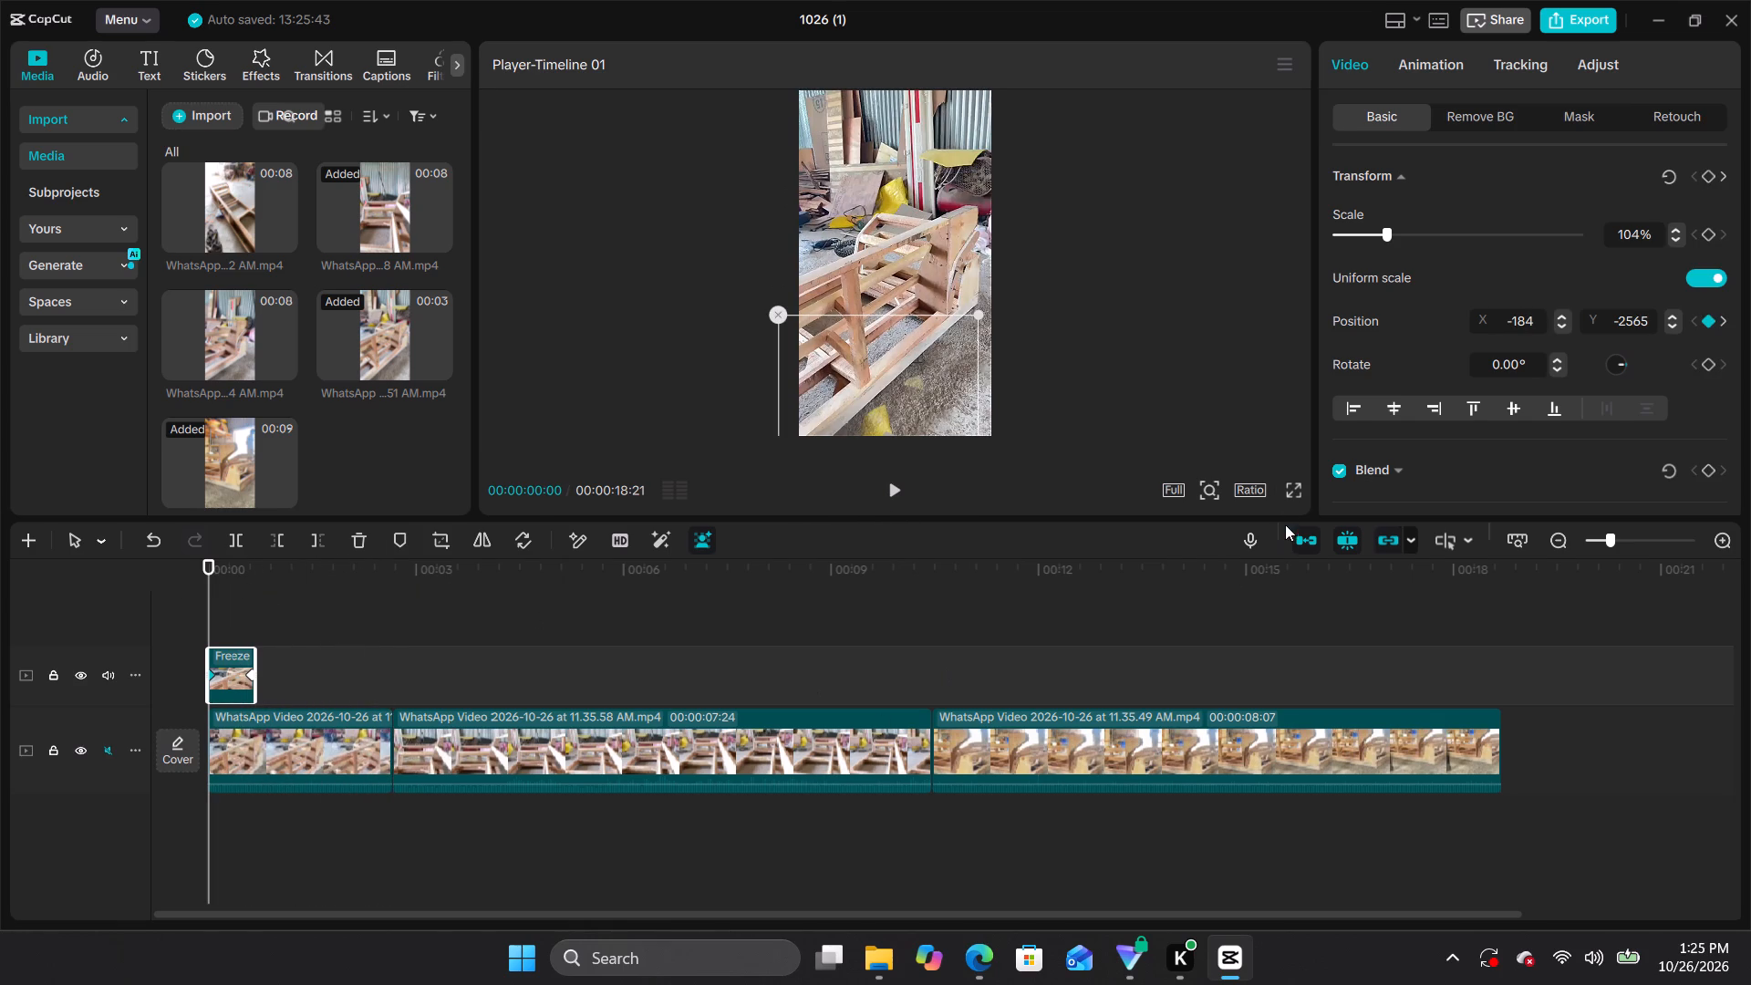
Set the project's aspect ratio to 9:16.
{"action": "left_click", "coordinate": [1235, 491]}
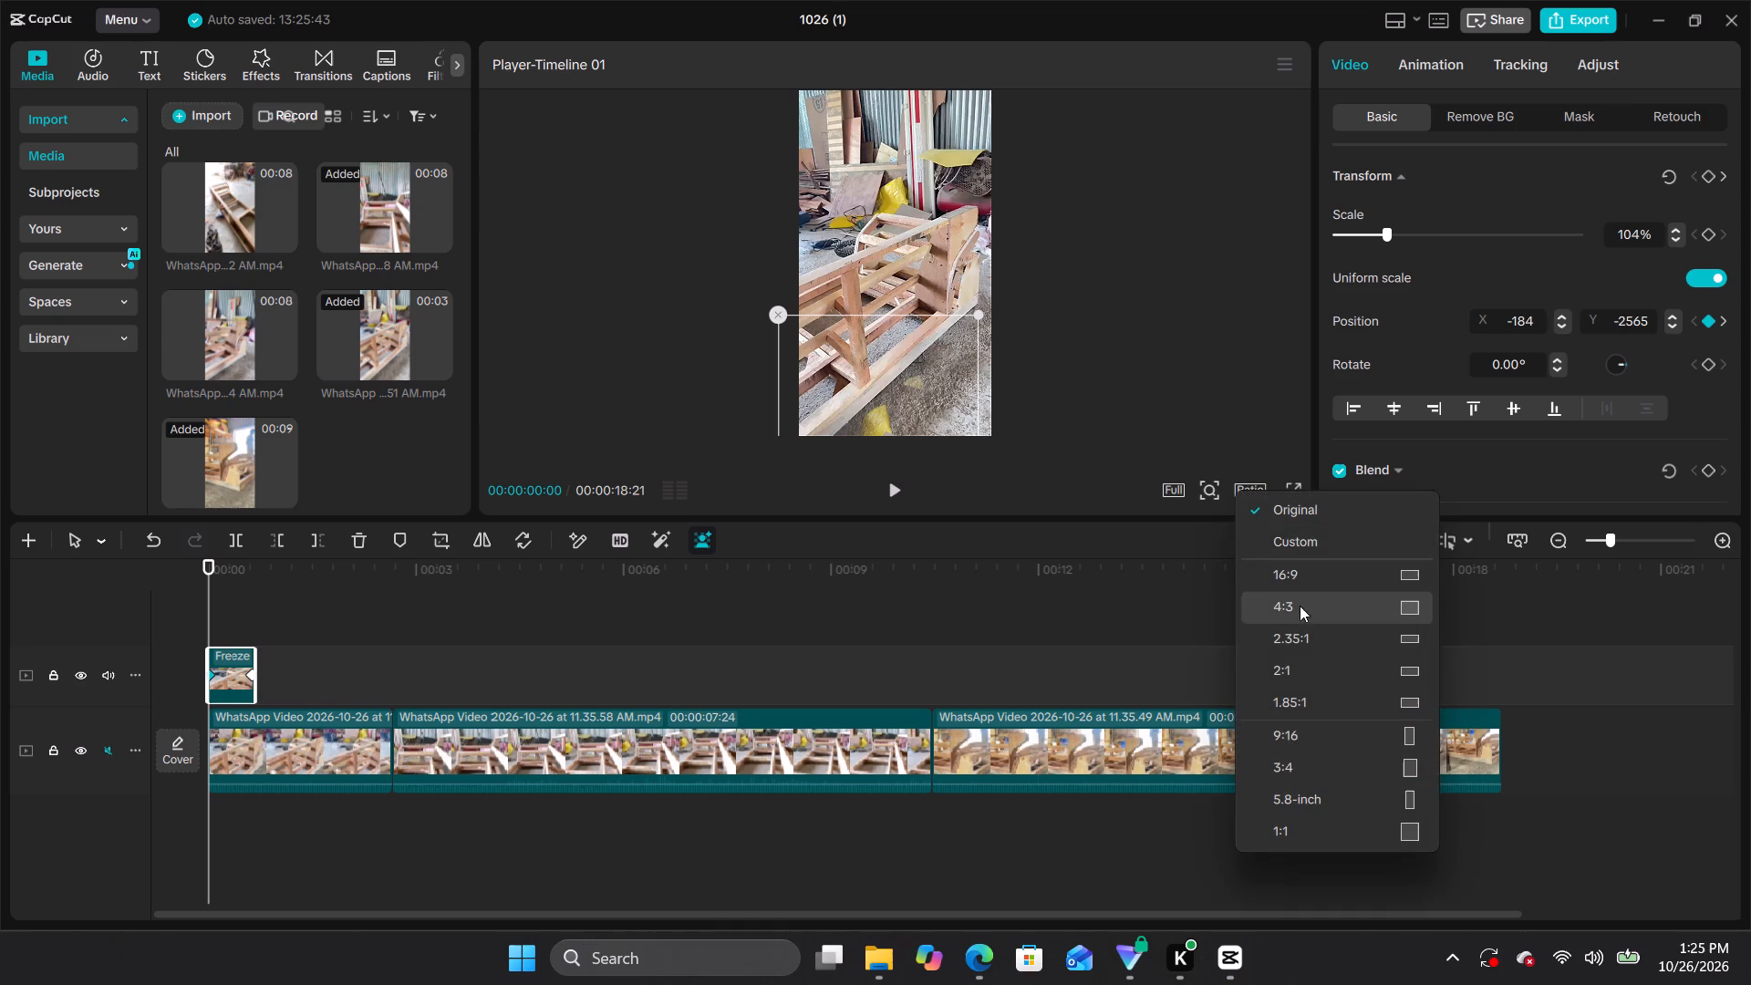
{"action": "left_click", "coordinate": [1277, 731]}
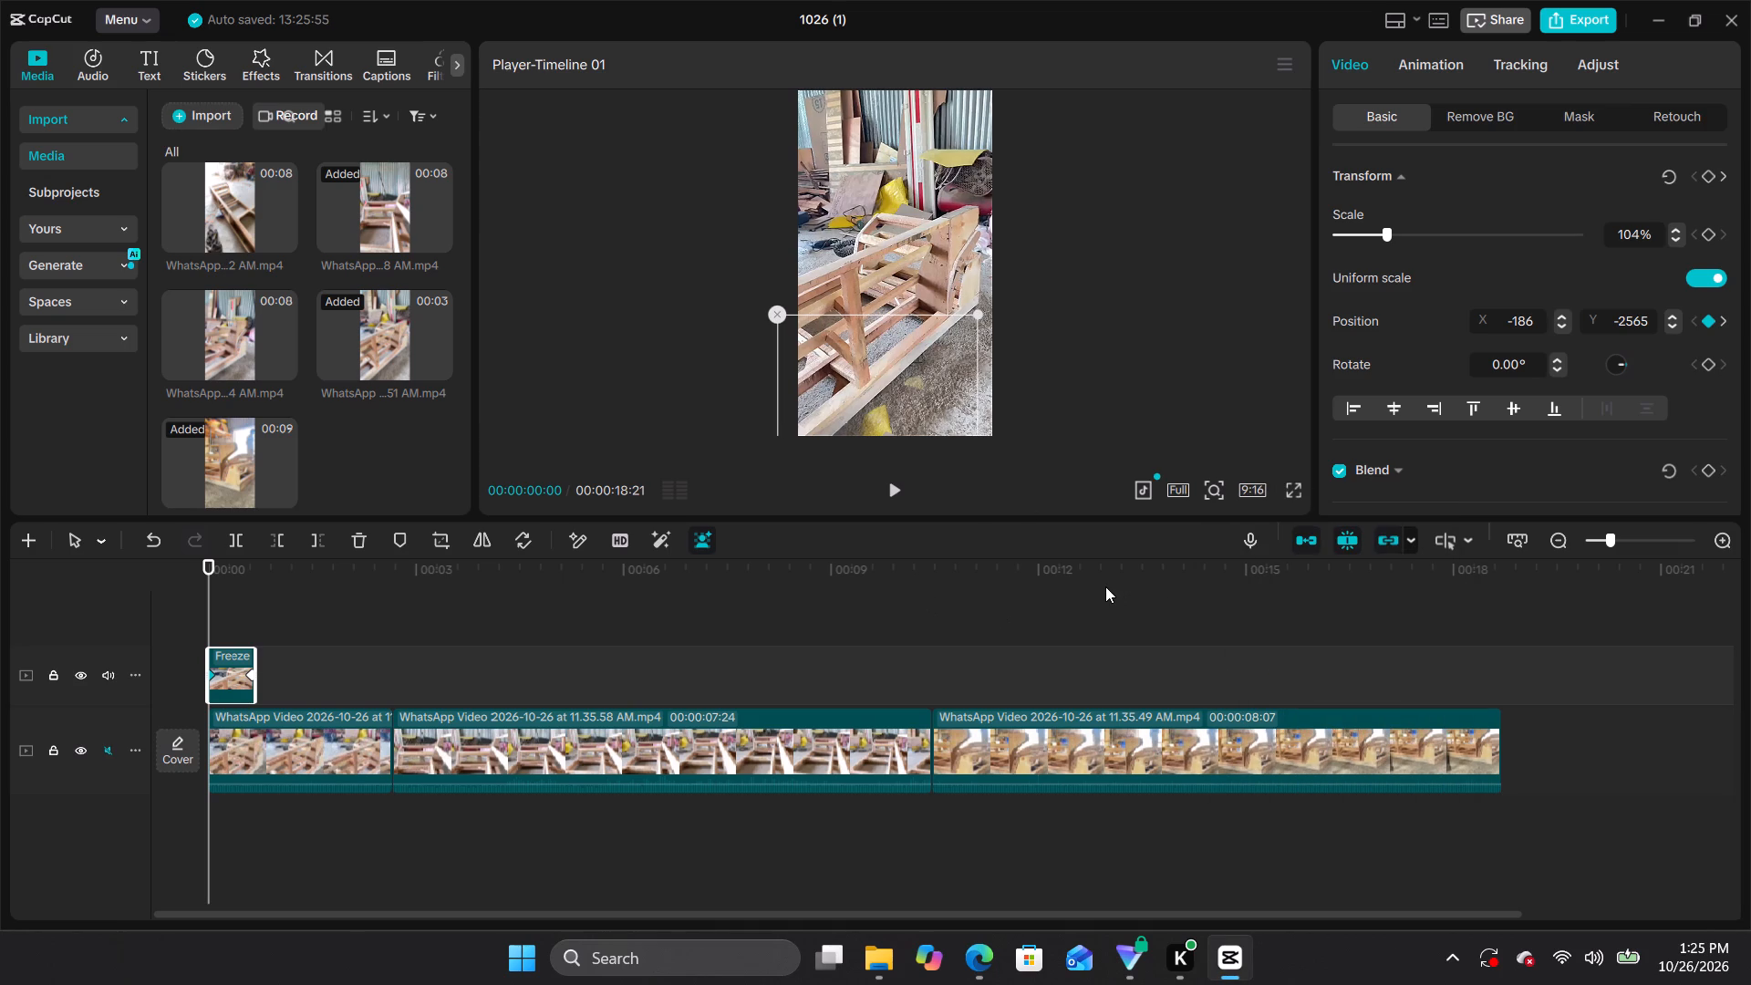
Examine the freeze cutout's basic video settings, from position and blend to AI dialogue scene and relight.
{"action": "scroll", "coordinate": [1463, 420], "scroll_direction": "down", "scroll_amount": 9}
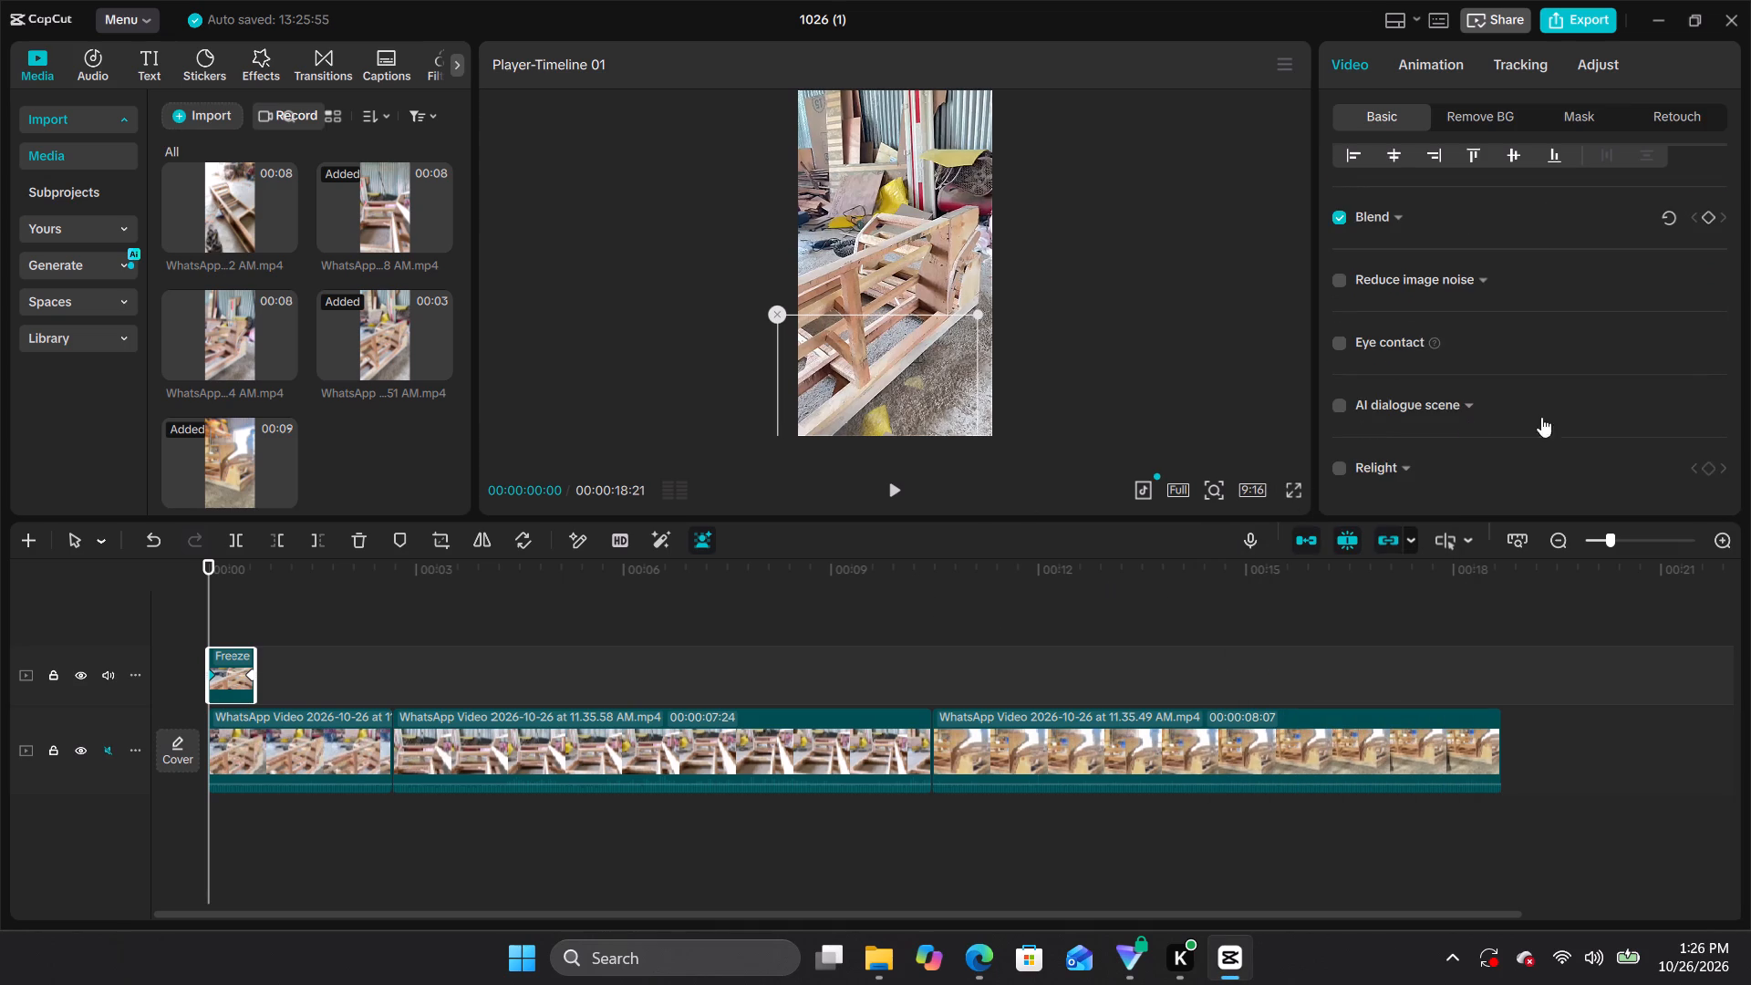
{"action": "scroll", "coordinate": [1580, 389], "scroll_direction": "down", "scroll_amount": 4}
{"action": "scroll", "coordinate": [1582, 410], "scroll_direction": "up", "scroll_amount": 3}
{"action": "scroll", "coordinate": [1582, 410], "scroll_direction": "down", "scroll_amount": 4}
{"action": "left_click", "coordinate": [1470, 554]}
{"action": "left_click", "coordinate": [1313, 664]}
{"action": "scroll", "coordinate": [1456, 416], "scroll_direction": "down", "scroll_amount": 3}
{"action": "scroll", "coordinate": [1456, 412], "scroll_direction": "up", "scroll_amount": 3}
{"action": "scroll", "coordinate": [1458, 409], "scroll_direction": "down", "scroll_amount": 1}
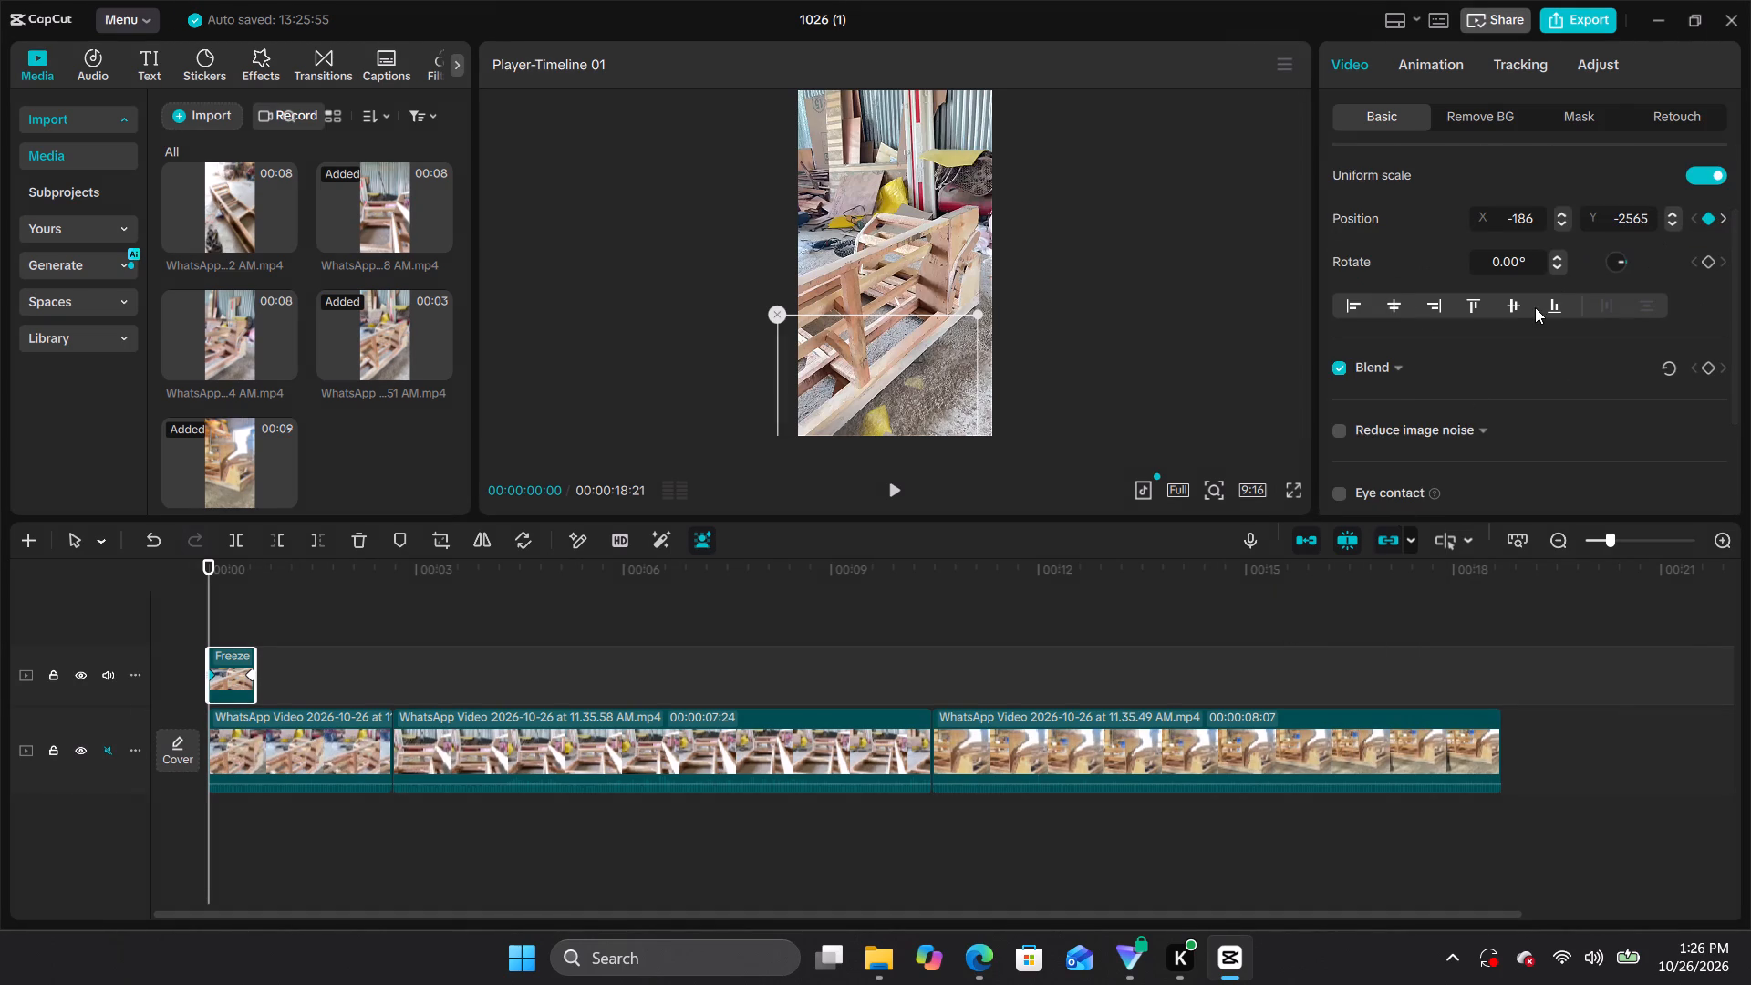
{"action": "left_click", "coordinate": [99, 545]}
{"action": "left_click", "coordinate": [398, 627]}
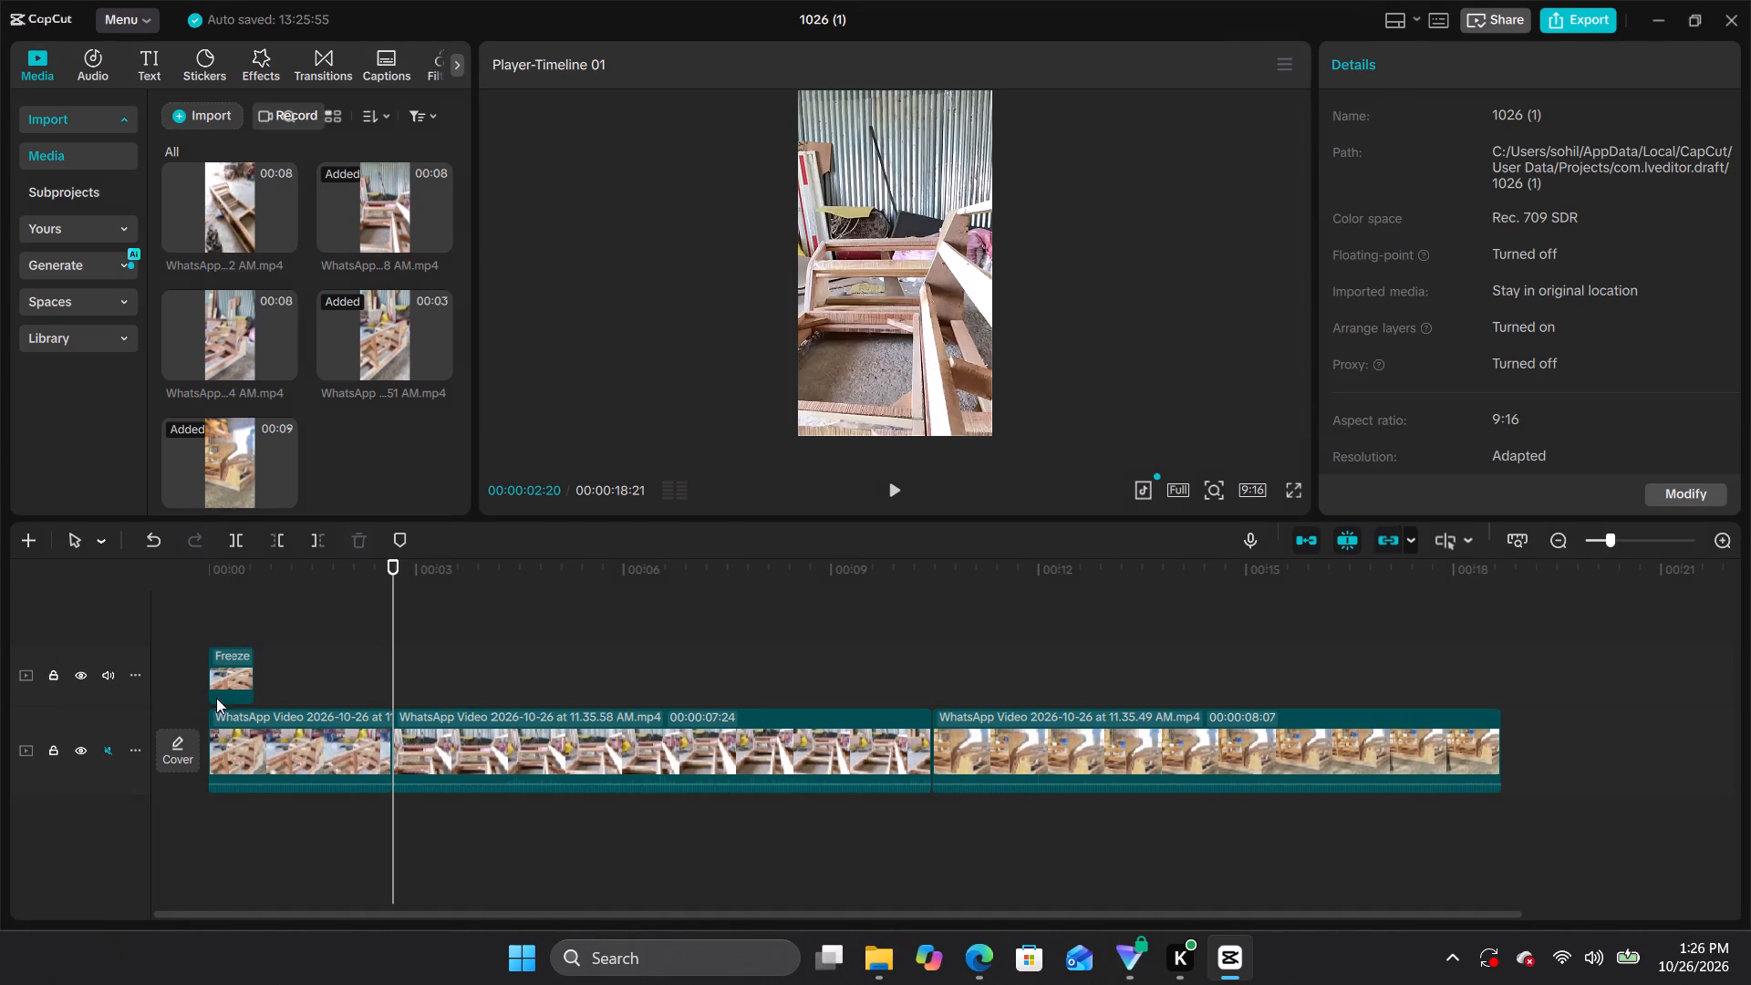
Play back the opening from the start and examine frame by frame how the freeze cutout settles over the first clip.
{"action": "left_click_drag", "start_coordinate": [394, 566], "coordinate": [159, 597]}
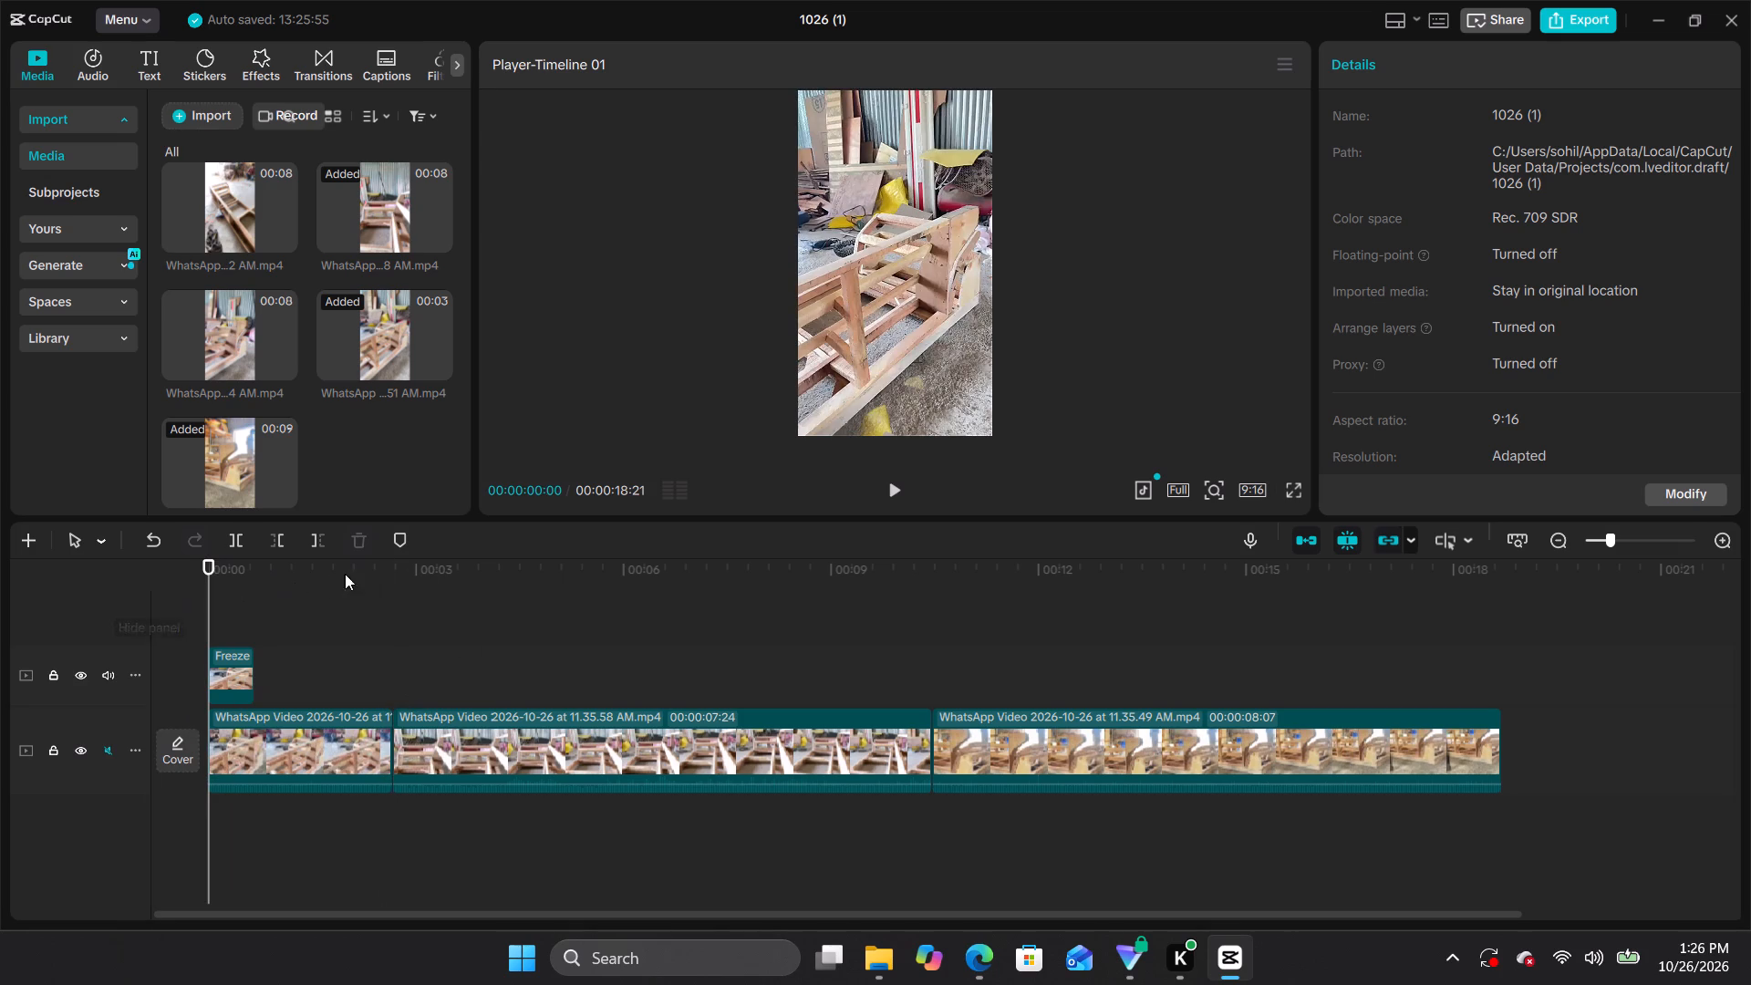
{"action": "left_click", "coordinate": [890, 497]}
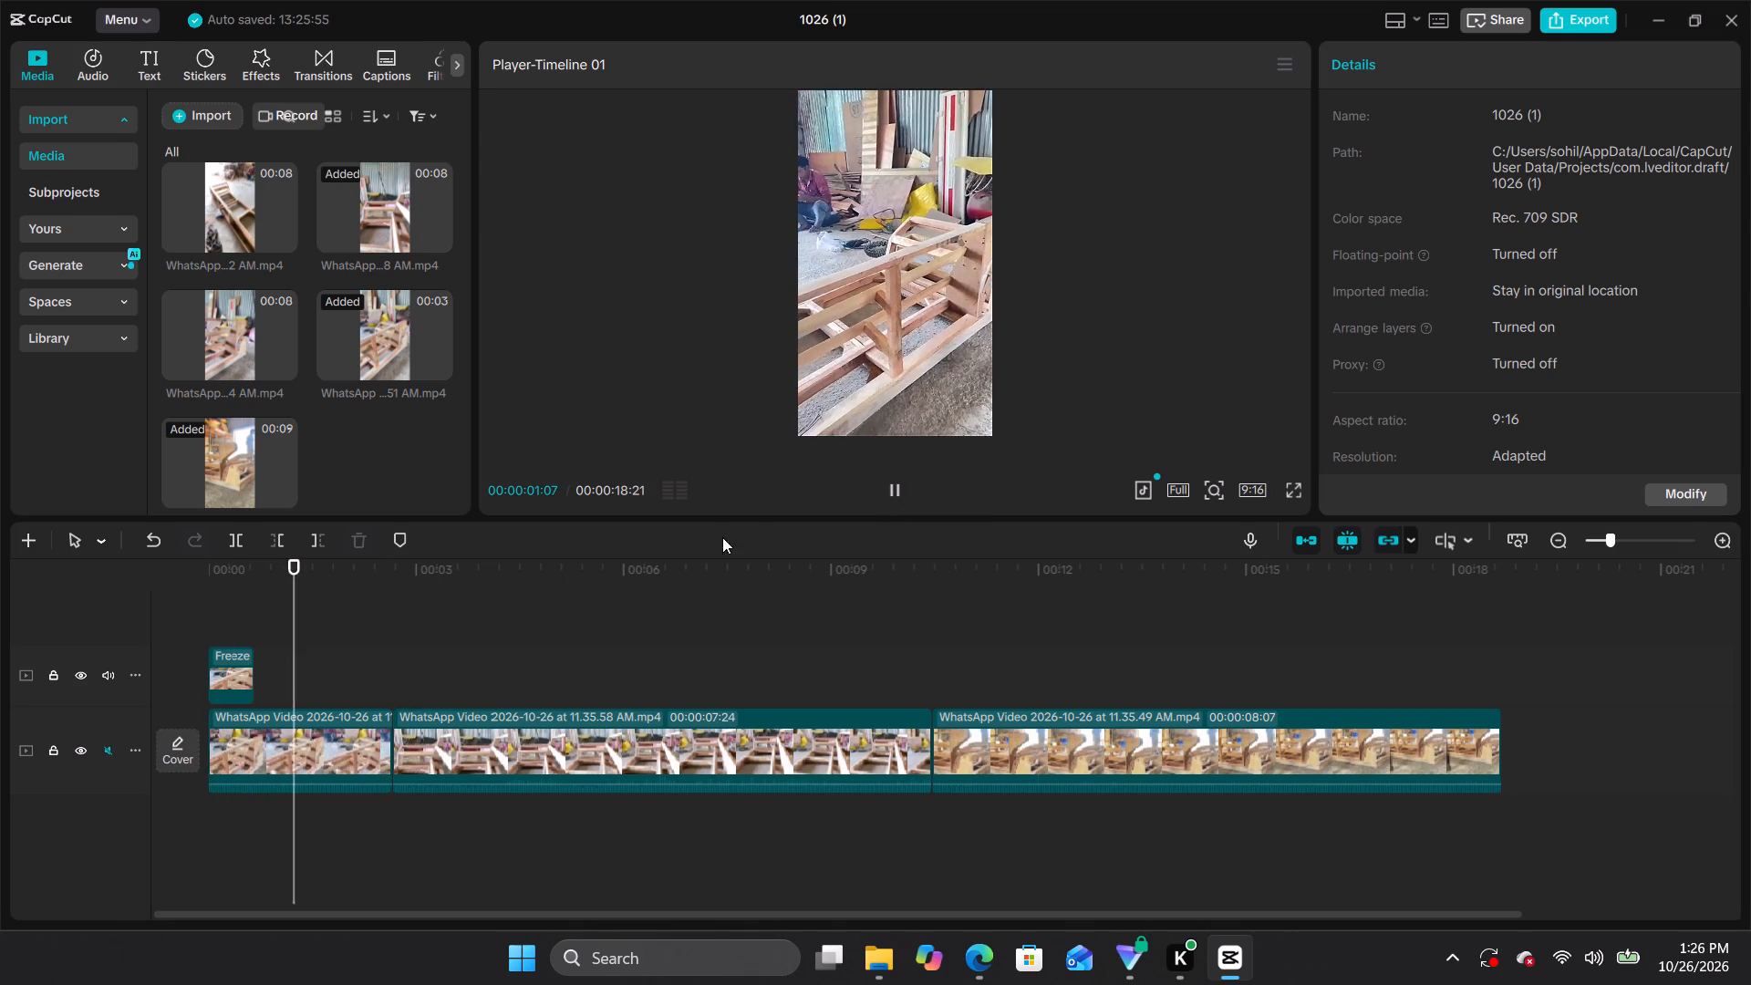
{"action": "left_click_drag", "start_coordinate": [381, 566], "coordinate": [256, 586]}
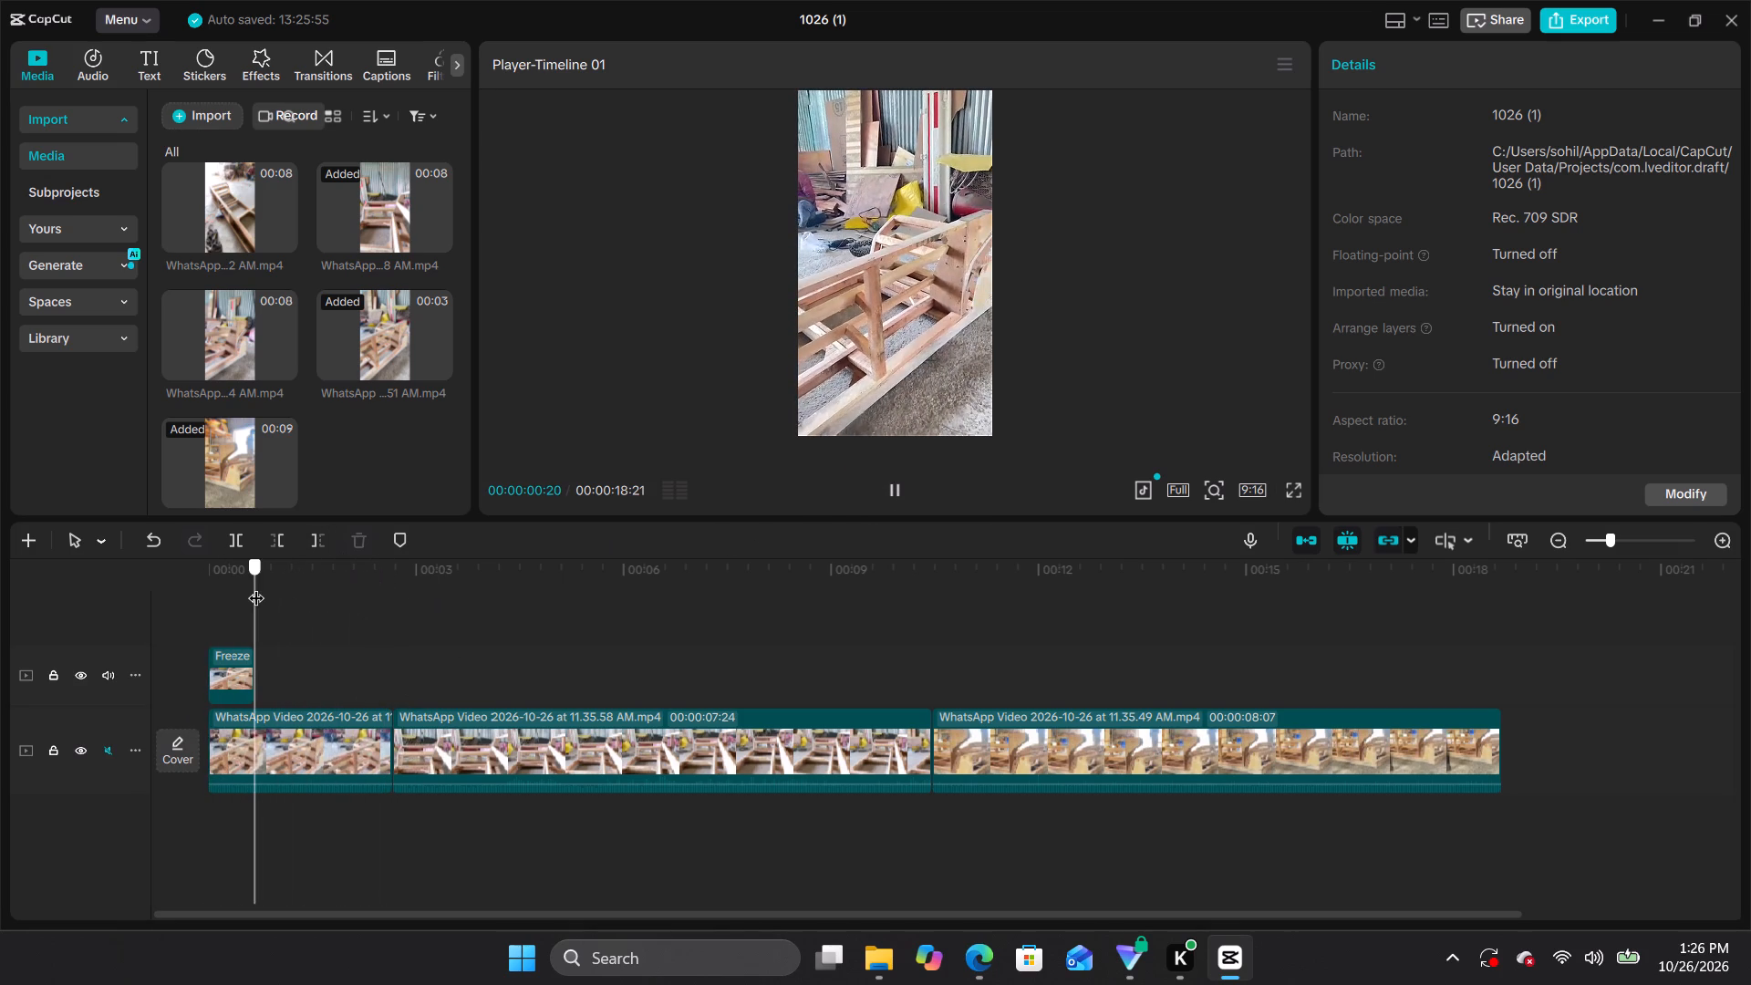
{"action": "left_click_drag", "start_coordinate": [256, 586], "coordinate": [245, 582]}
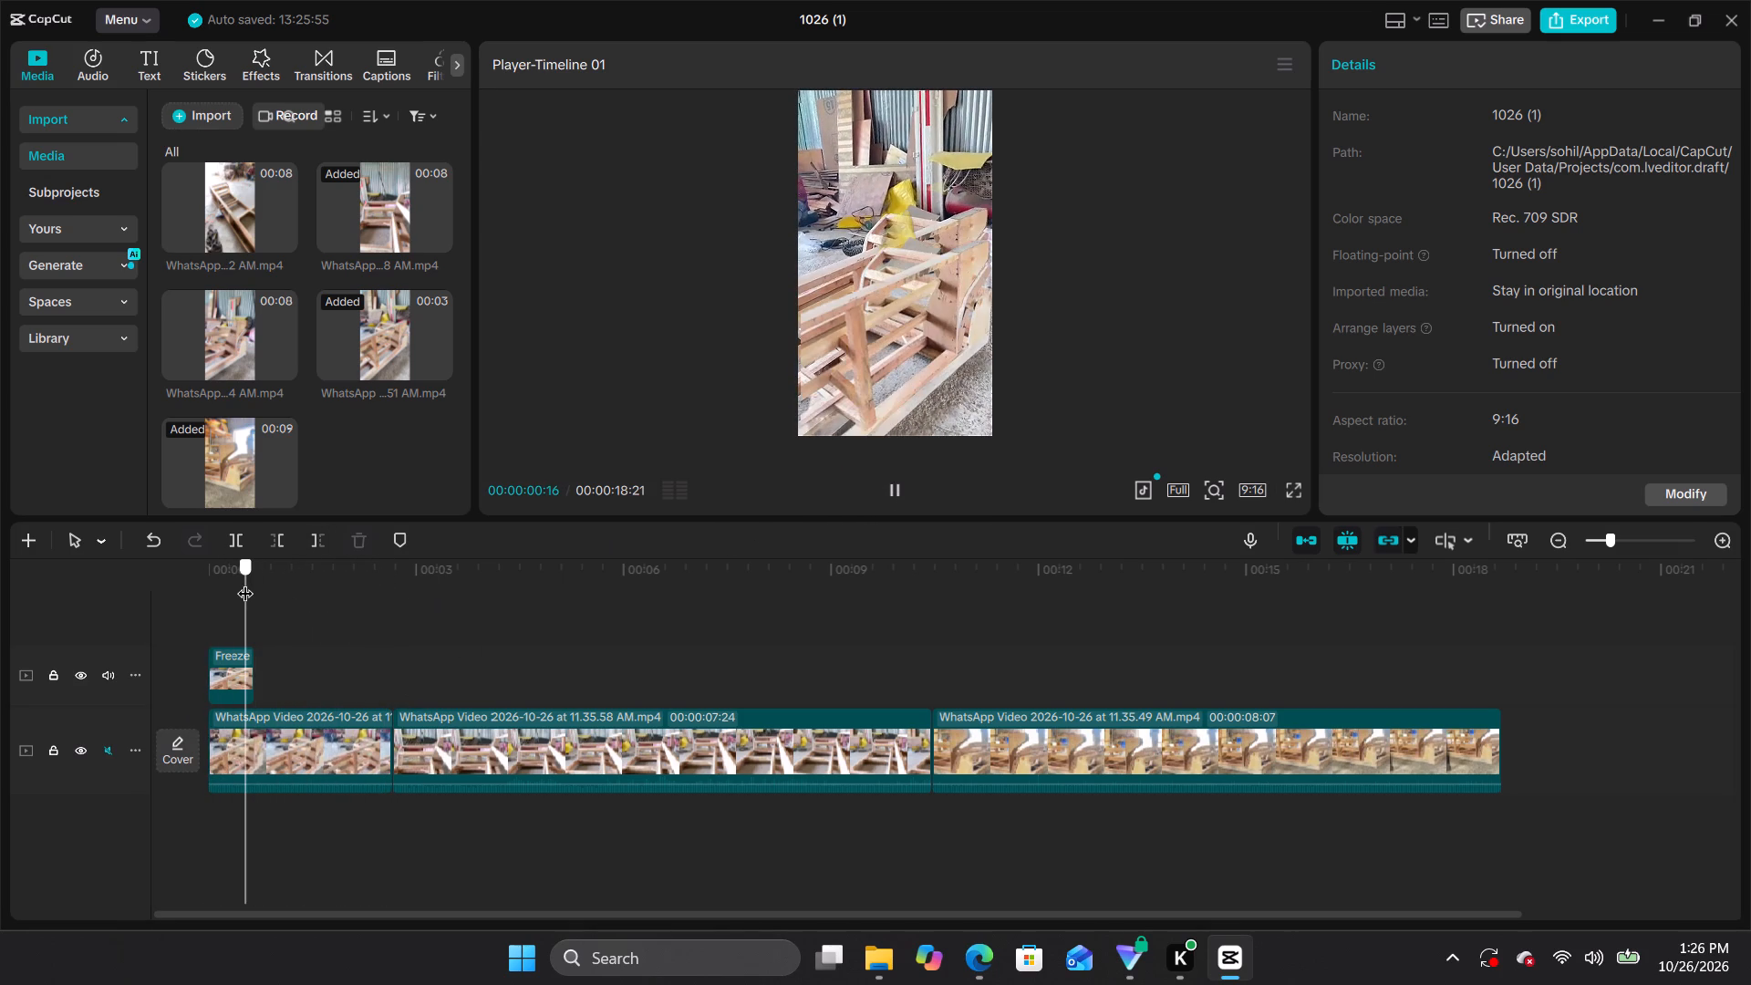
{"action": "left_click_drag", "start_coordinate": [245, 582], "coordinate": [246, 577]}
{"action": "left_click_drag", "start_coordinate": [246, 577], "coordinate": [251, 577]}
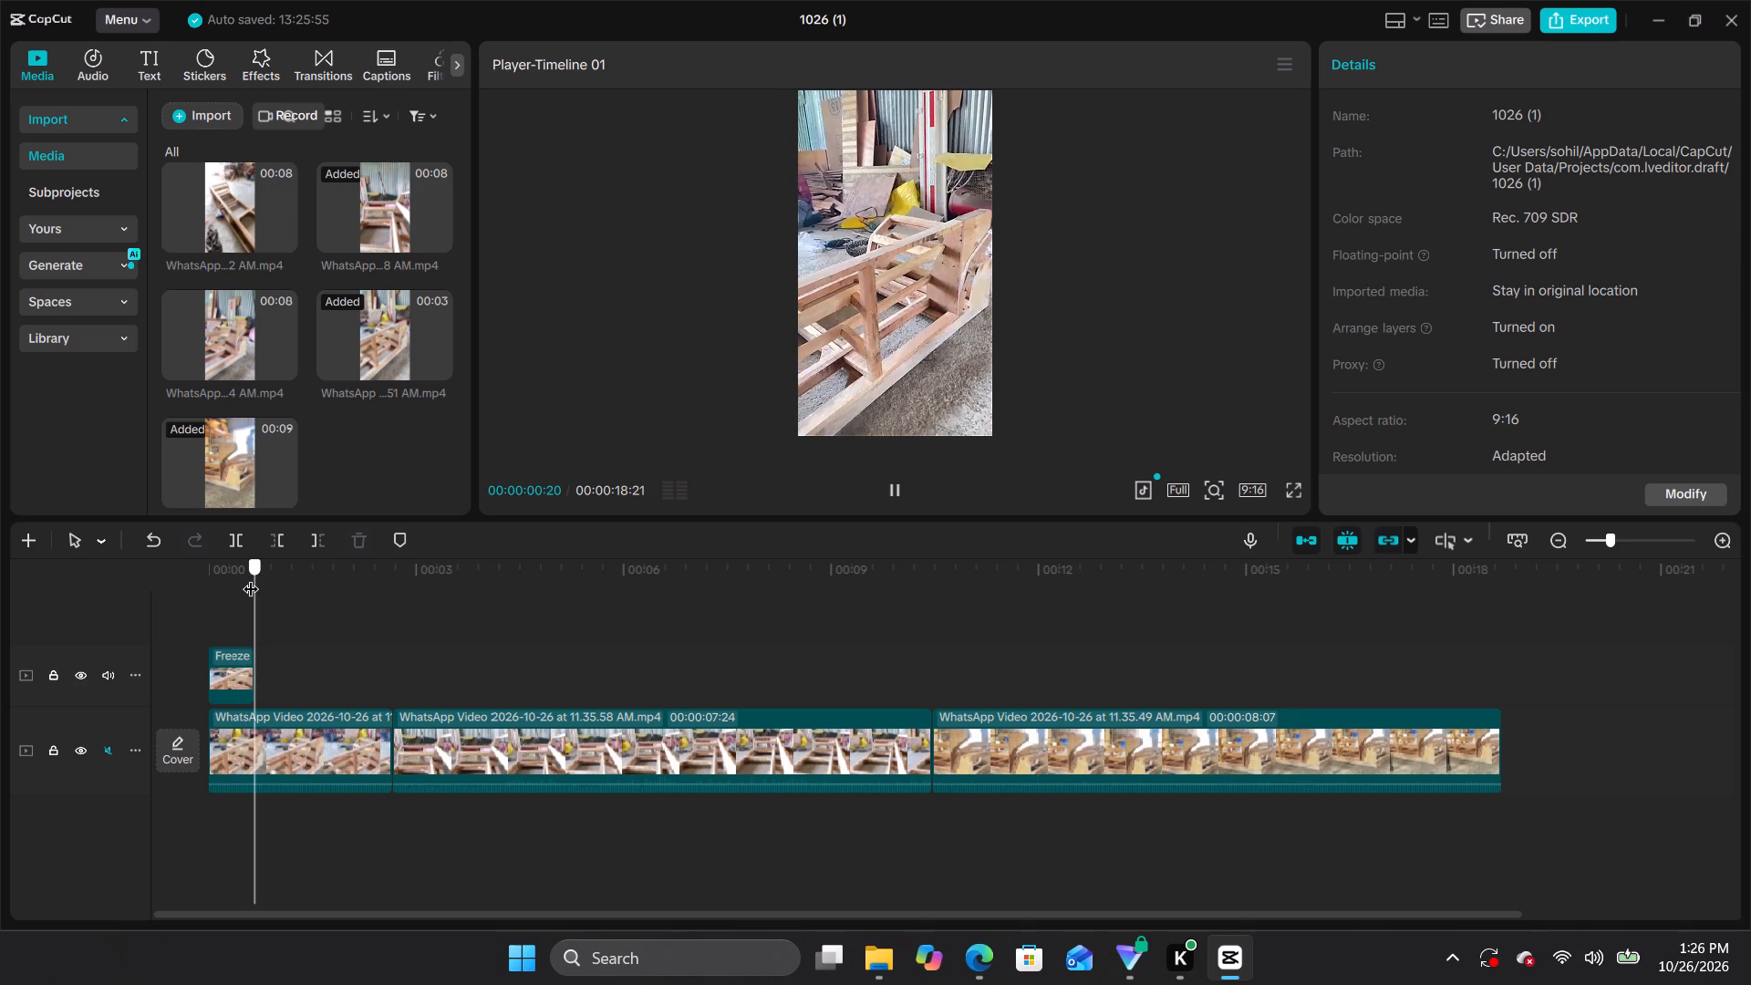
{"action": "left_click_drag", "start_coordinate": [251, 577], "coordinate": [242, 596]}
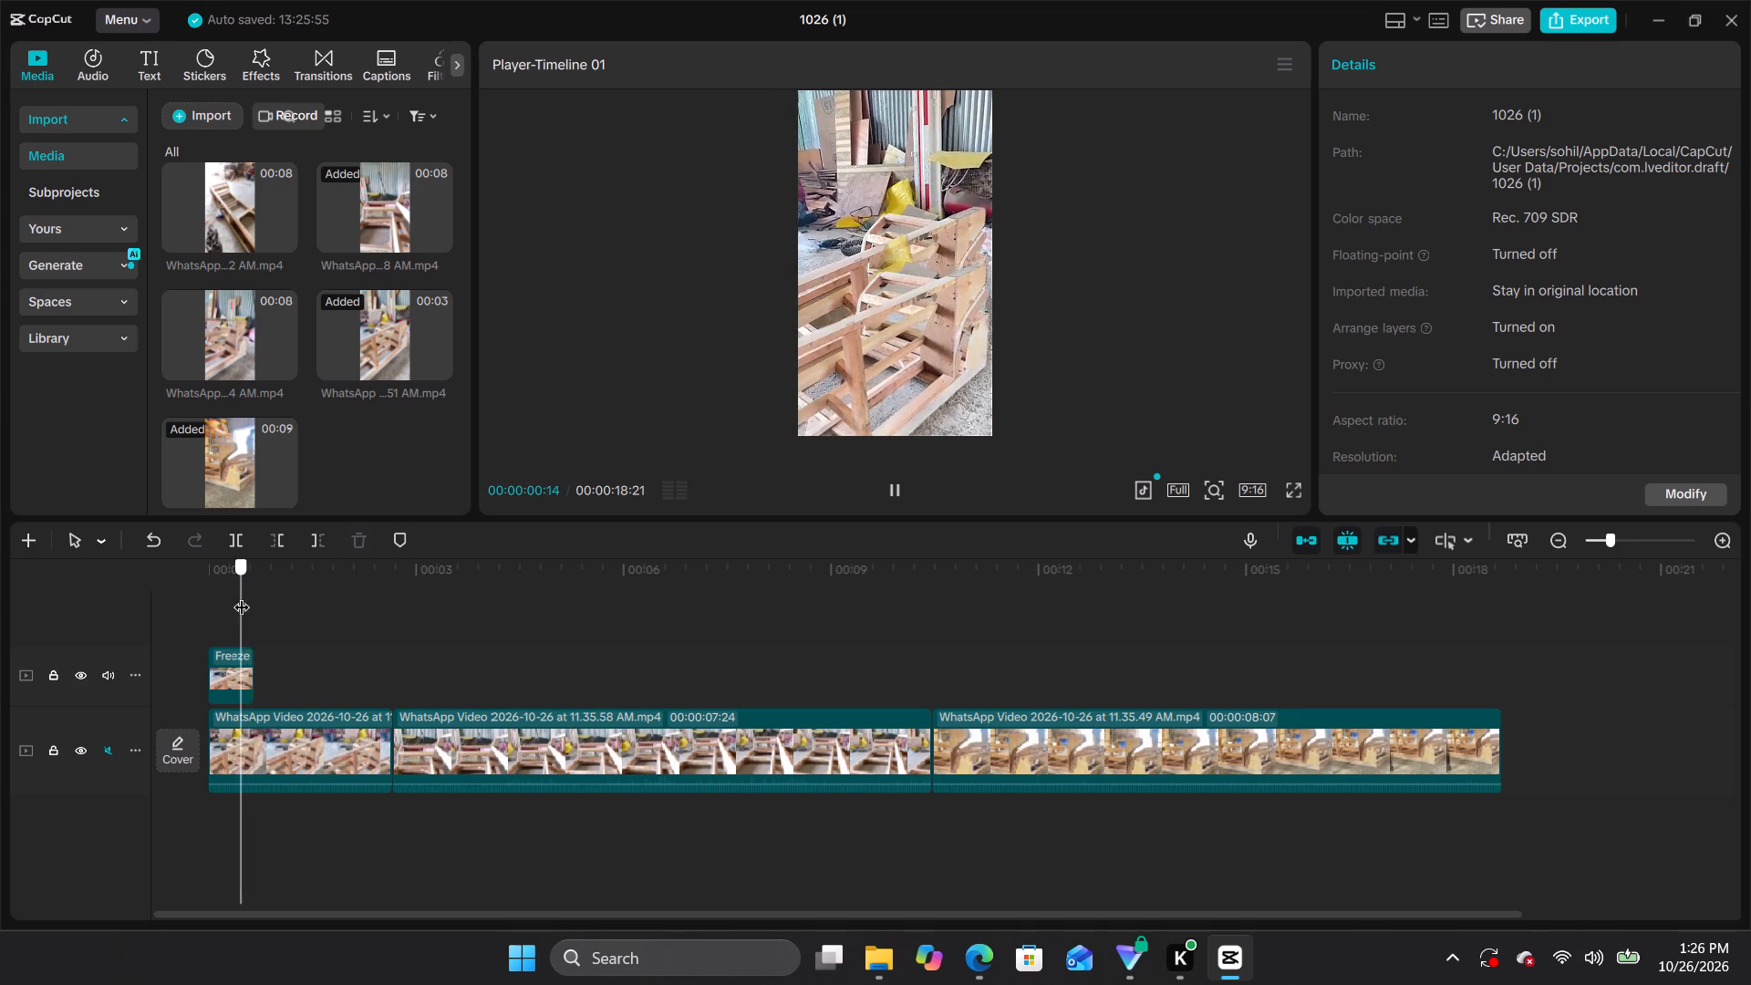
{"action": "left_click_drag", "start_coordinate": [242, 596], "coordinate": [247, 593]}
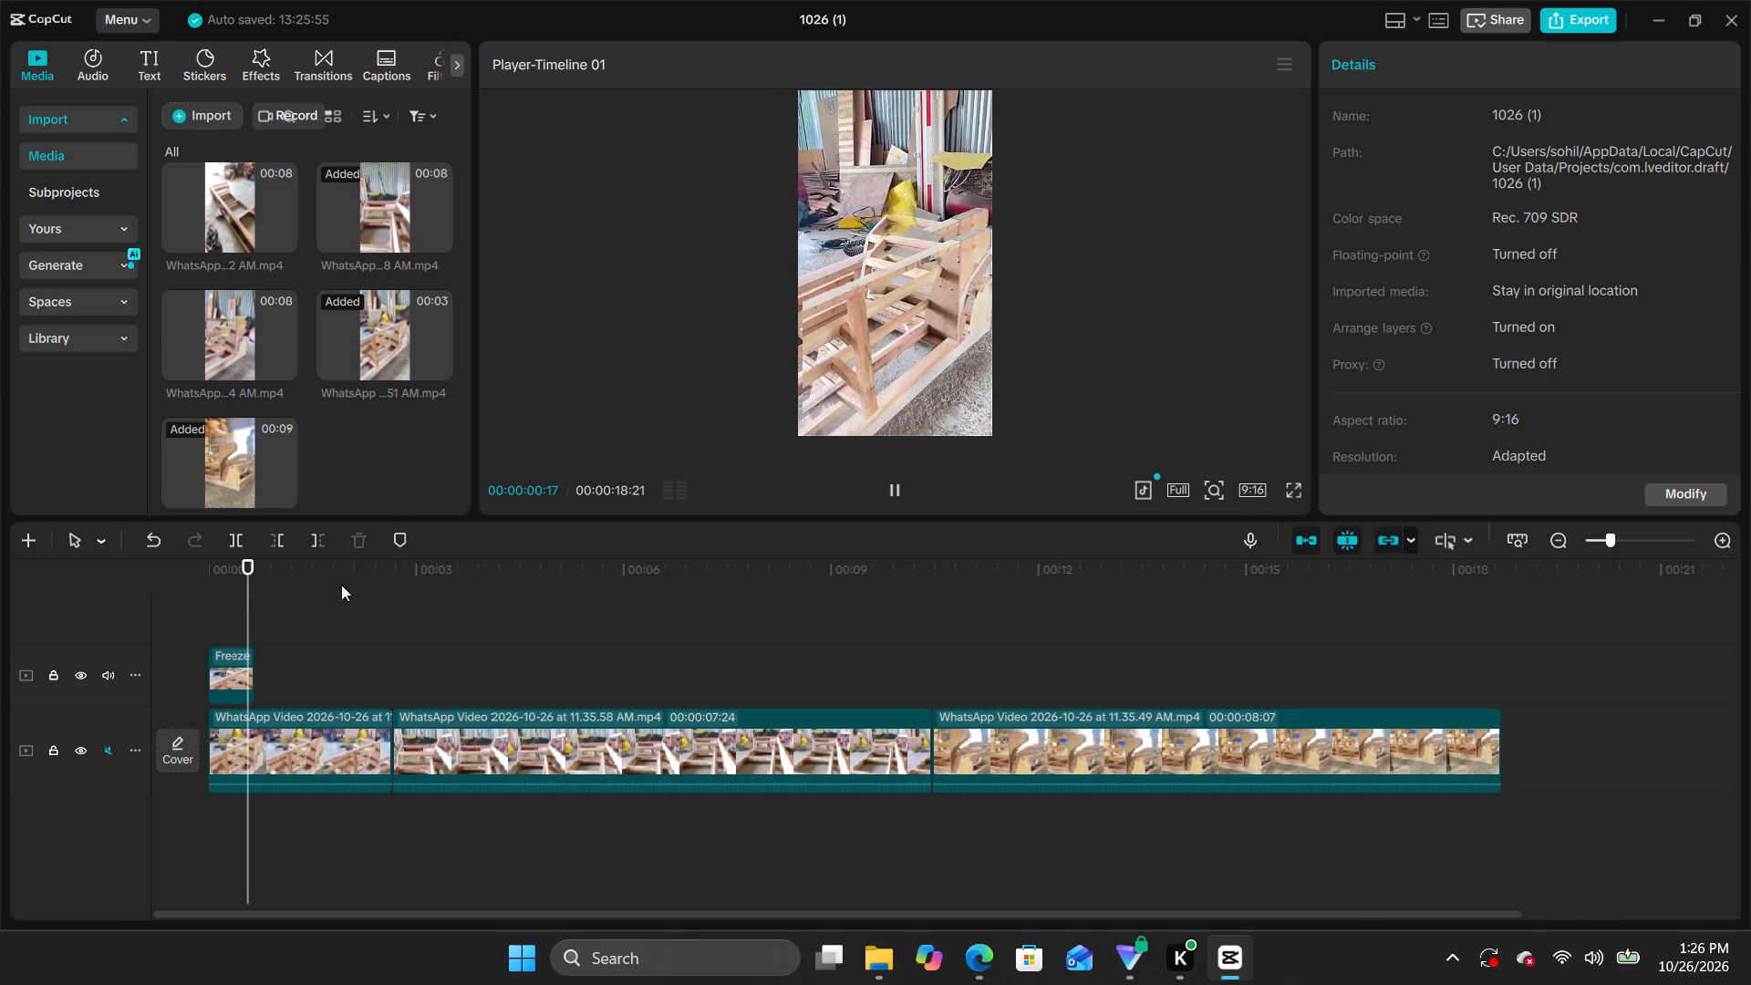
{"action": "left_click", "coordinate": [1640, 663]}
With the playhead at 00:00:00:17, search the first main-track clip's combo animations for "blast".
{"action": "left_click", "coordinate": [295, 752]}
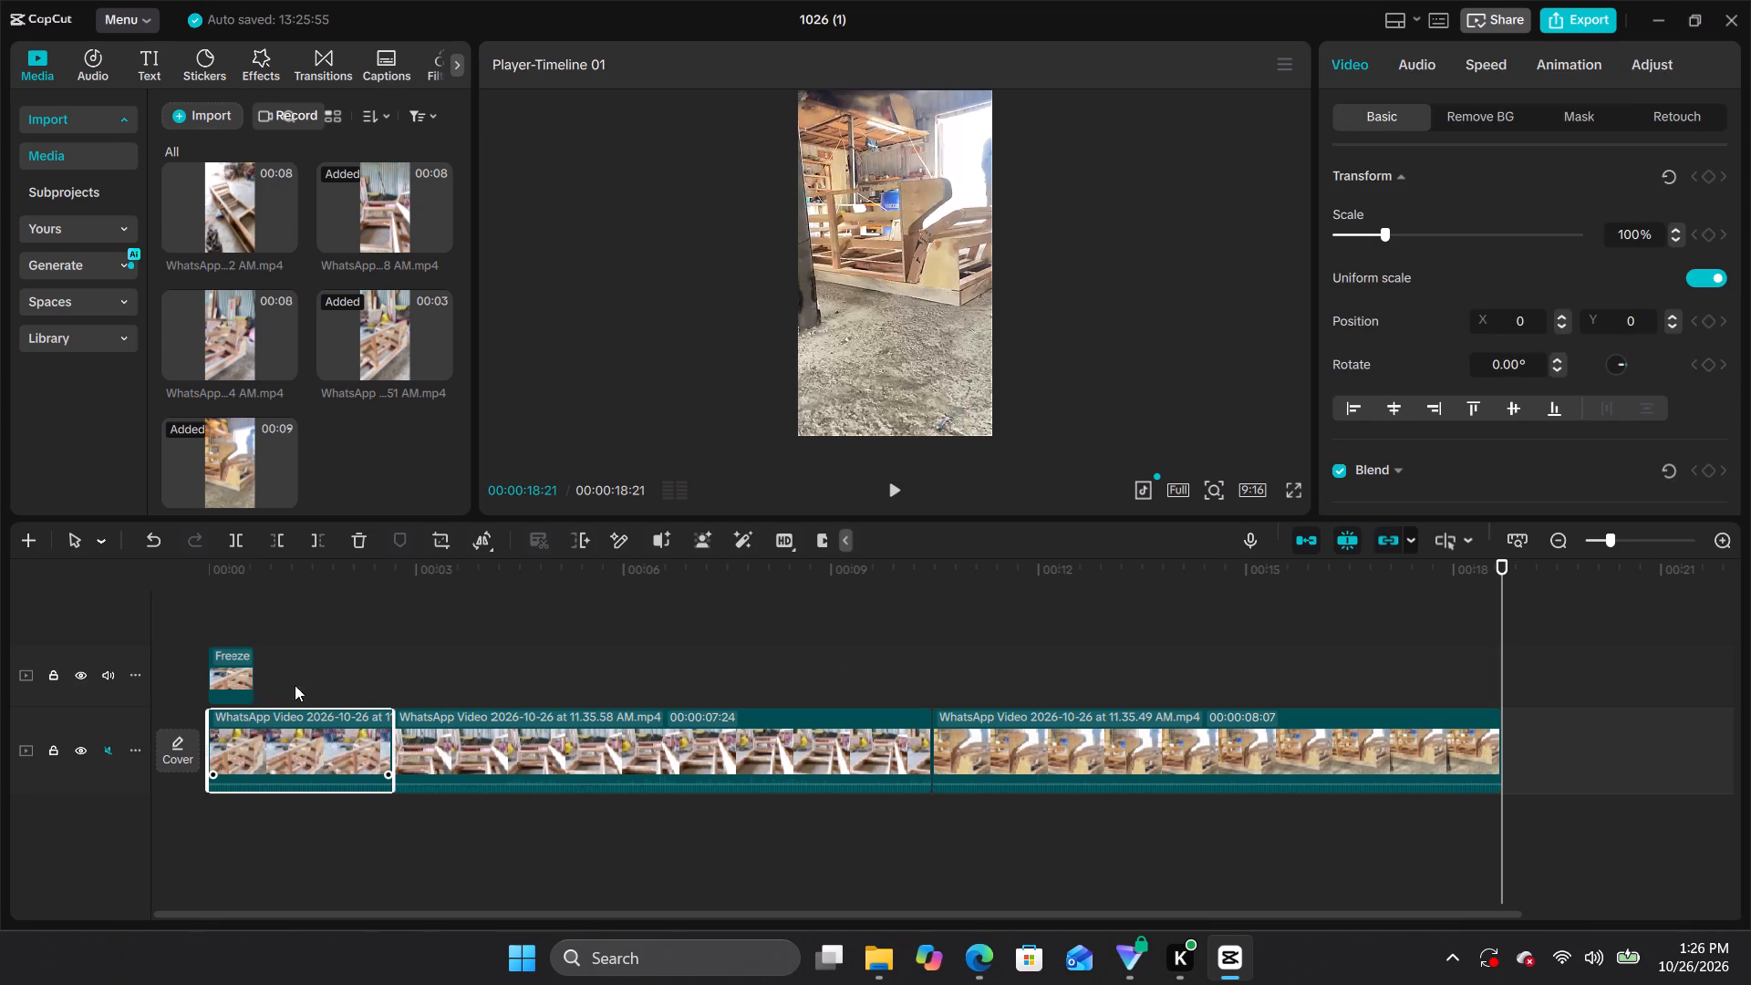
{"action": "left_click_drag", "start_coordinate": [1498, 563], "coordinate": [249, 582]}
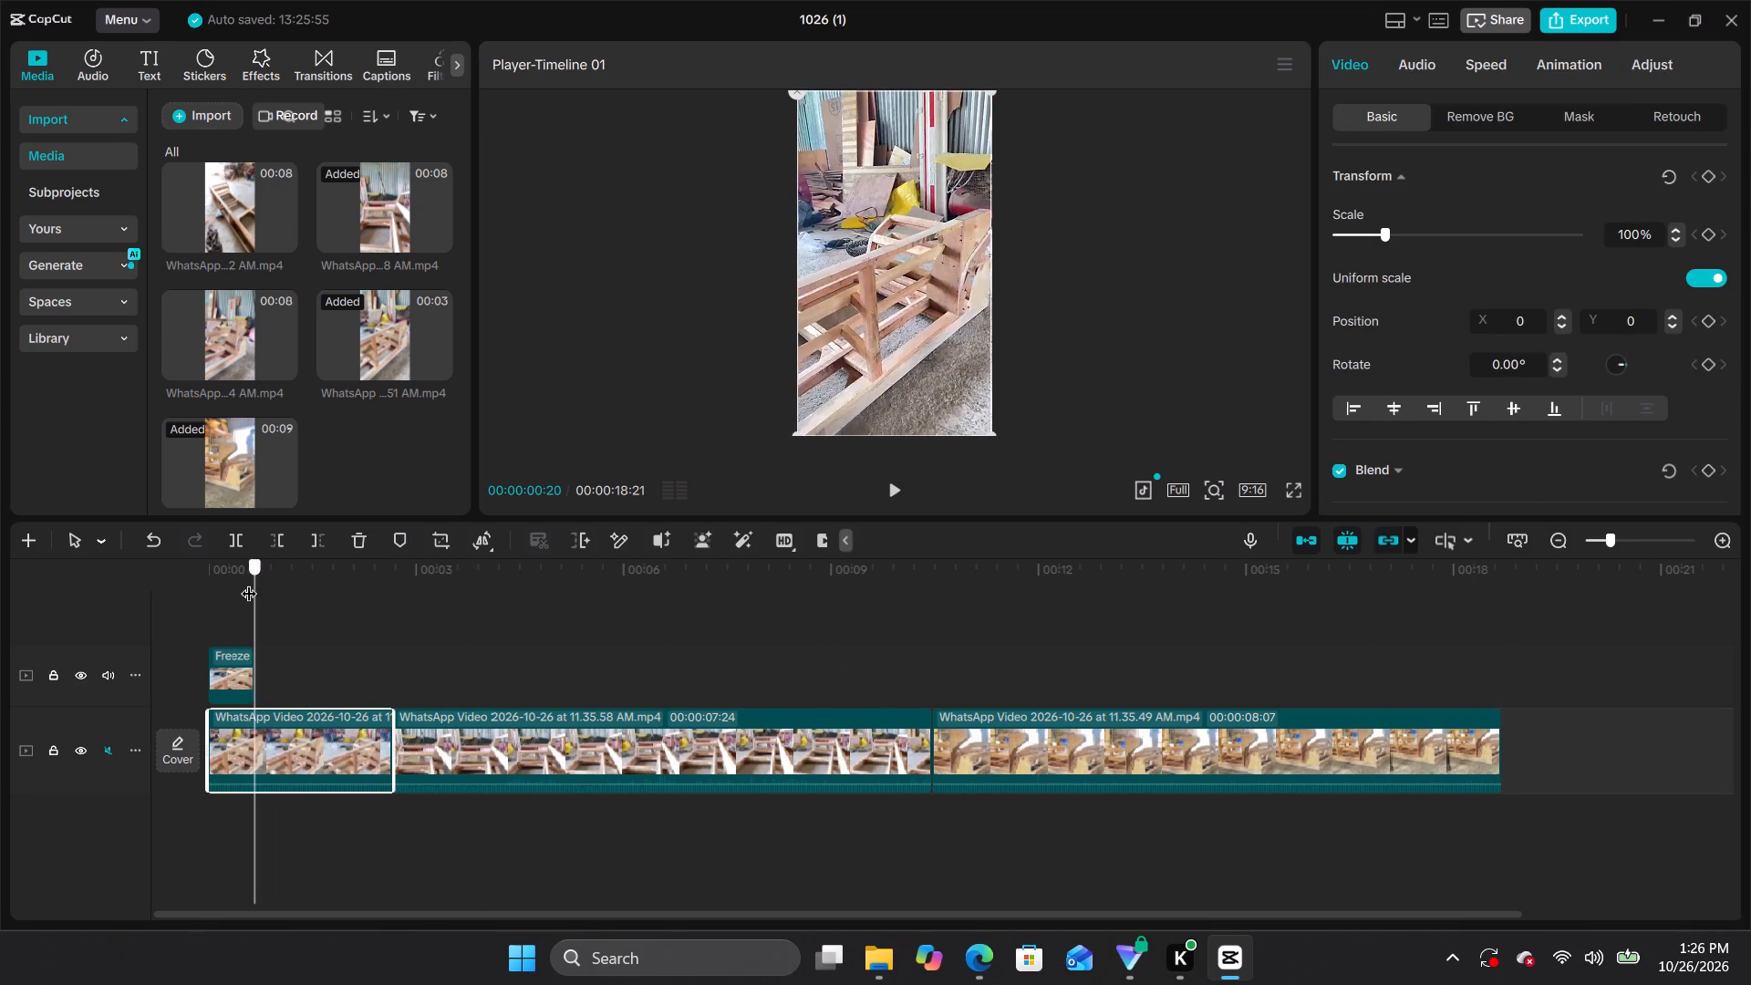
{"action": "left_click_drag", "start_coordinate": [249, 582], "coordinate": [252, 584]}
{"action": "left_click_drag", "start_coordinate": [252, 584], "coordinate": [243, 586]}
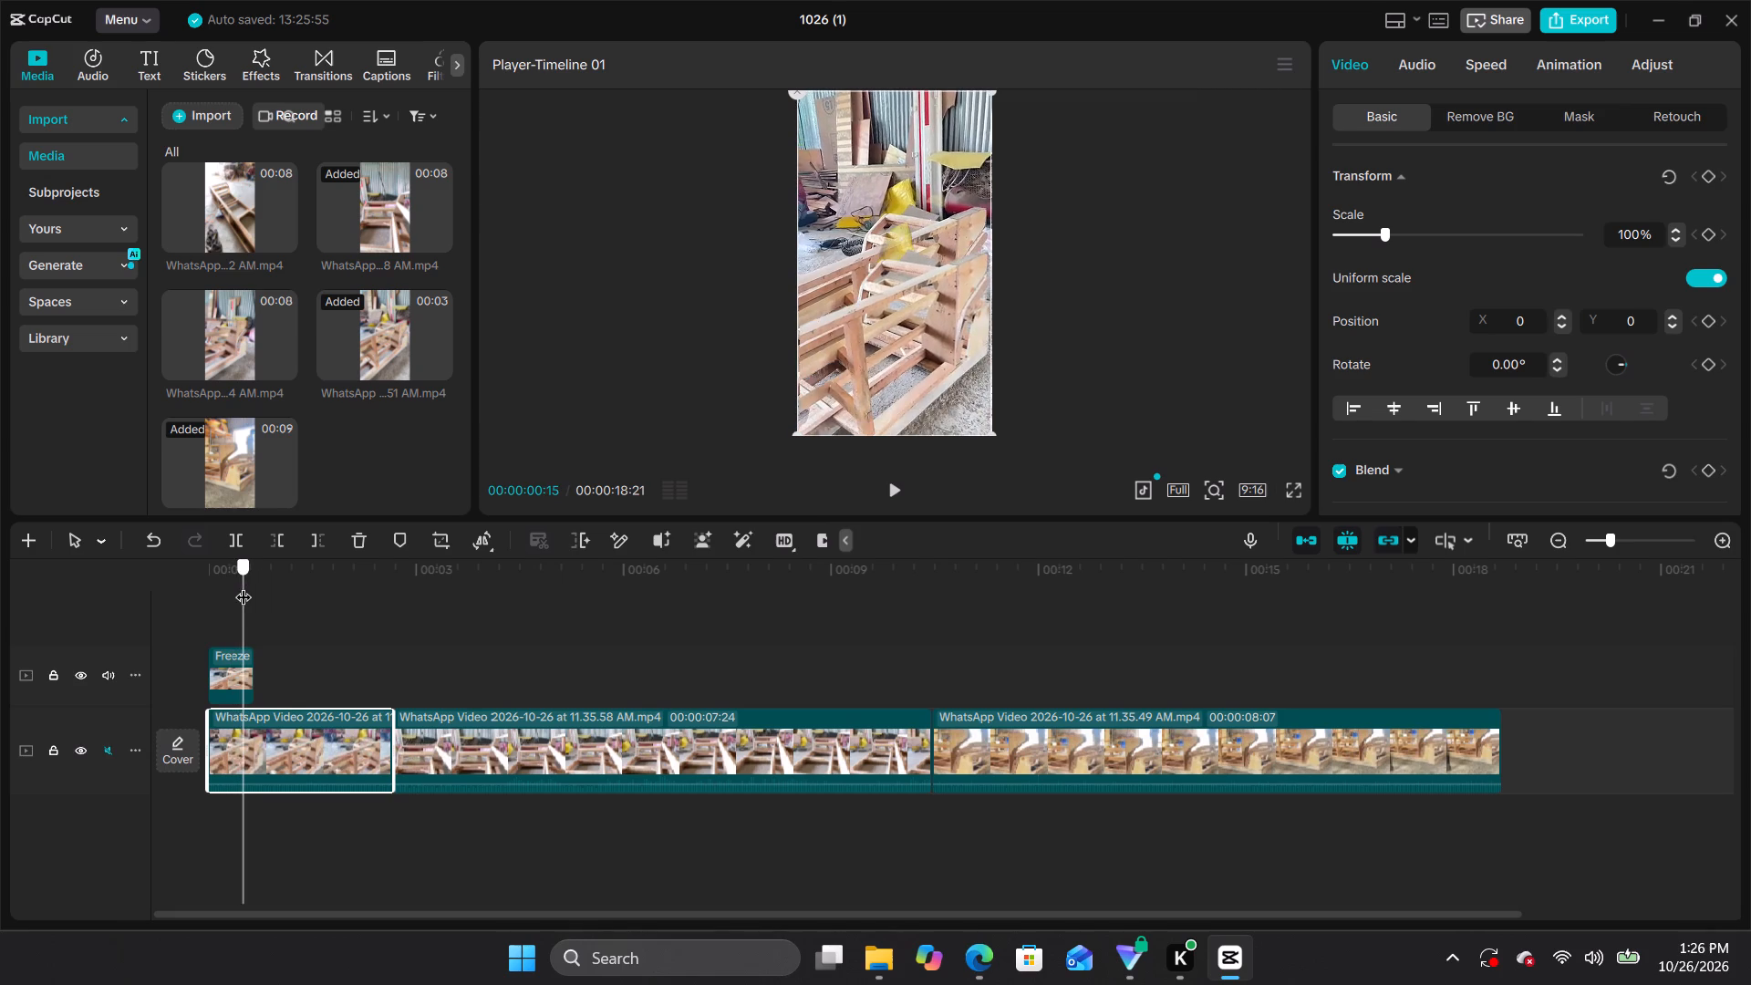
{"action": "left_click_drag", "start_coordinate": [243, 586], "coordinate": [247, 580]}
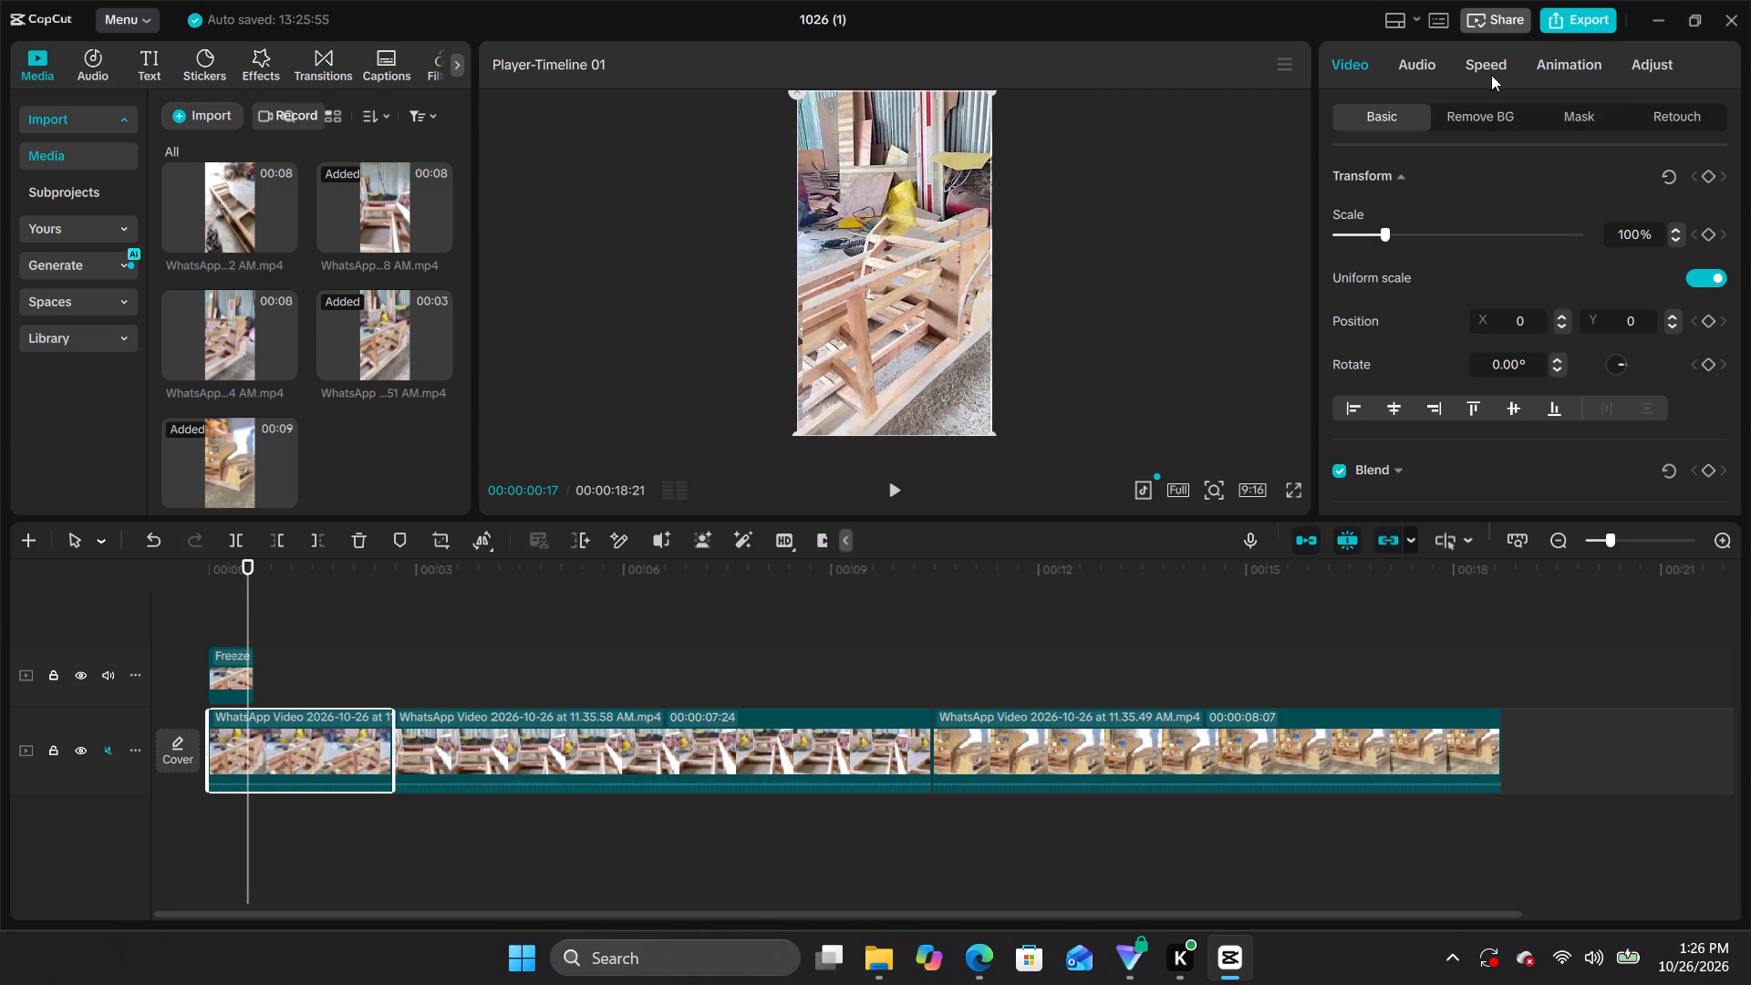
{"action": "left_click", "coordinate": [1547, 67]}
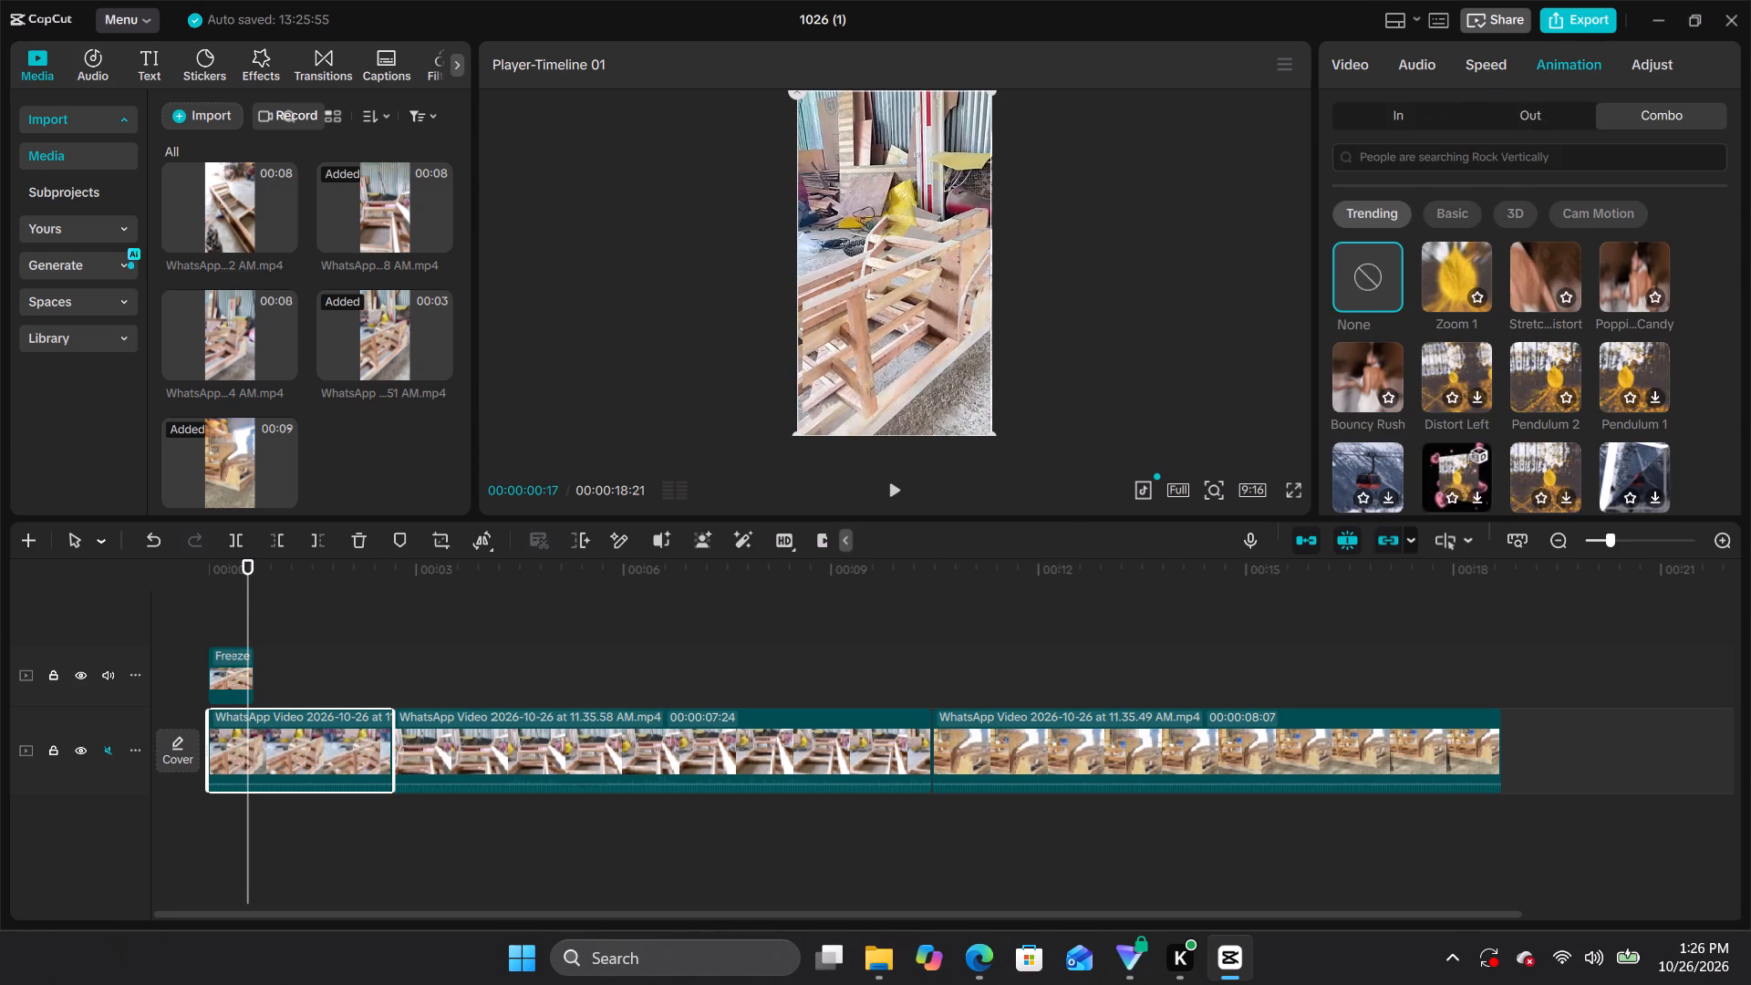
{"action": "left_click", "coordinate": [1494, 165]}
{"action": "type", "text": "bkl"}
{"action": "key", "text": "BackSpace"}
{"action": "key", "text": "BackSpace"}
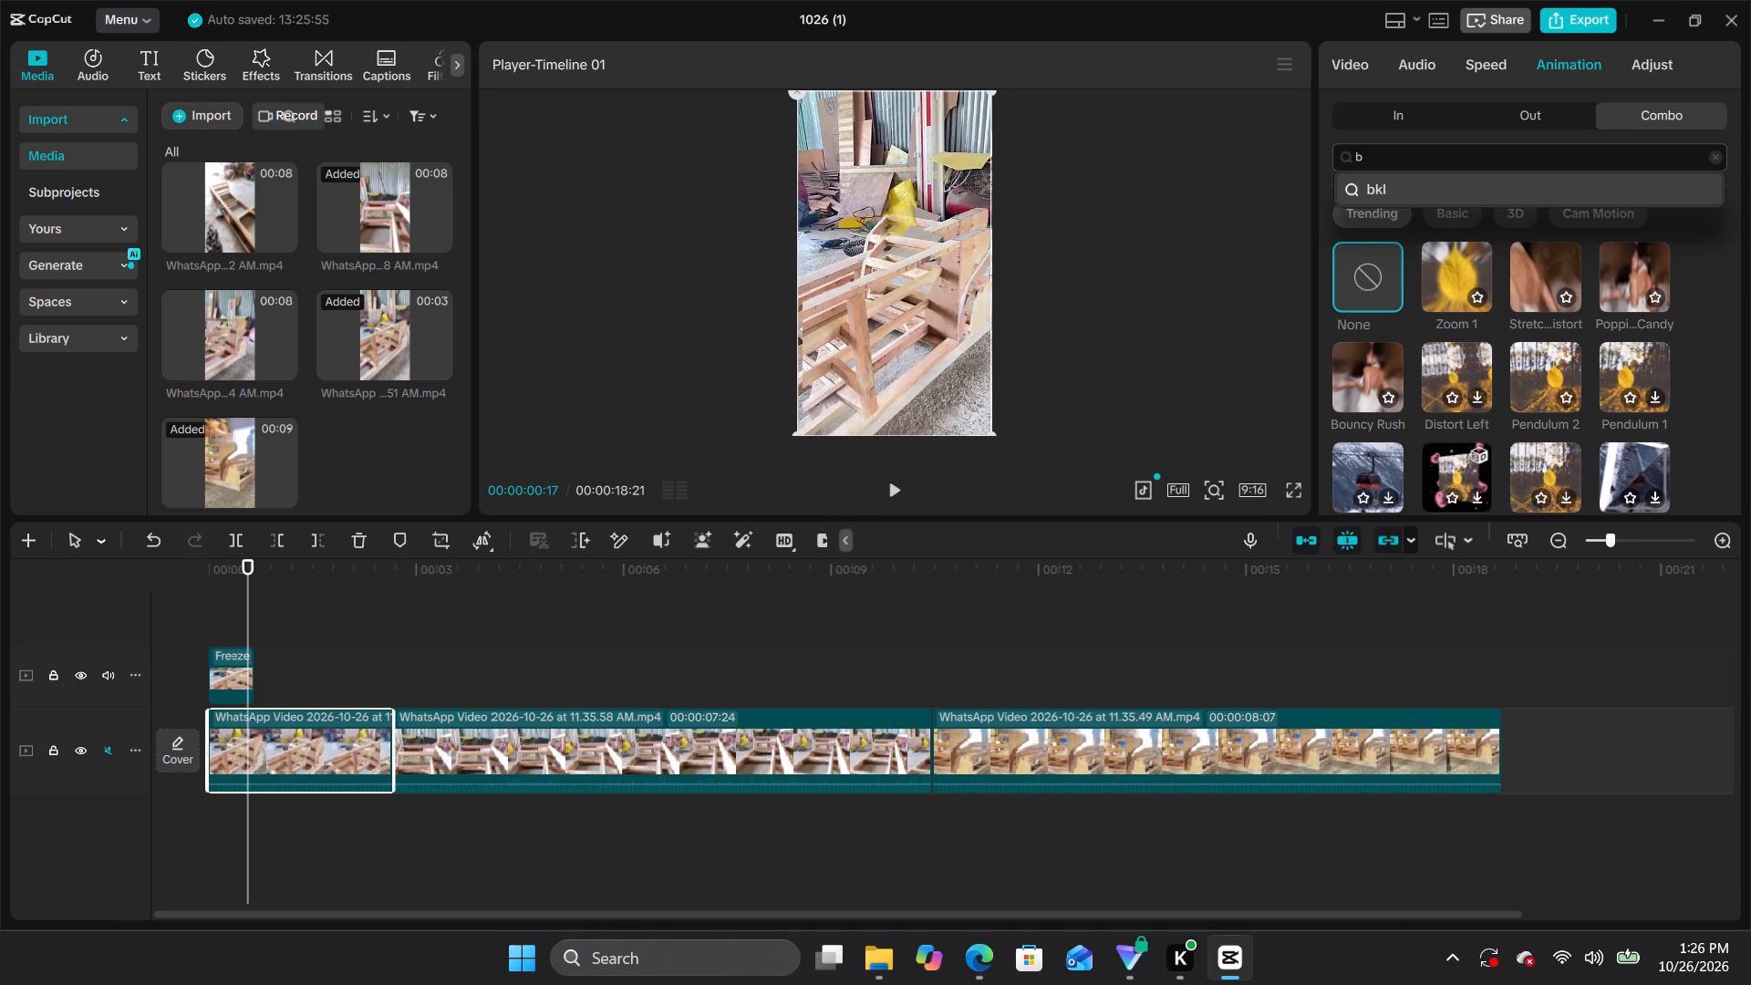
{"action": "type", "text": "la"}
{"action": "type", "text": "st"}
{"action": "scroll", "coordinate": [1441, 254], "scroll_direction": "up", "scroll_amount": 4}
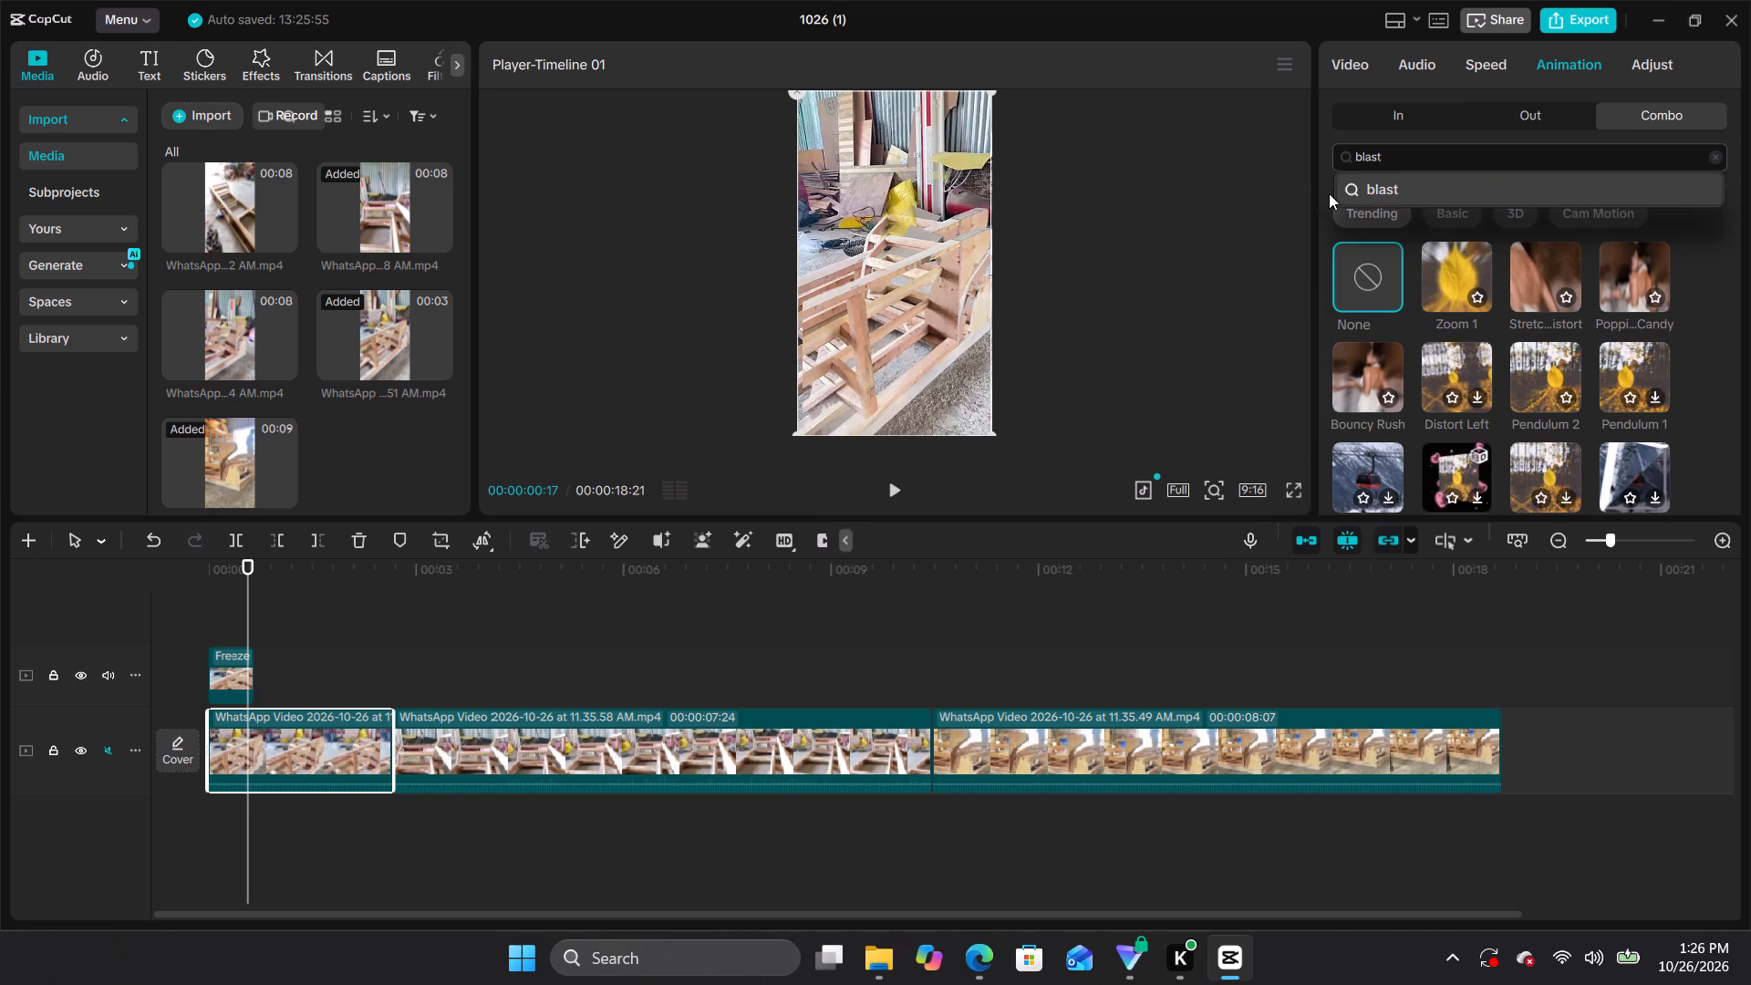
{"action": "left_click", "coordinate": [1329, 193]}
{"action": "left_click", "coordinate": [1398, 153]}
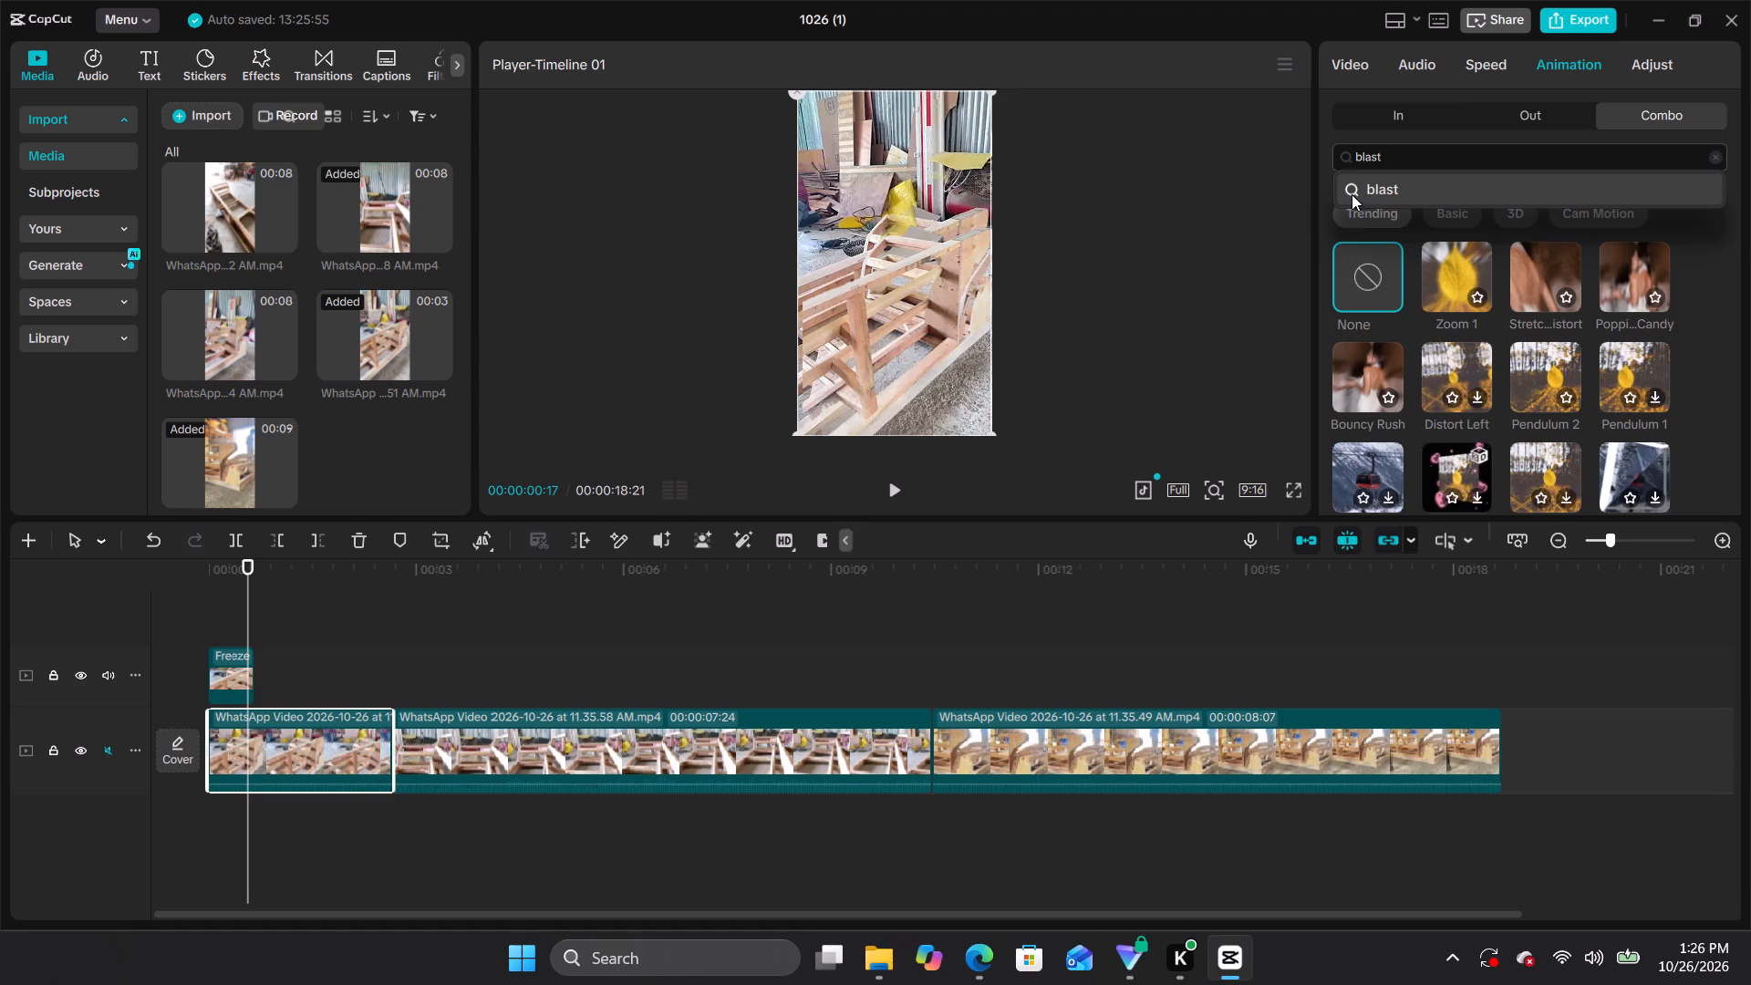
{"action": "left_click", "coordinate": [1351, 193]}
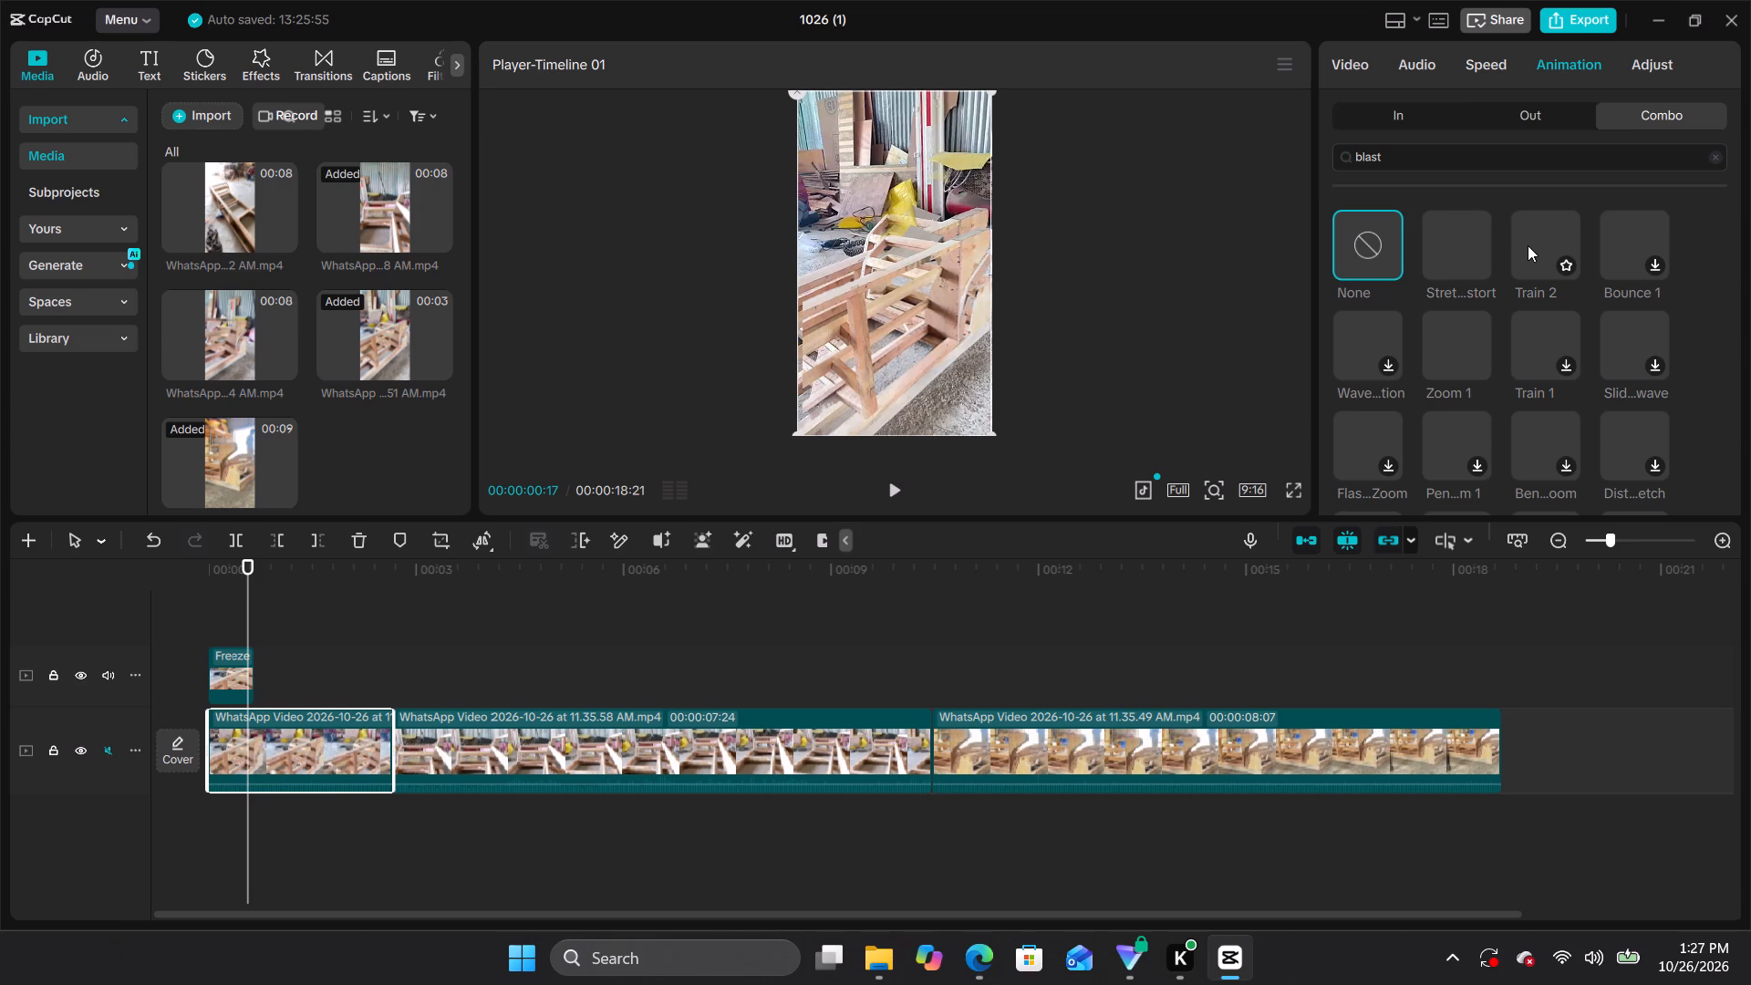
Try the stretch-distort and Train 2 combo animations on the first clip, and apply Zoom 1 in their place.
{"action": "left_click", "coordinate": [1463, 233]}
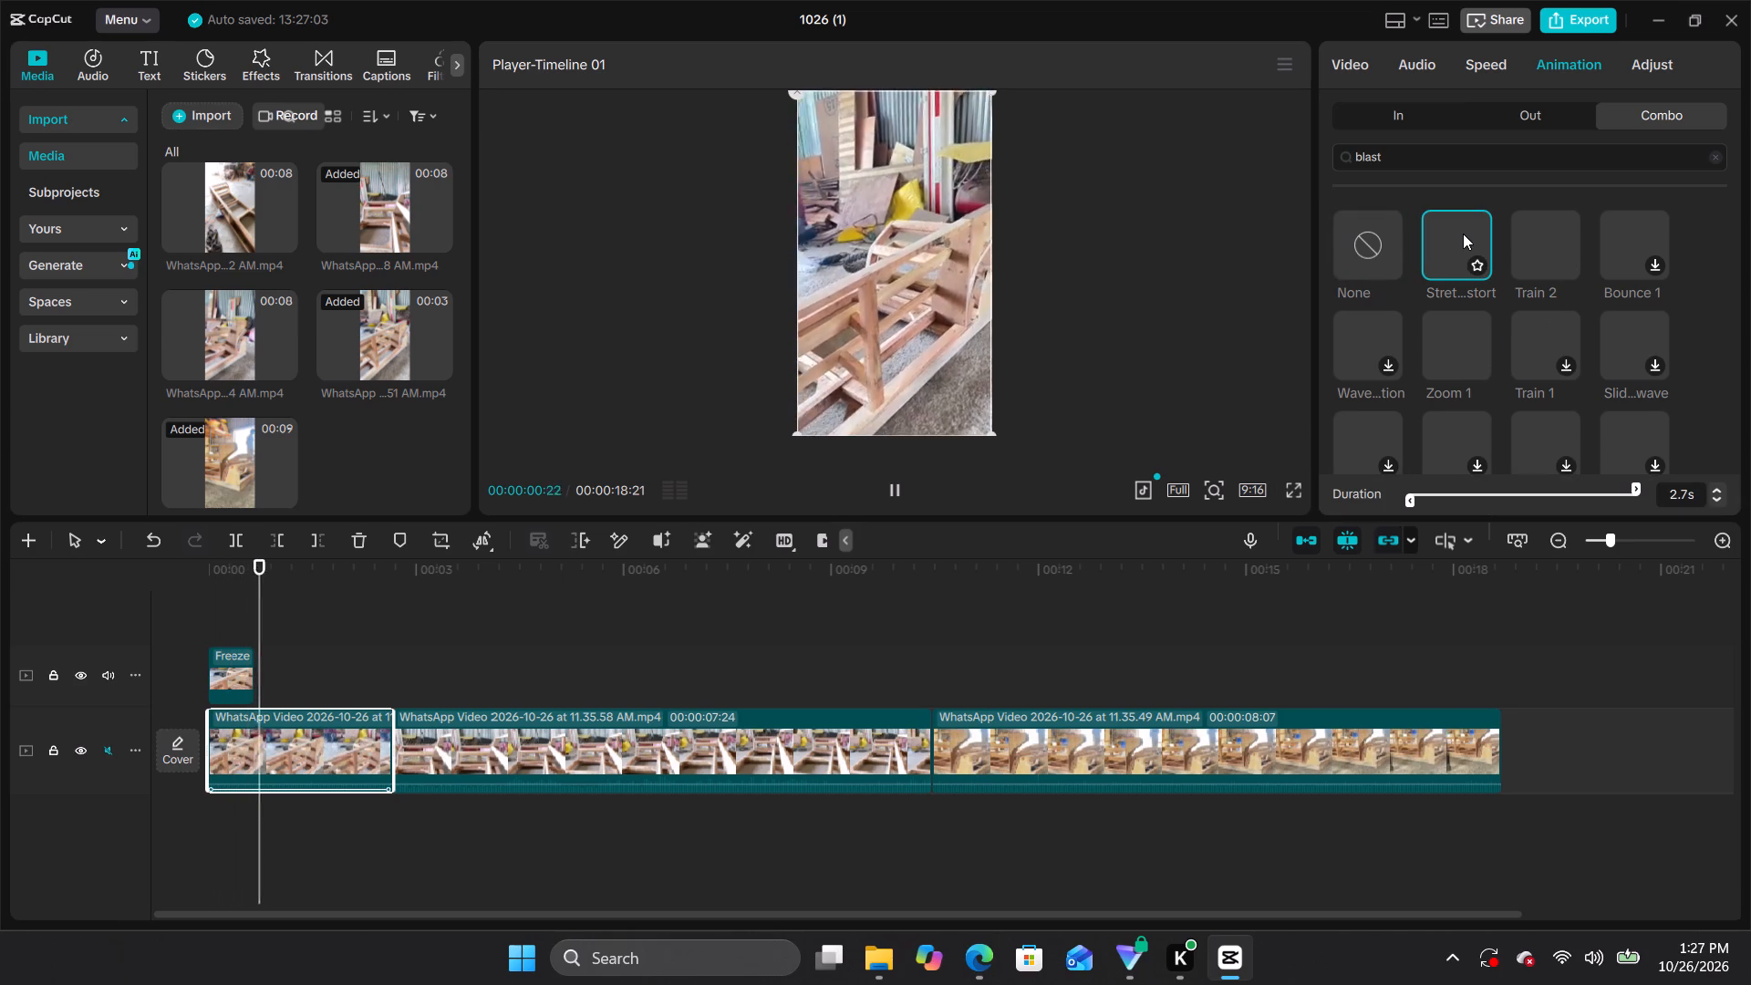
{"action": "left_click", "coordinate": [1561, 254]}
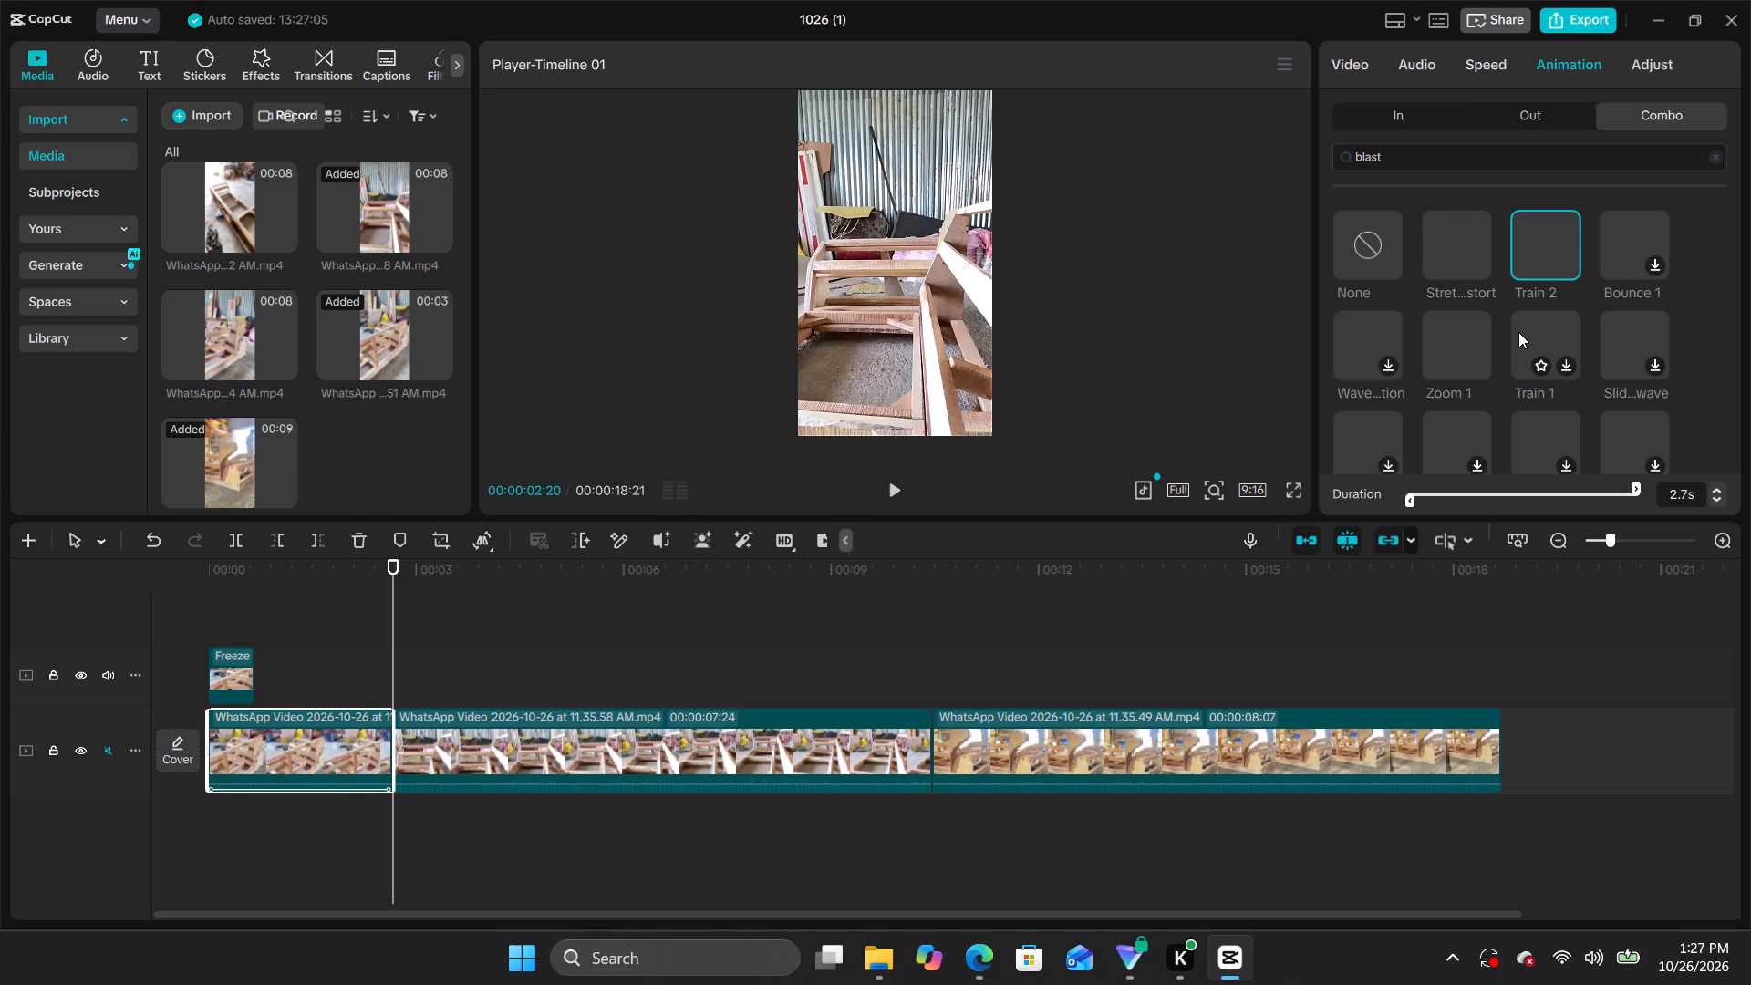
{"action": "left_click", "coordinate": [1437, 324]}
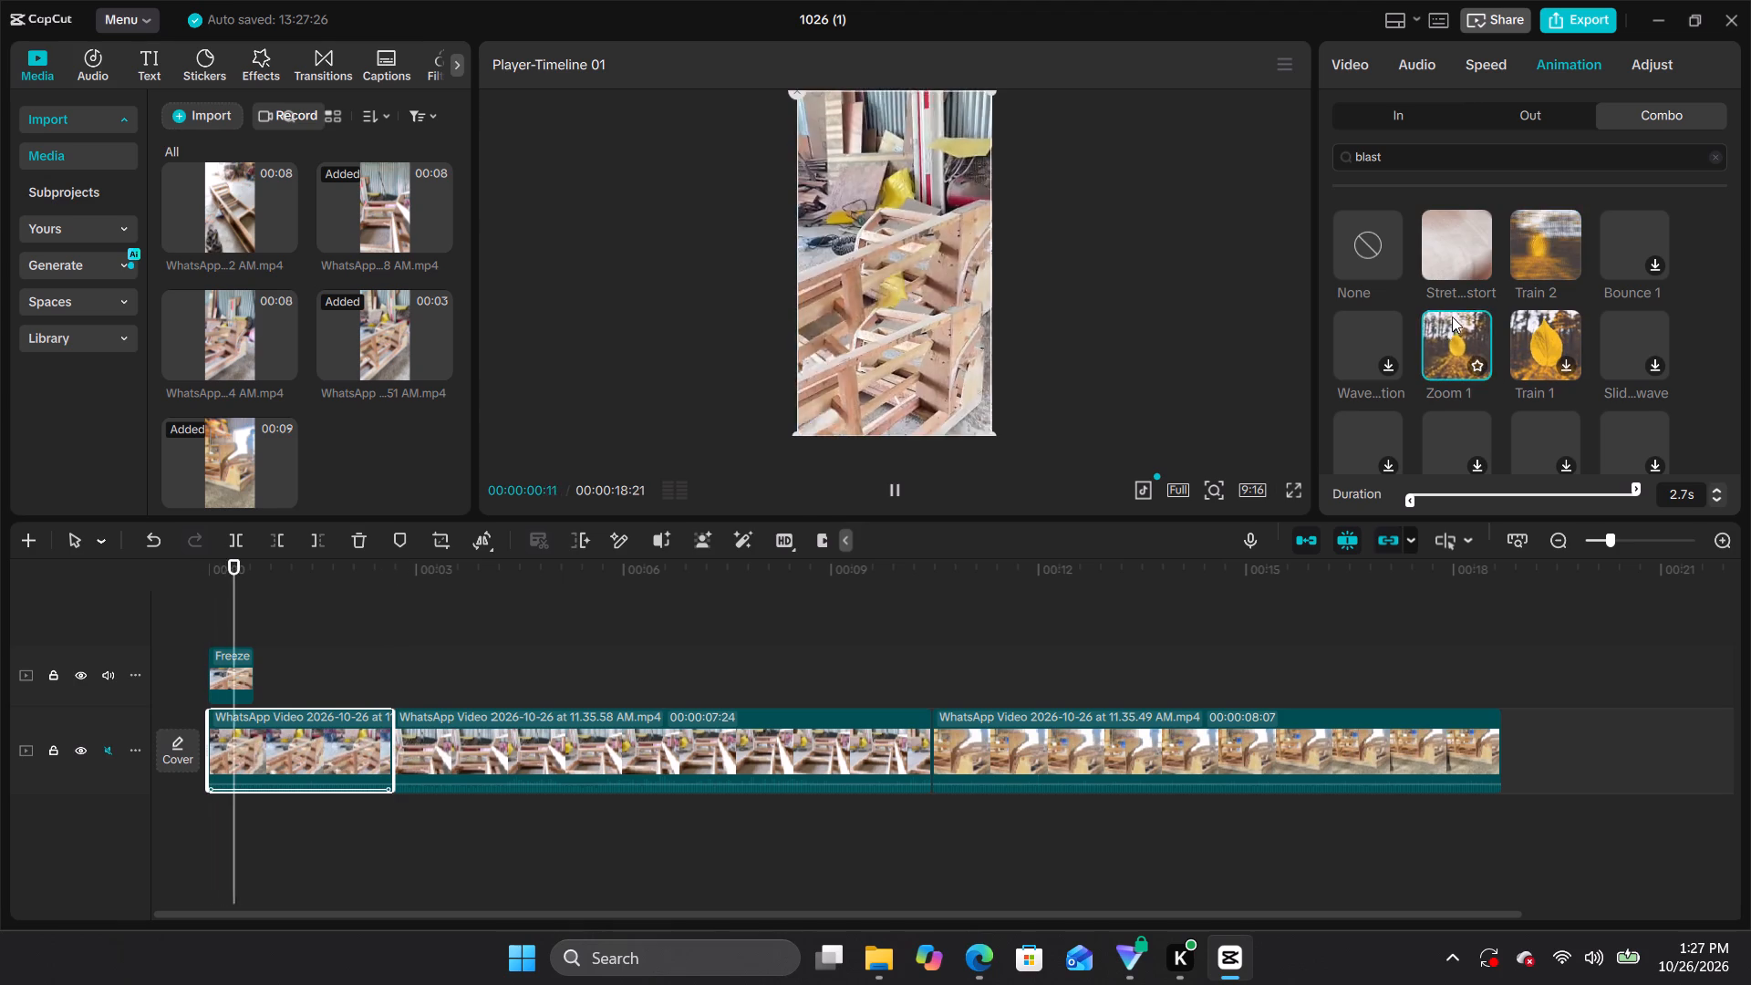
{"action": "scroll", "coordinate": [1466, 305], "scroll_direction": "down", "scroll_amount": 2}
{"action": "scroll", "coordinate": [1466, 308], "scroll_direction": "up", "scroll_amount": 3}
Browse the first clip's Out animations and its In animations in the Mask category.
{"action": "left_click", "coordinate": [1563, 103]}
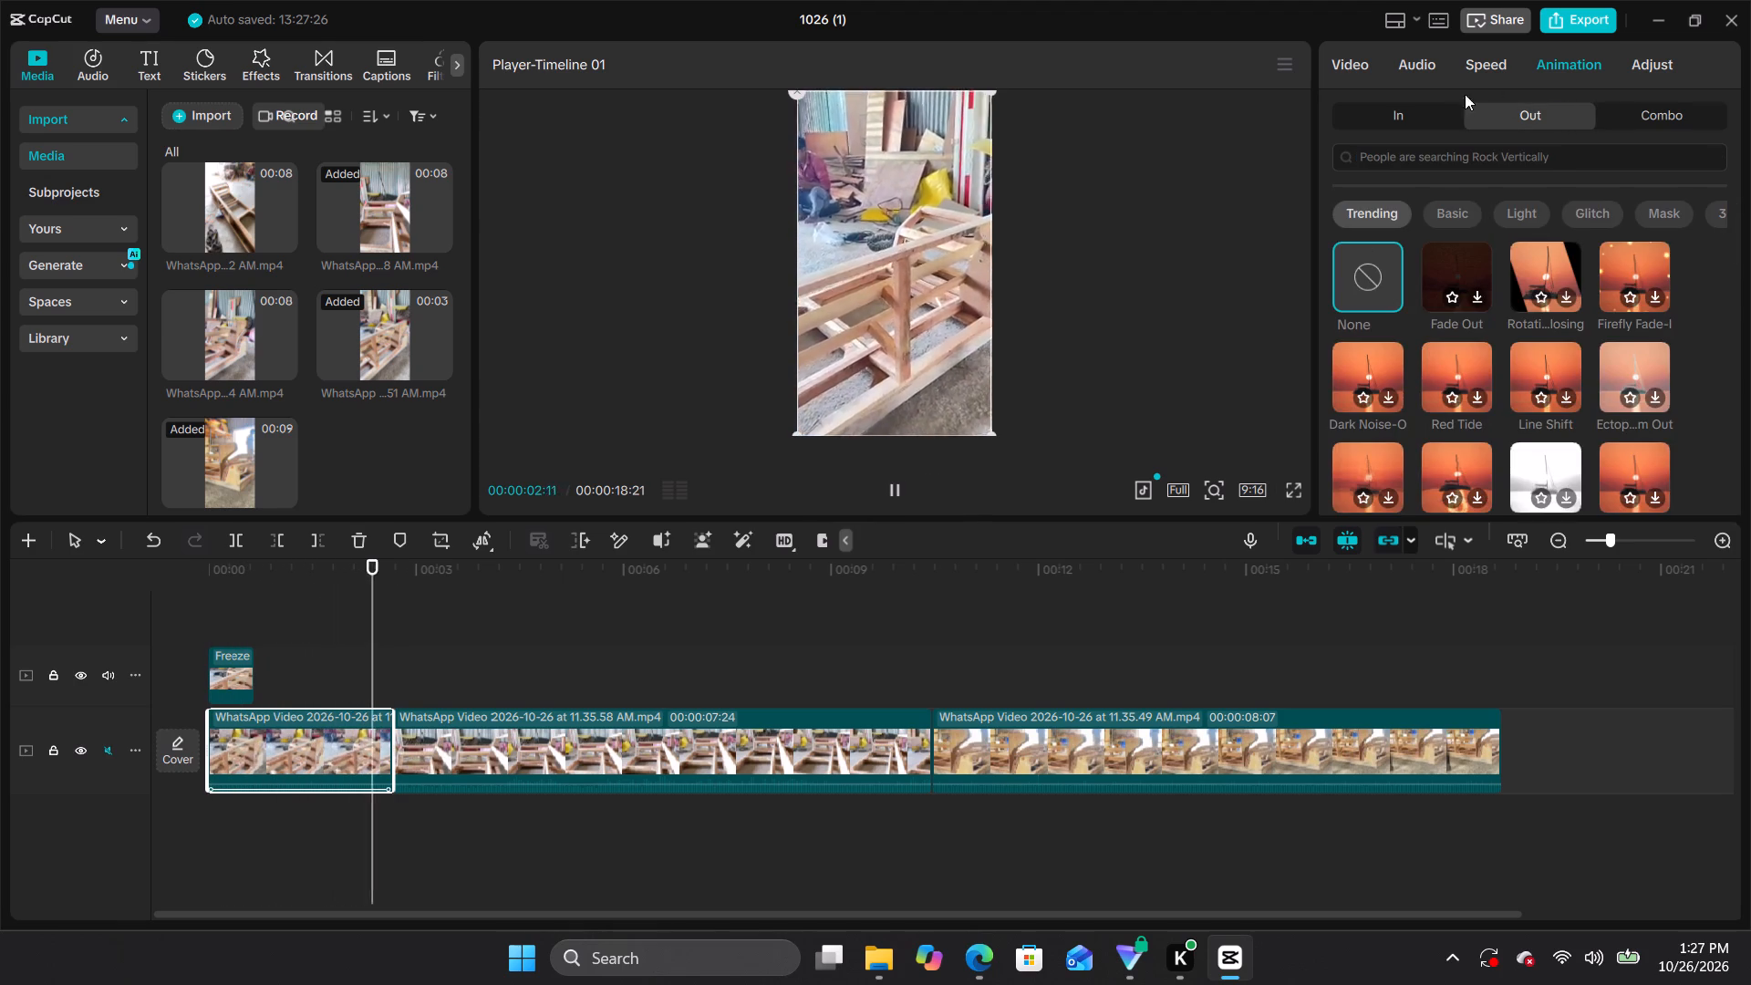
{"action": "left_click", "coordinate": [1408, 106]}
{"action": "left_click", "coordinate": [1508, 200]}
{"action": "left_click", "coordinate": [1628, 212]}
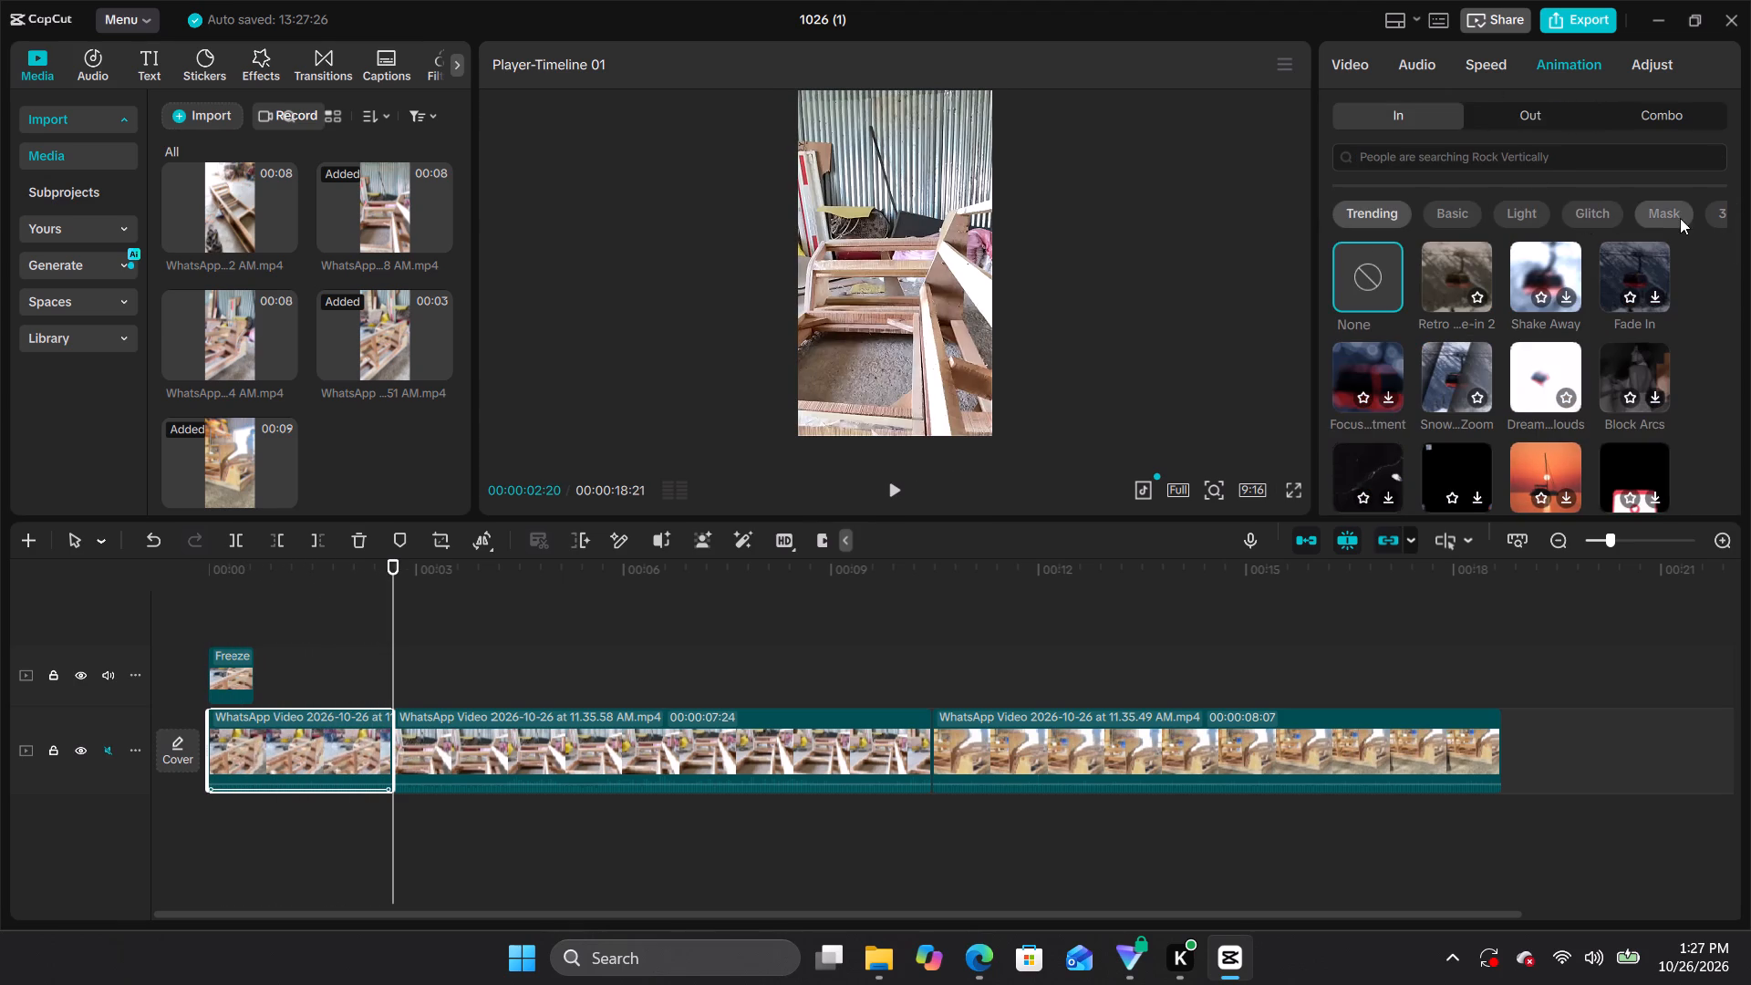
{"action": "left_click", "coordinate": [1685, 218]}
Search the first clip's In animations for "boom".
{"action": "left_click", "coordinate": [1441, 143]}
{"action": "left_click", "coordinate": [1435, 162]}
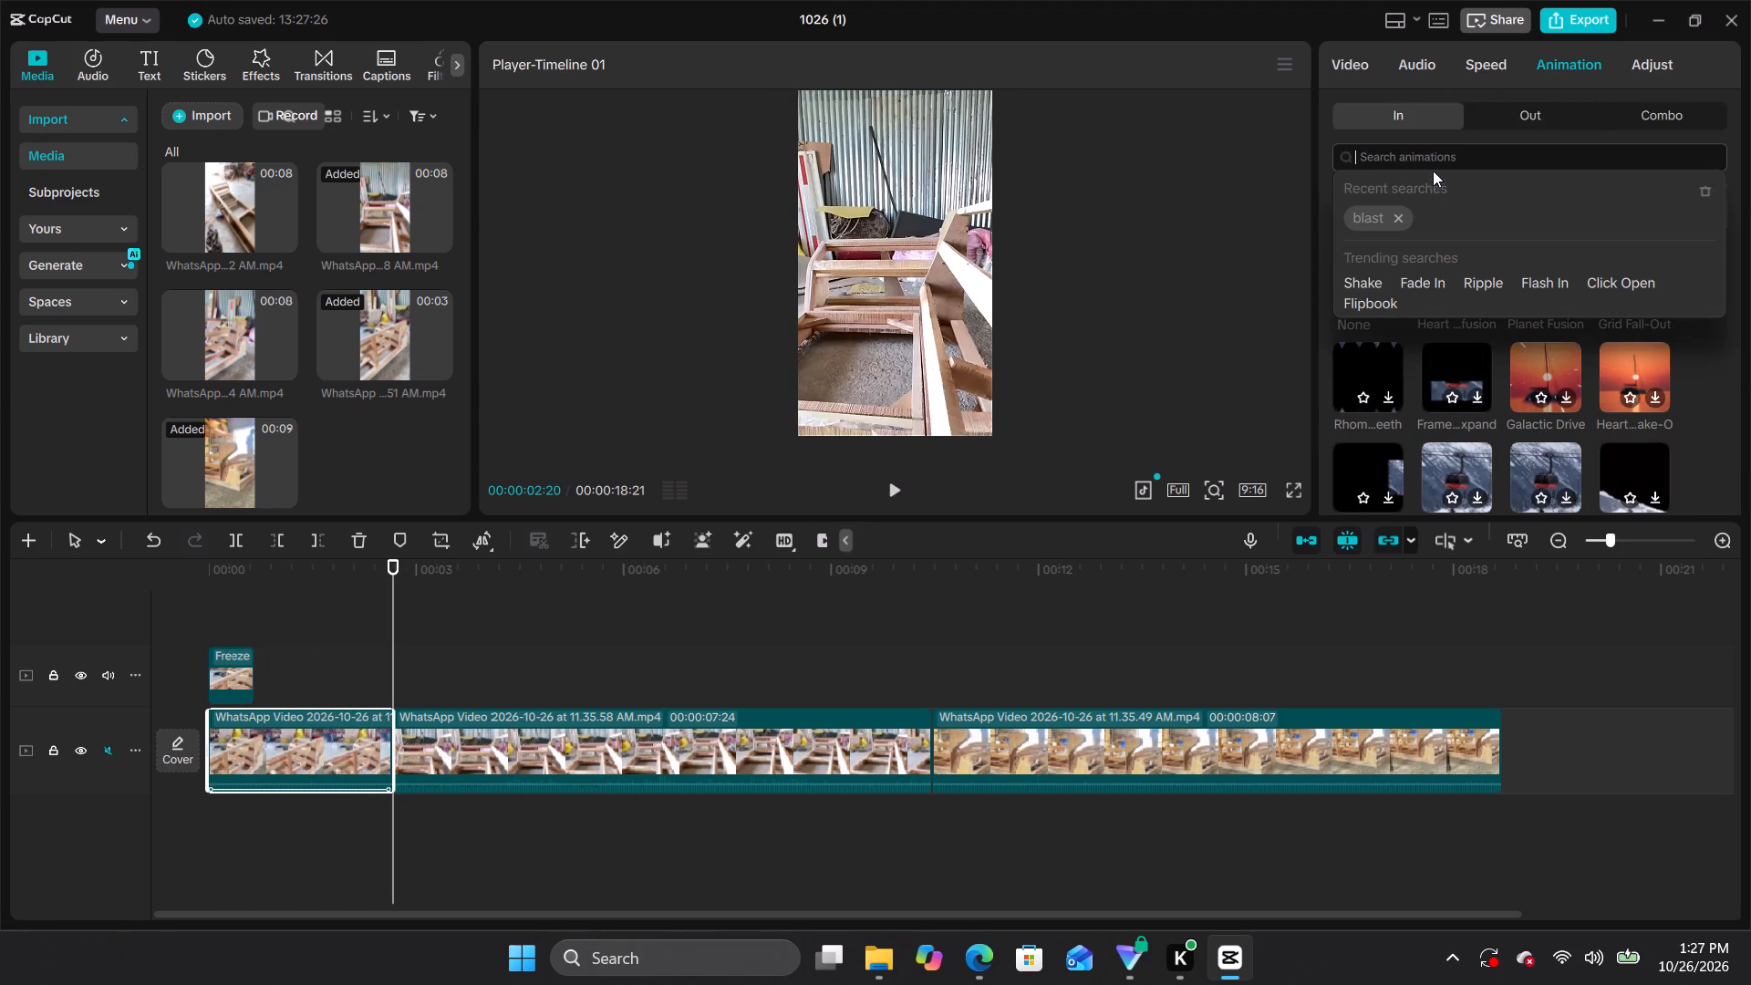
{"action": "type", "text": "bo"}
{"action": "key", "text": "o"}
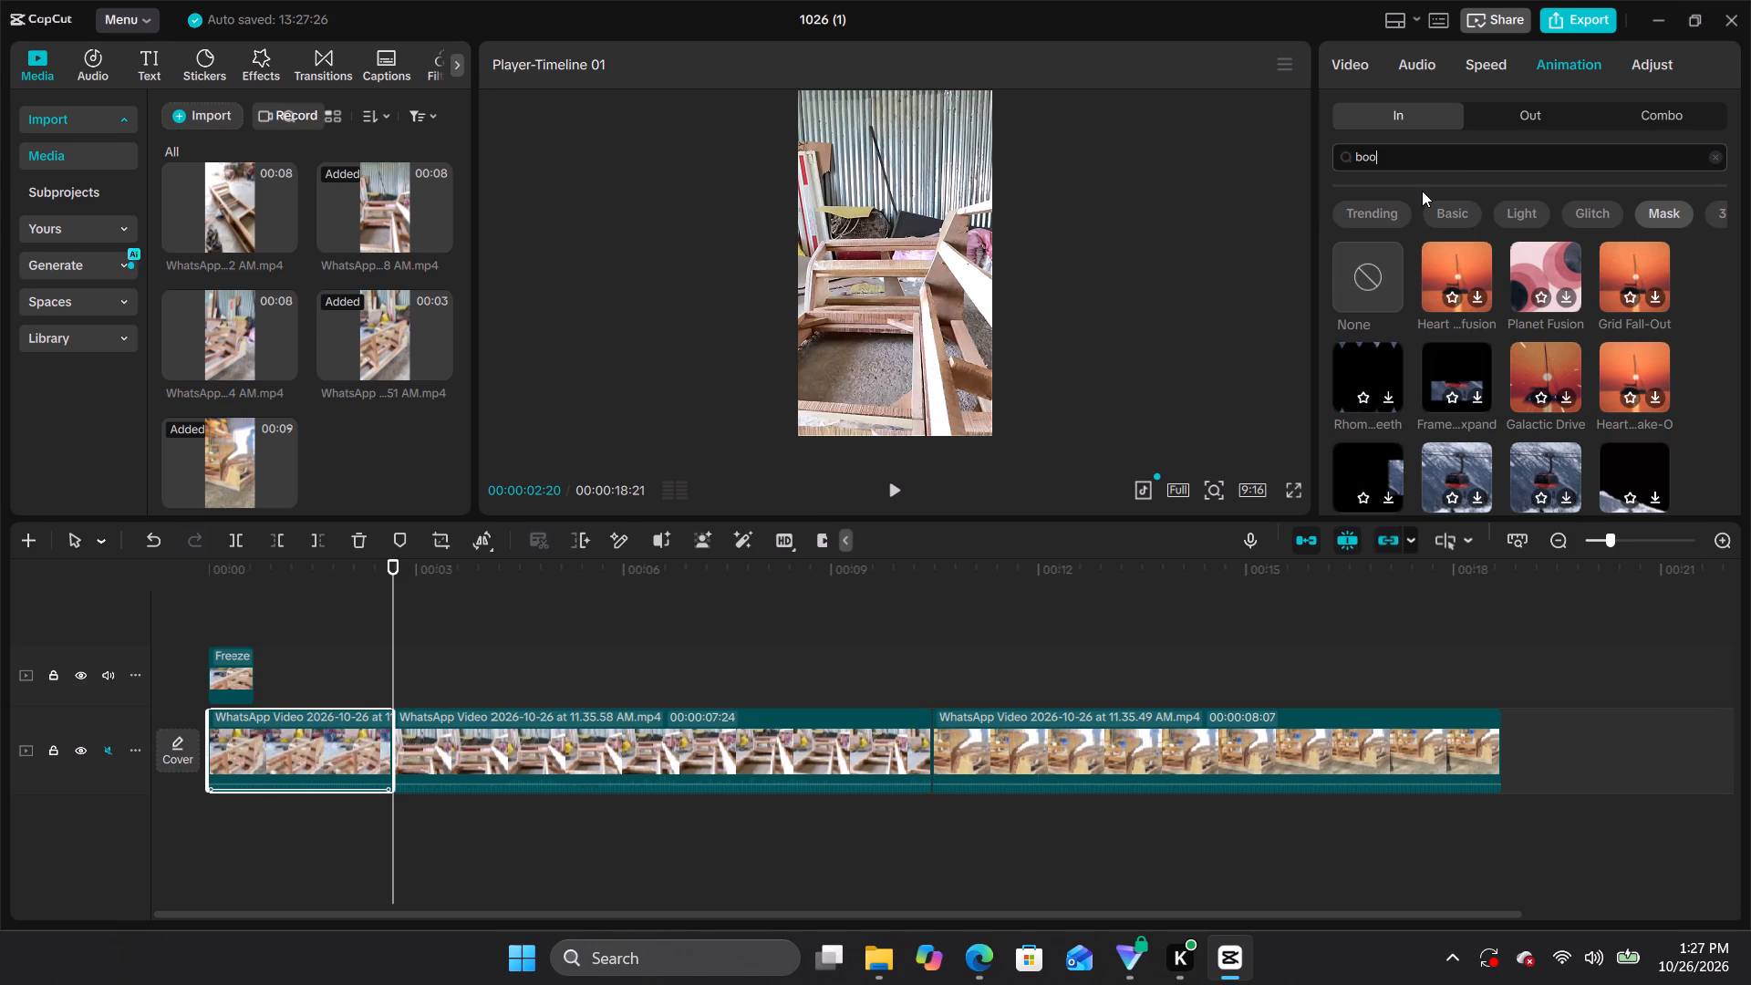
{"action": "key", "text": "m"}
{"action": "left_click", "coordinate": [1345, 152]}
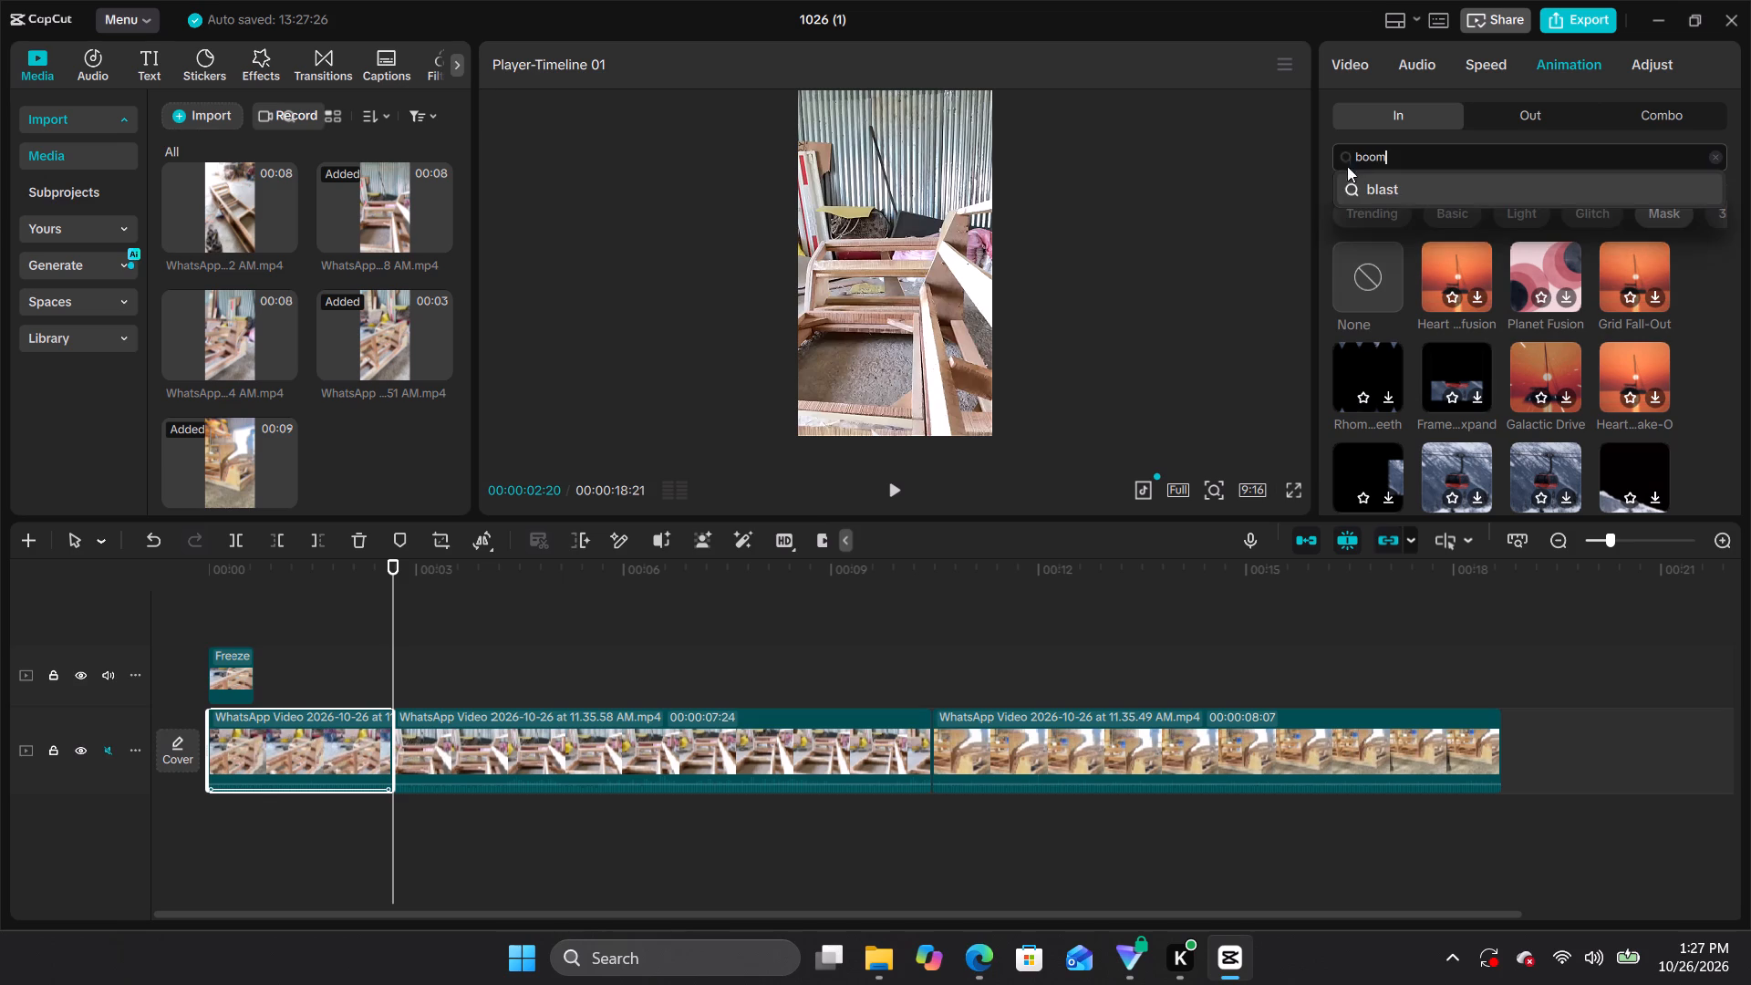
{"action": "left_click", "coordinate": [1342, 185]}
{"action": "left_click", "coordinate": [1392, 161]}
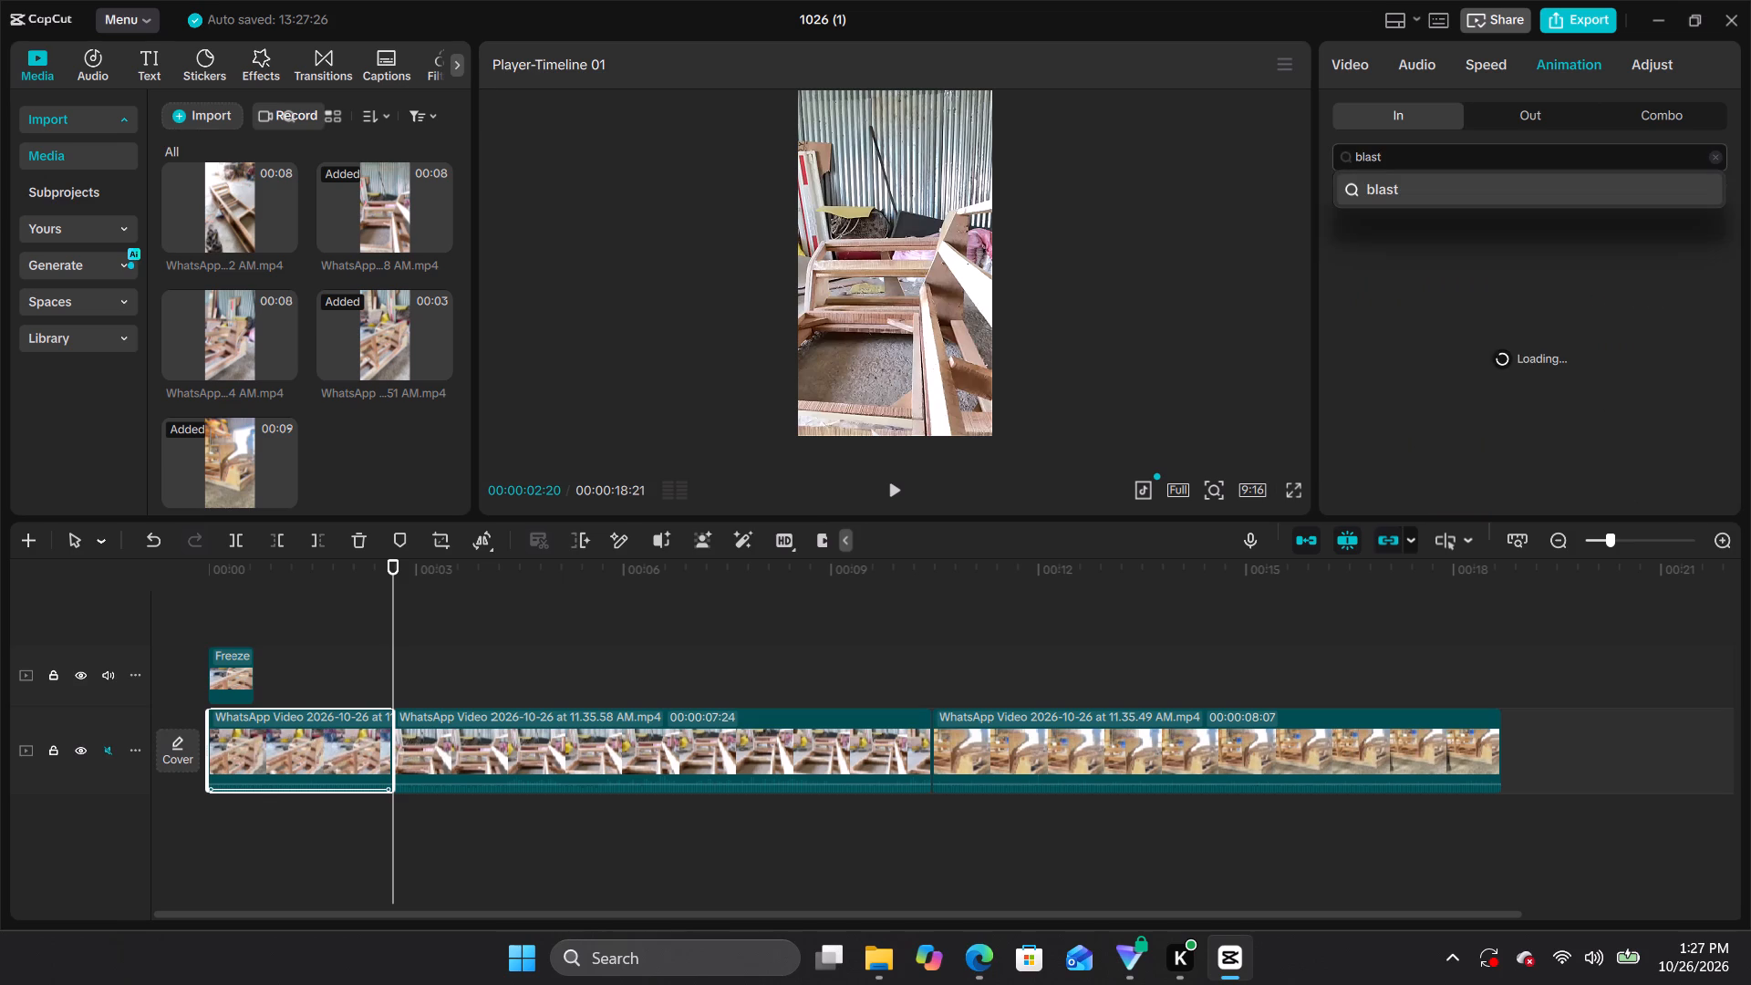
{"action": "key", "text": "BackSpace"}
{"action": "key", "text": "BackSpace"}
{"action": "key", "text": "BackSpace"}
{"action": "key", "text": "BackSpace"}
{"action": "type", "text": "oo"}
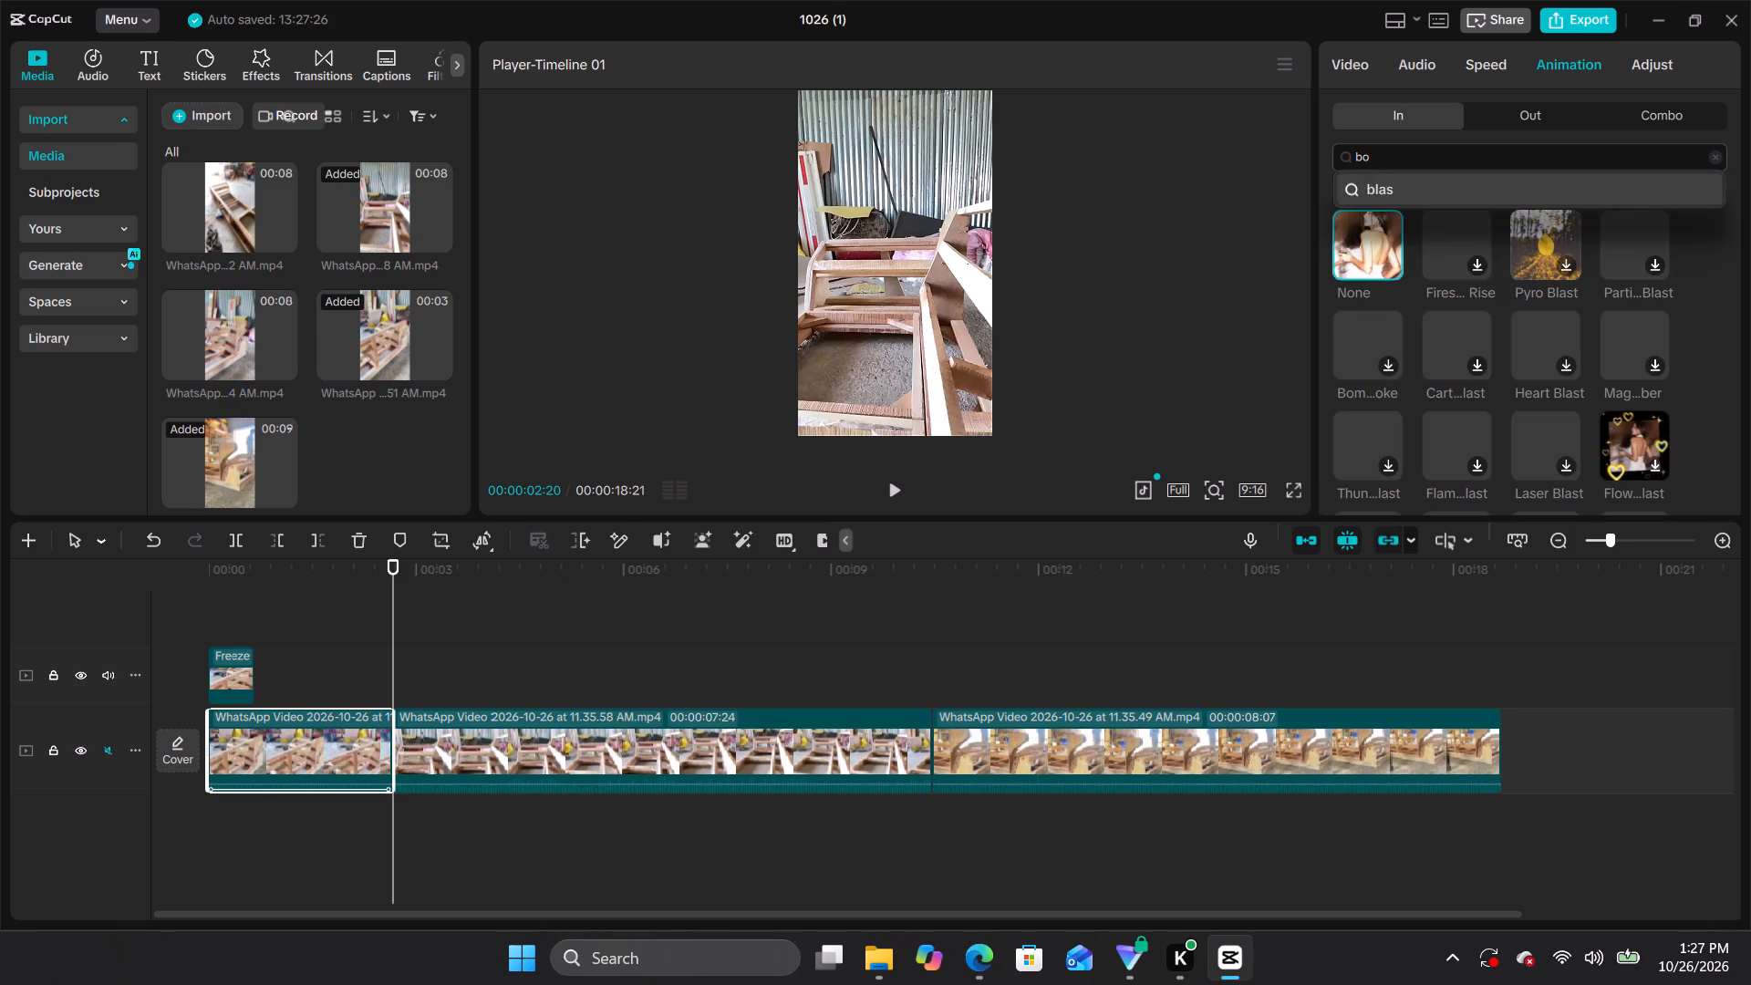
{"action": "key", "text": "m"}
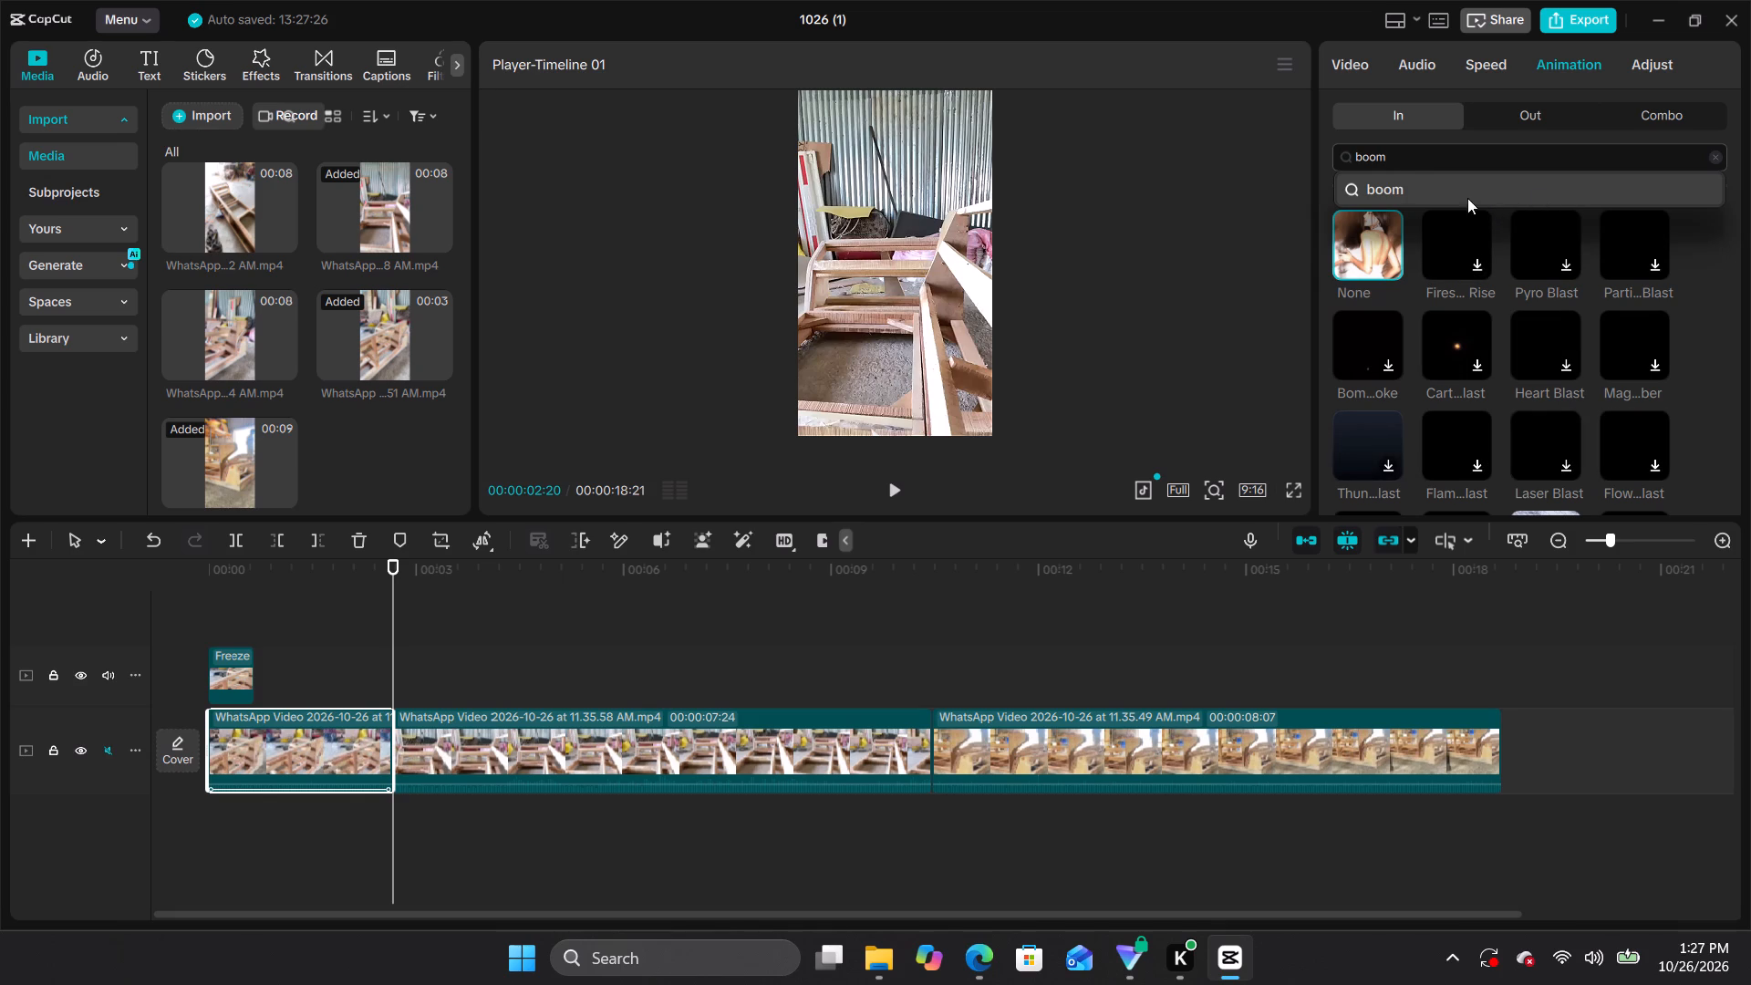
{"action": "left_click", "coordinate": [1346, 190]}
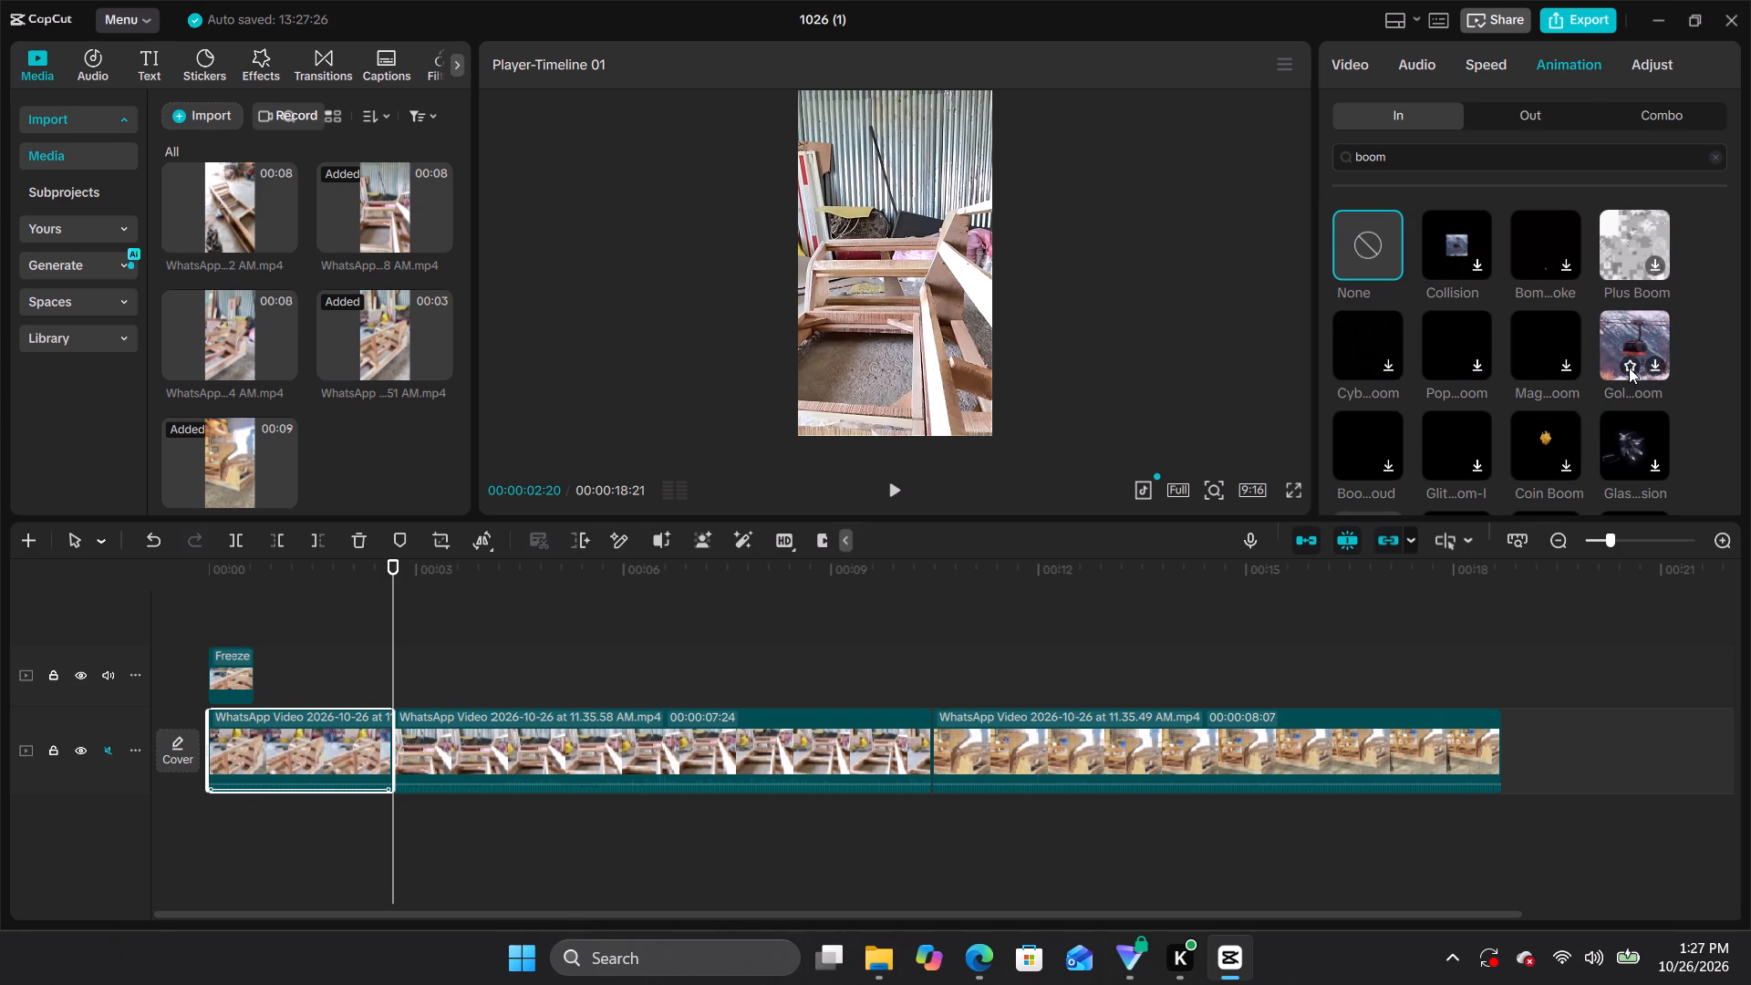
With the playhead at 00:00:00:17, apply the "Pop…oom" In animation to the first main-track clip and play back the opening.
{"action": "left_click_drag", "start_coordinate": [392, 565], "coordinate": [329, 578]}
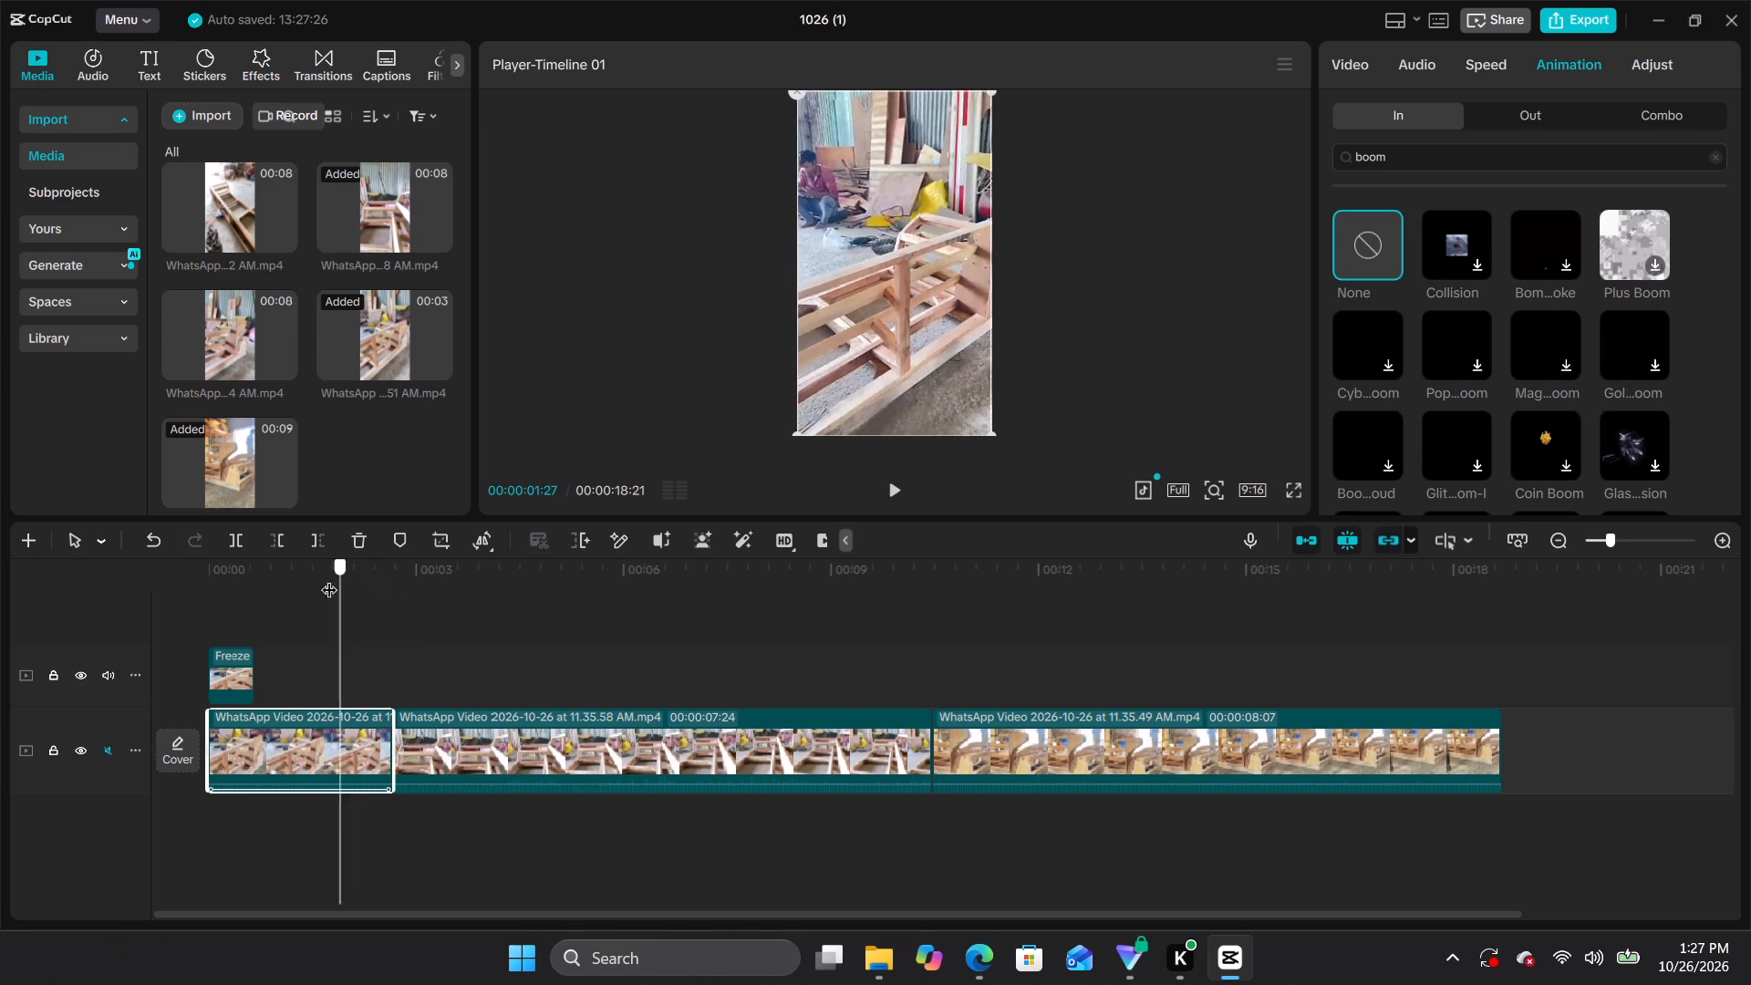
{"action": "left_click_drag", "start_coordinate": [329, 578], "coordinate": [247, 586]}
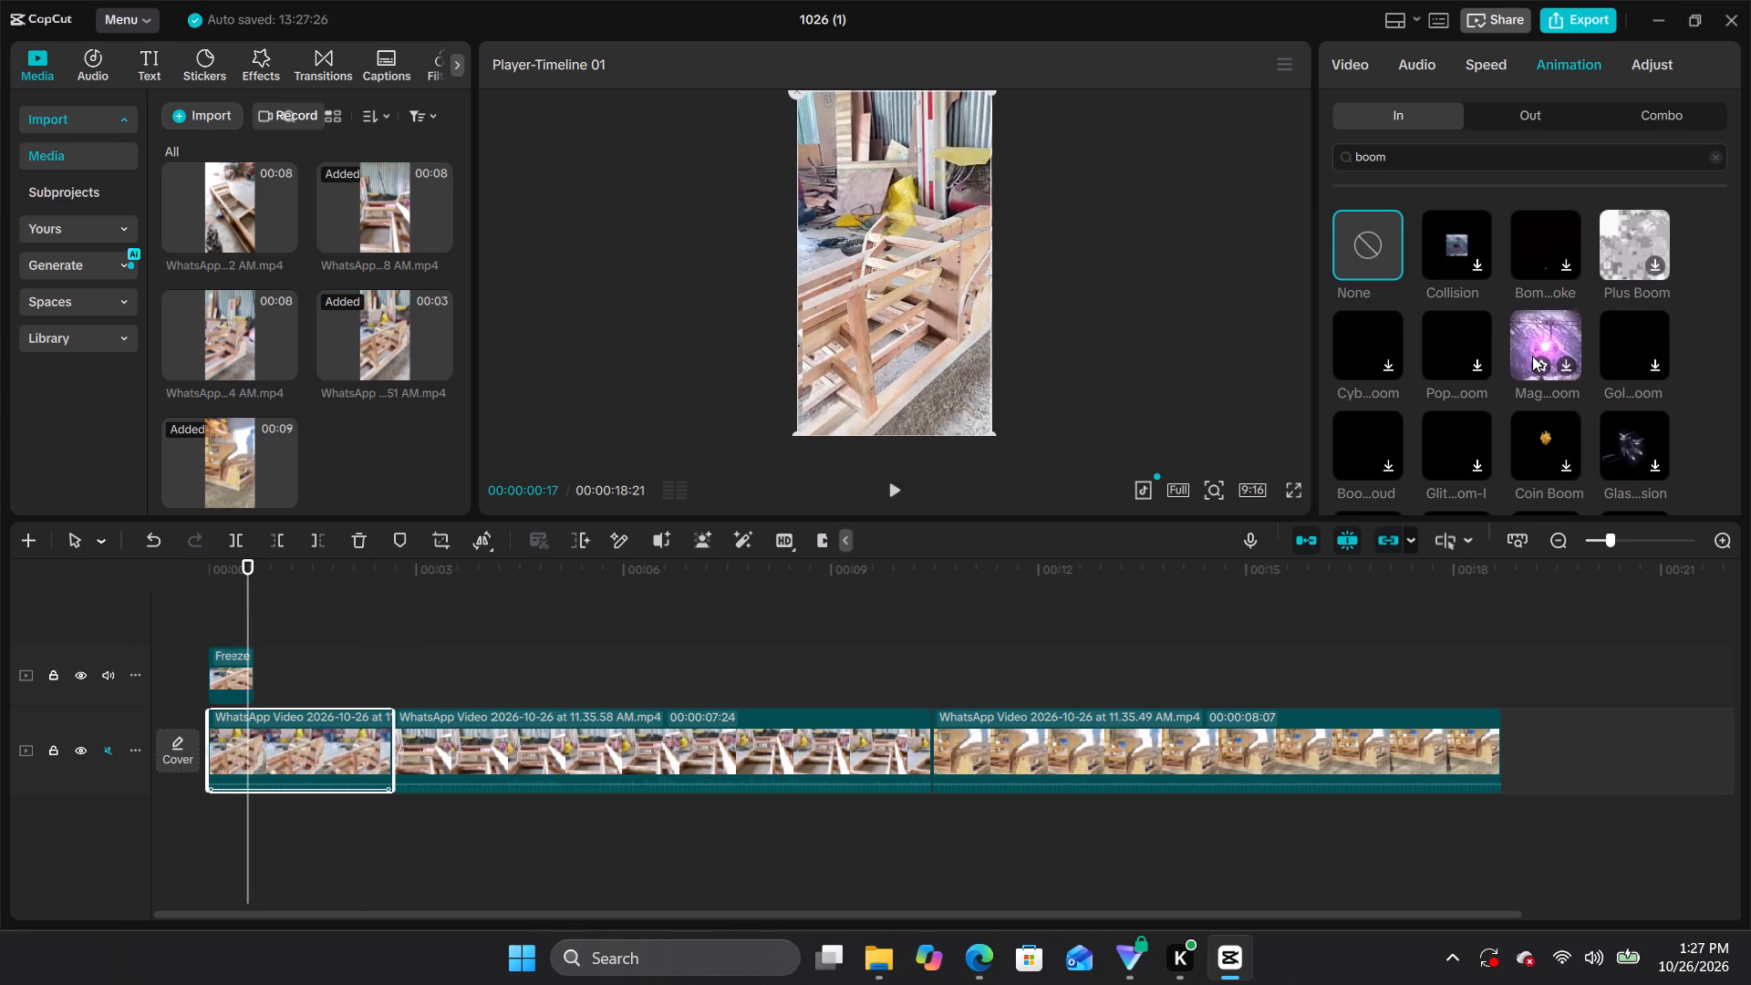
{"action": "left_click", "coordinate": [1473, 366]}
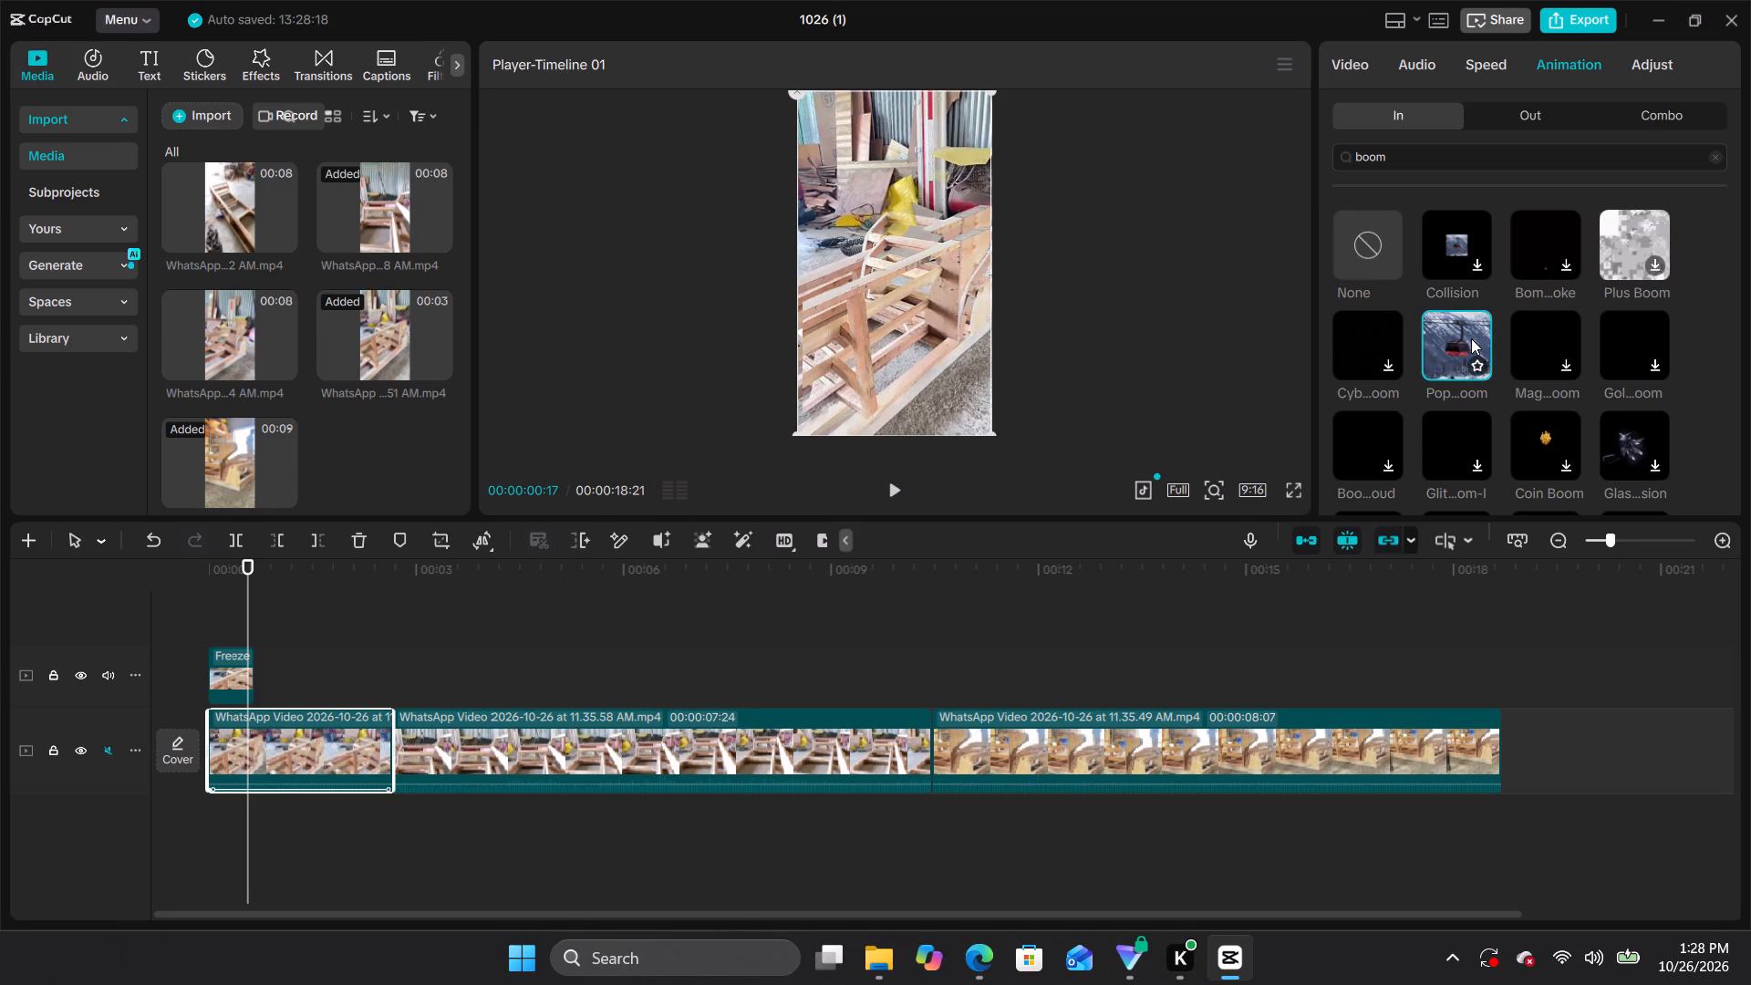
{"action": "left_click", "coordinate": [1471, 338]}
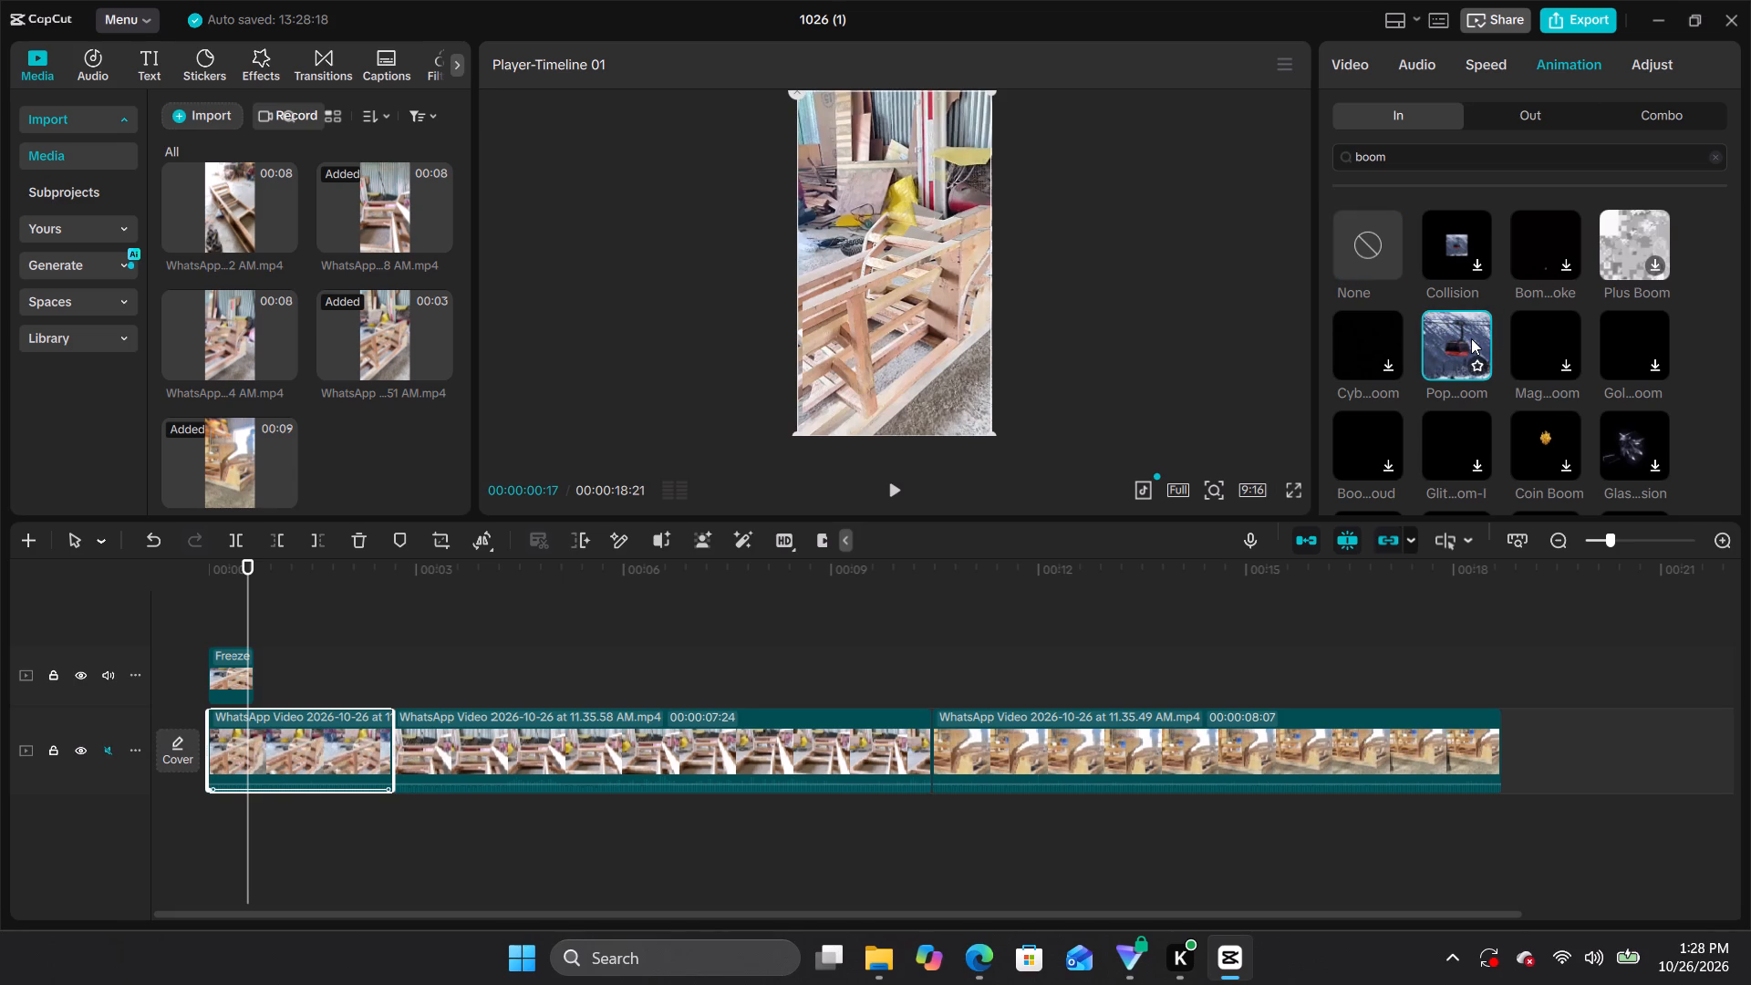
{"action": "left_click", "coordinate": [1458, 356]}
{"action": "left_click_drag", "start_coordinate": [1457, 358], "coordinate": [295, 714]}
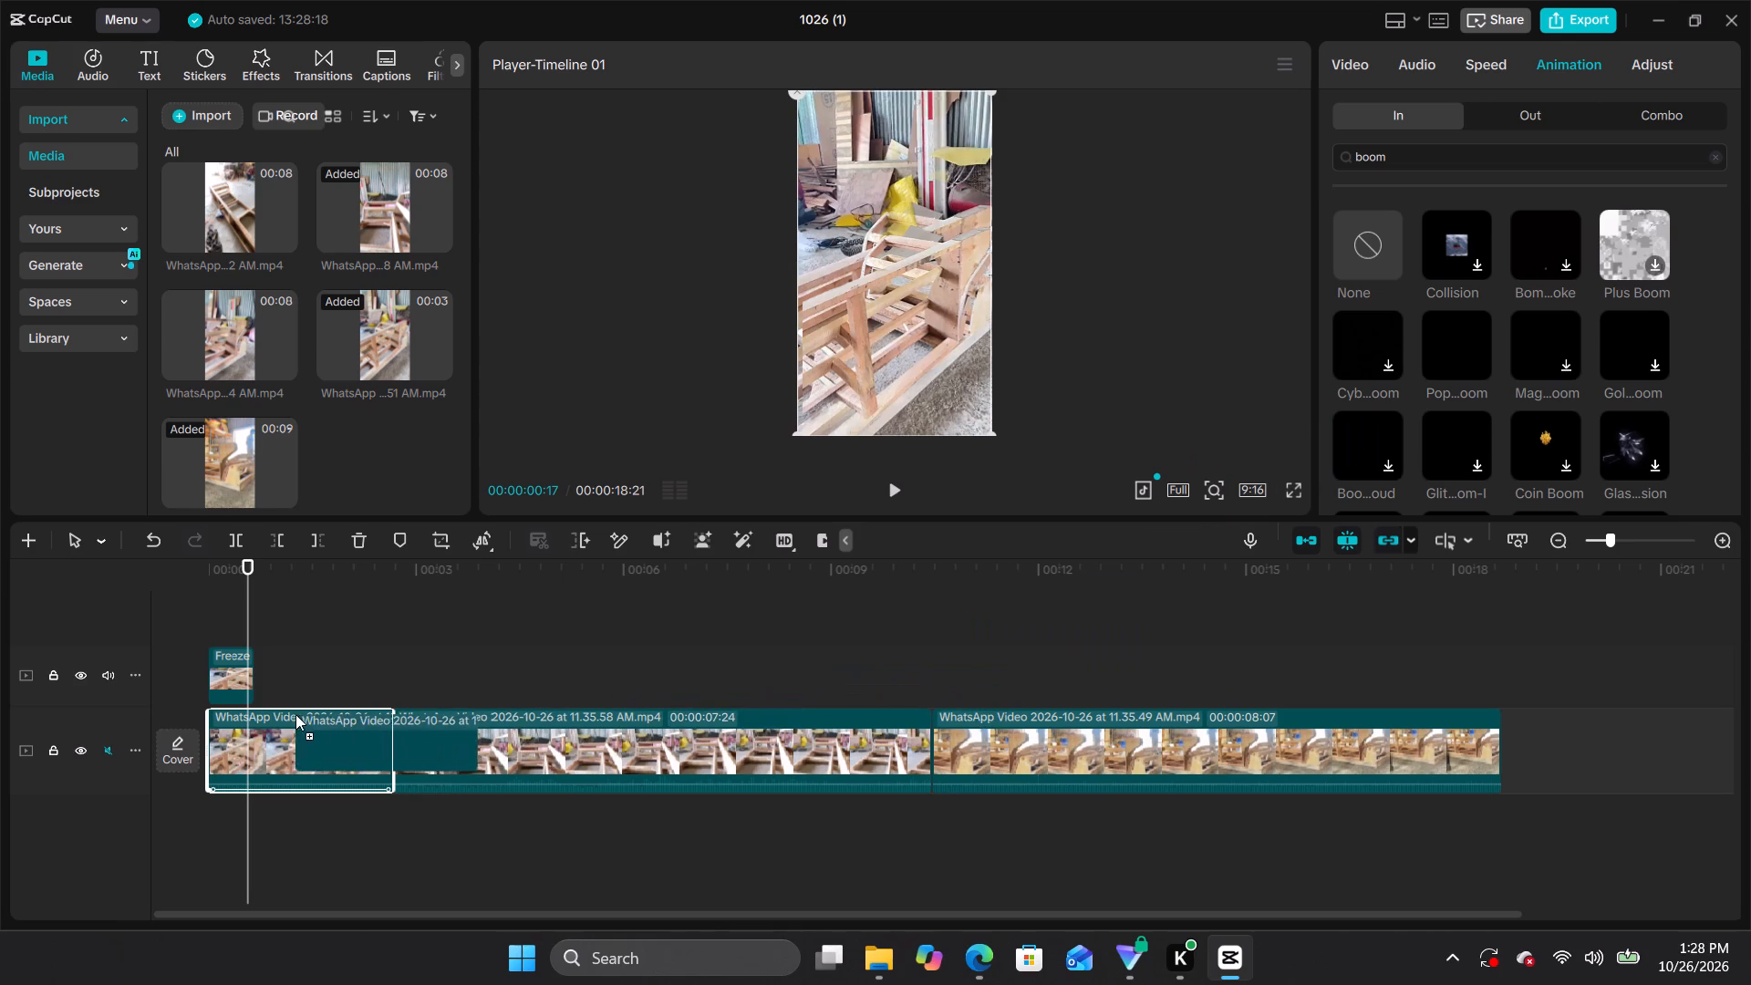
{"action": "left_click_drag", "start_coordinate": [295, 714], "coordinate": [239, 718]}
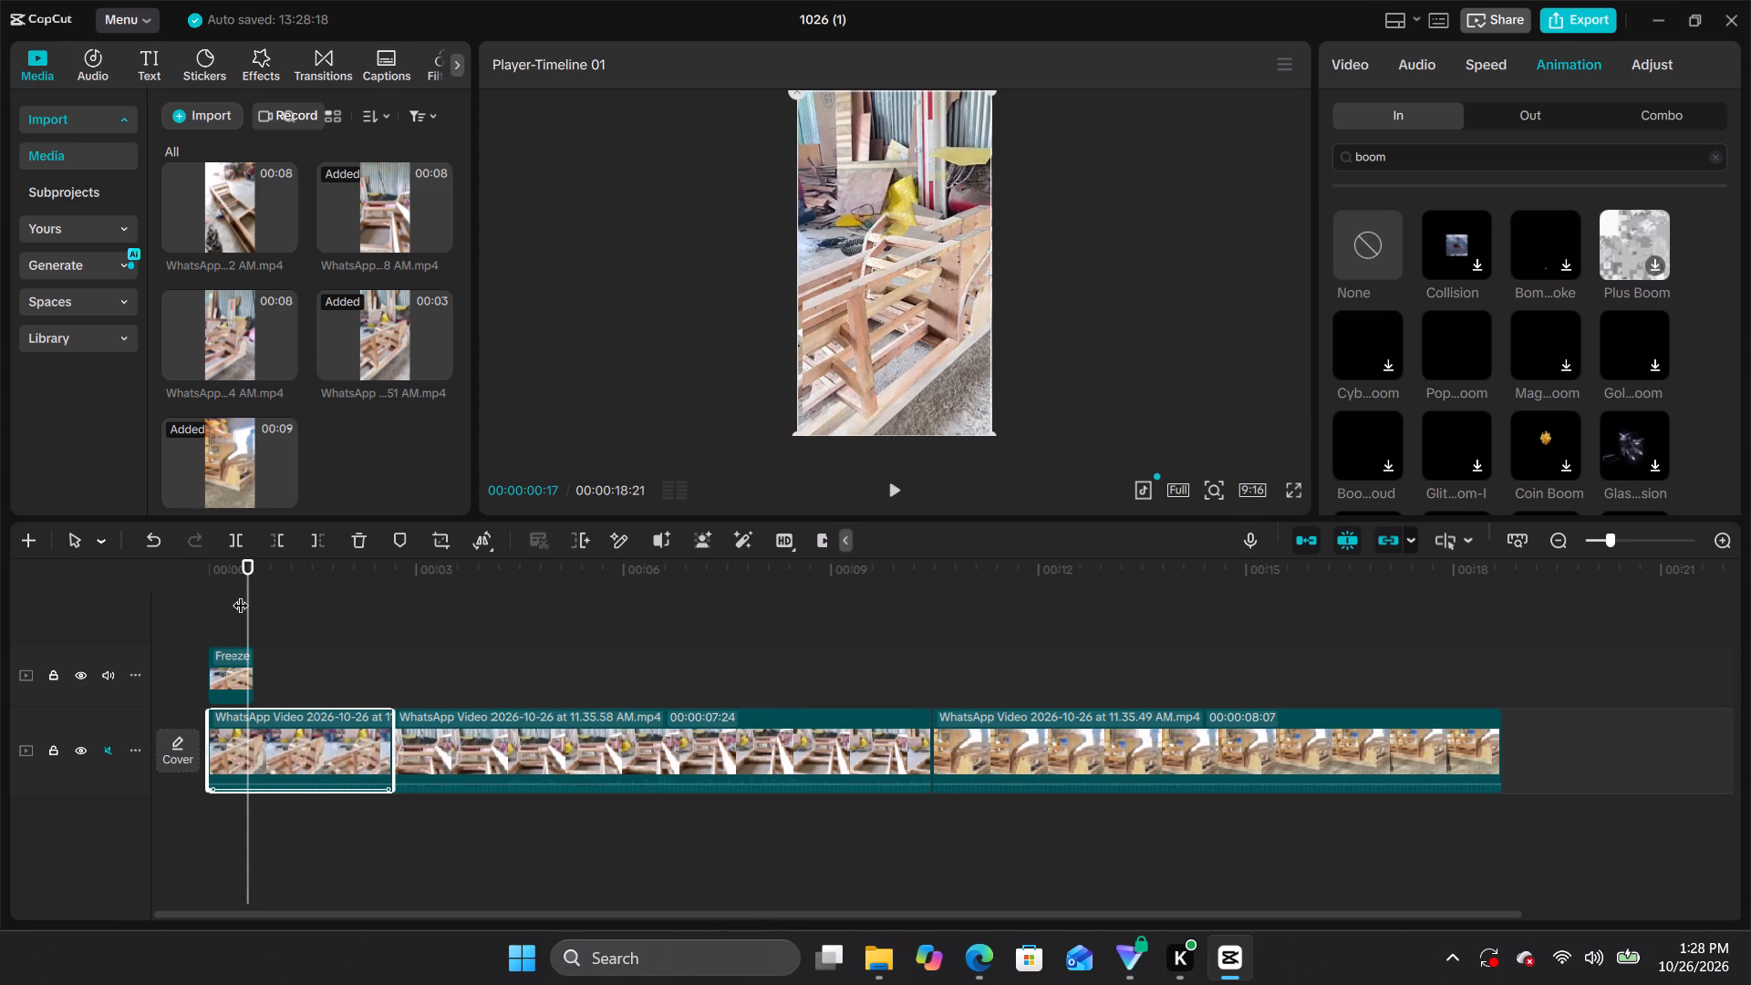
{"action": "left_click_drag", "start_coordinate": [252, 581], "coordinate": [209, 600]}
{"action": "left_click", "coordinate": [892, 487]}
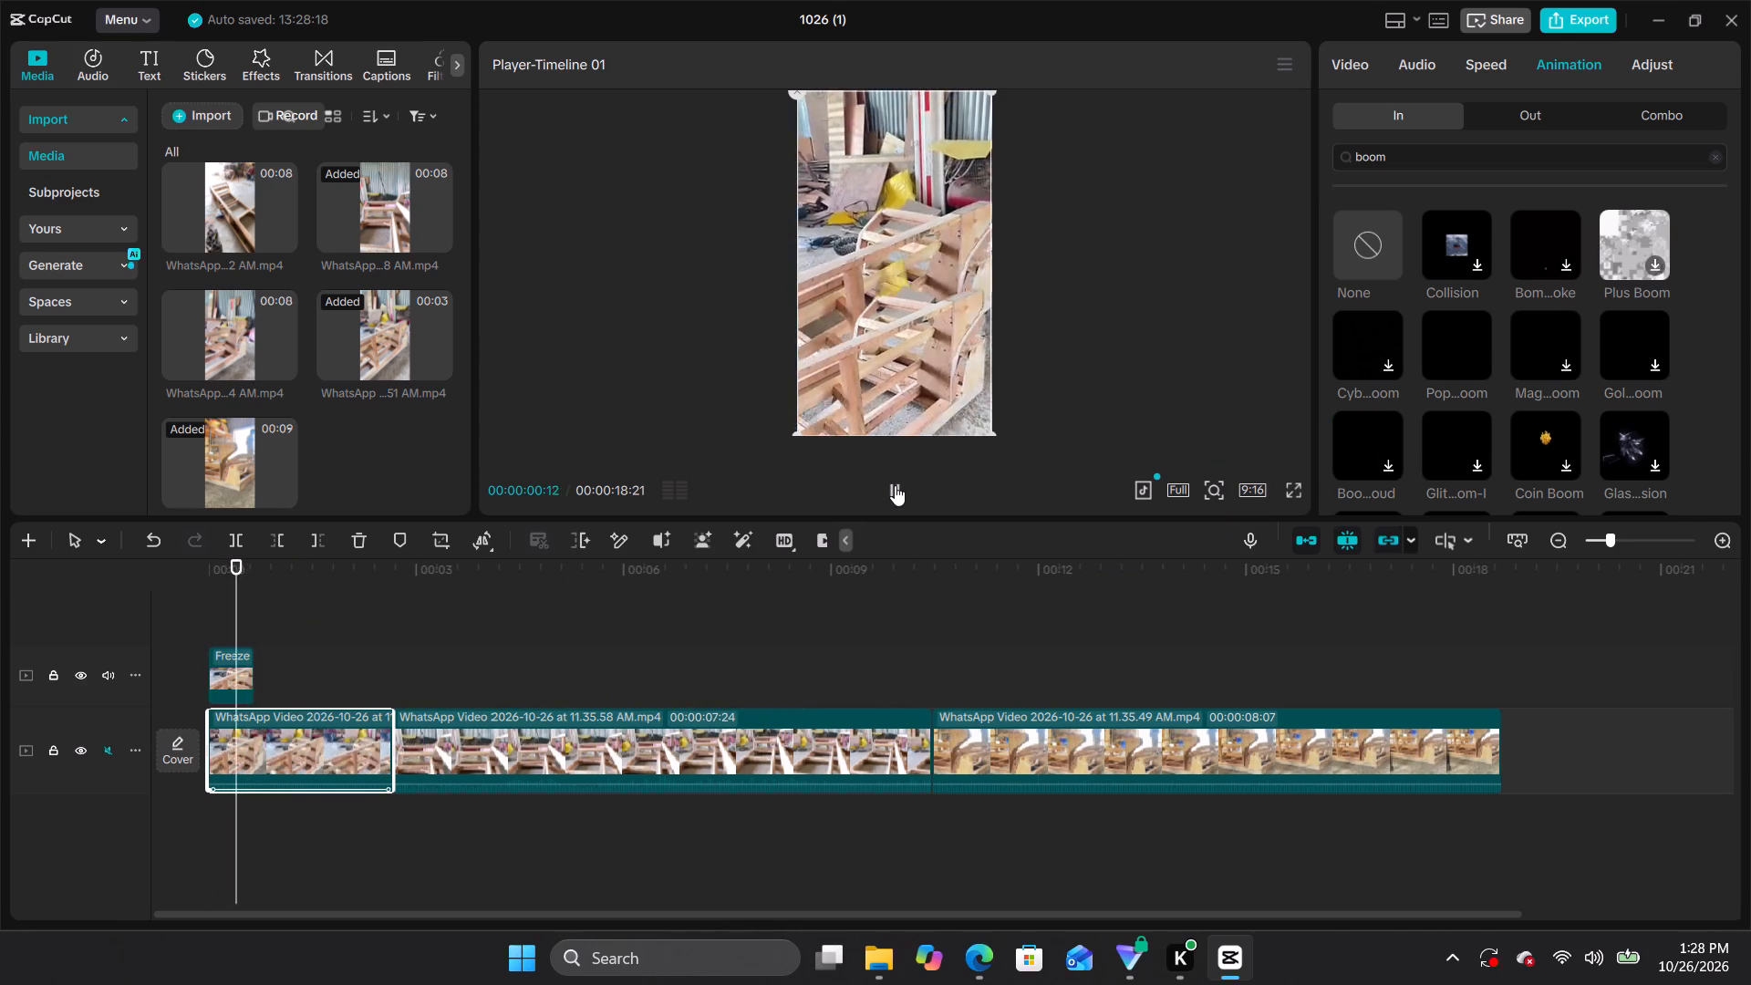
{"action": "left_click_drag", "start_coordinate": [333, 568], "coordinate": [262, 586]}
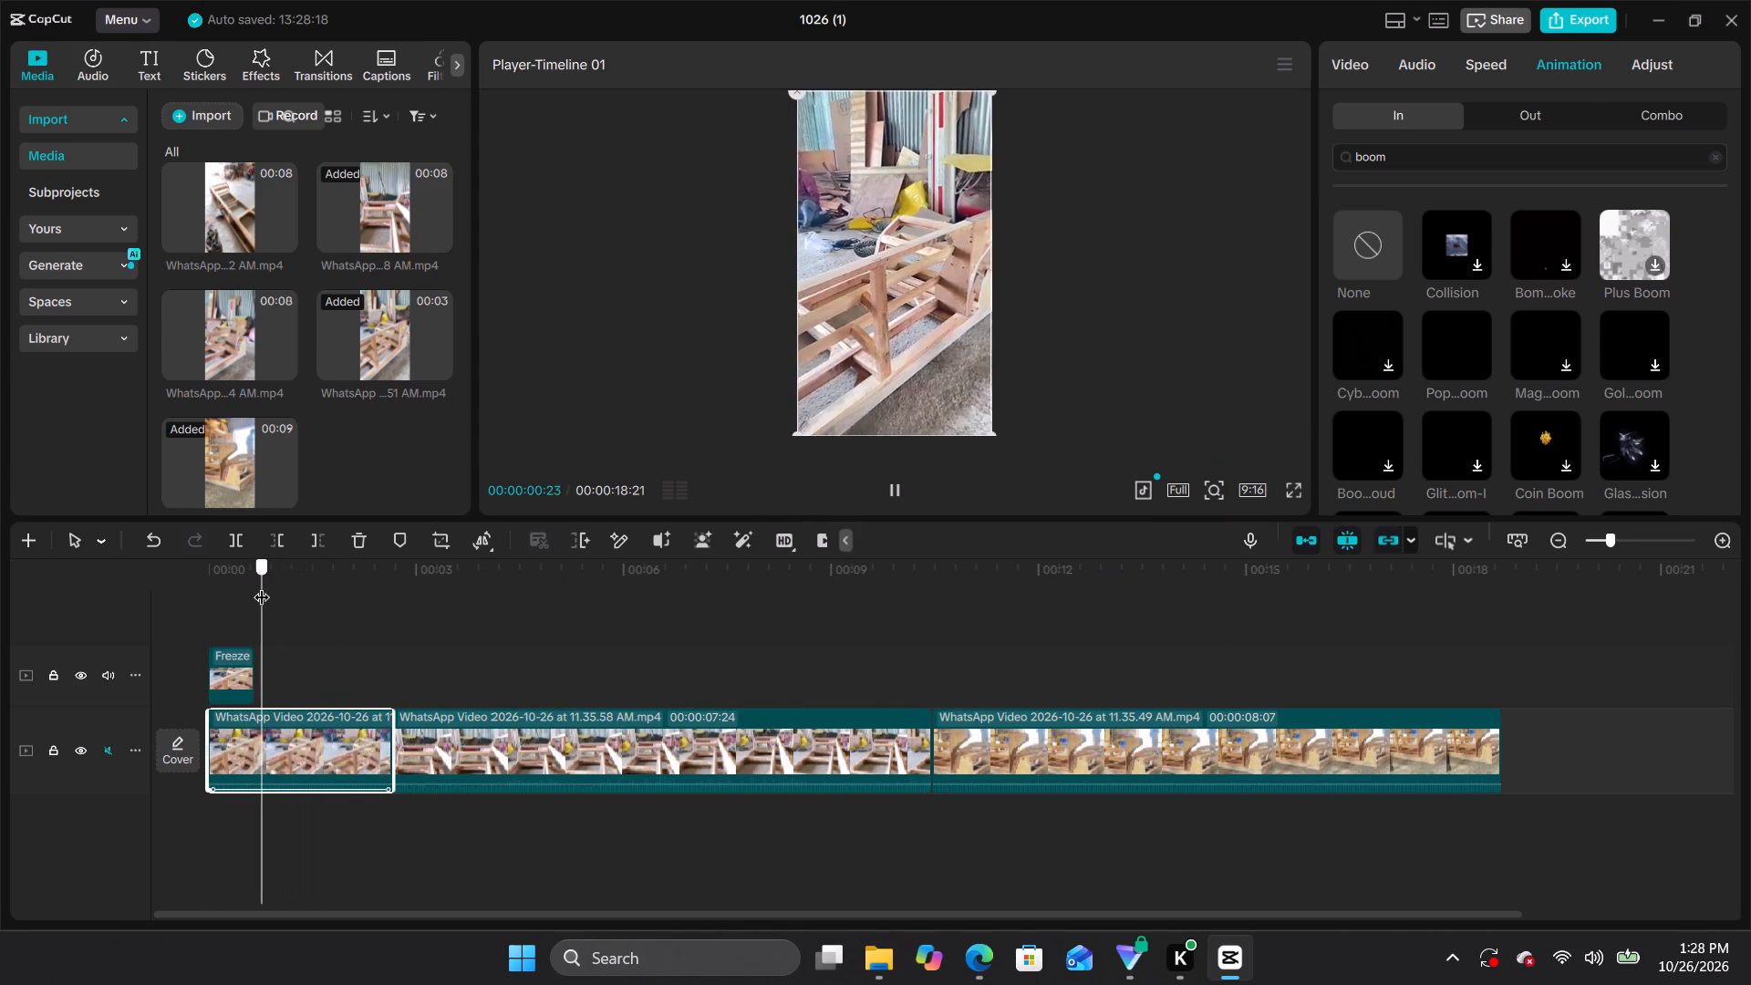
{"action": "left_click_drag", "start_coordinate": [262, 586], "coordinate": [250, 580]}
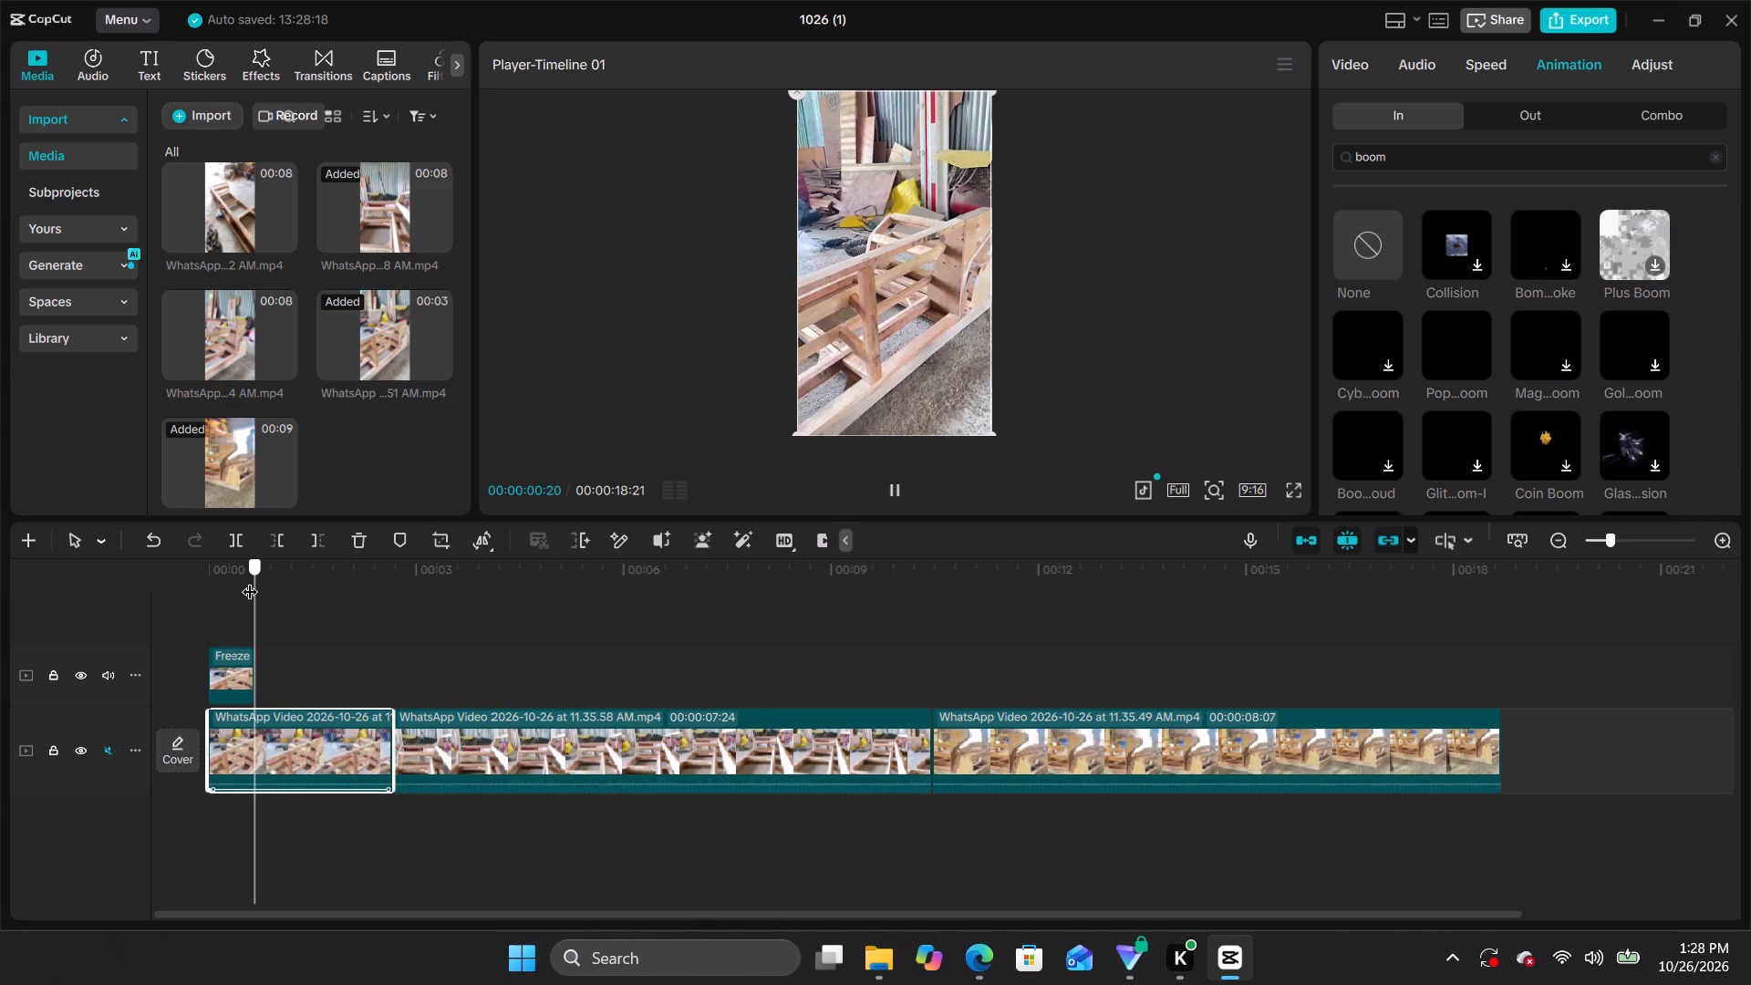
{"action": "left_click_drag", "start_coordinate": [250, 580], "coordinate": [246, 583]}
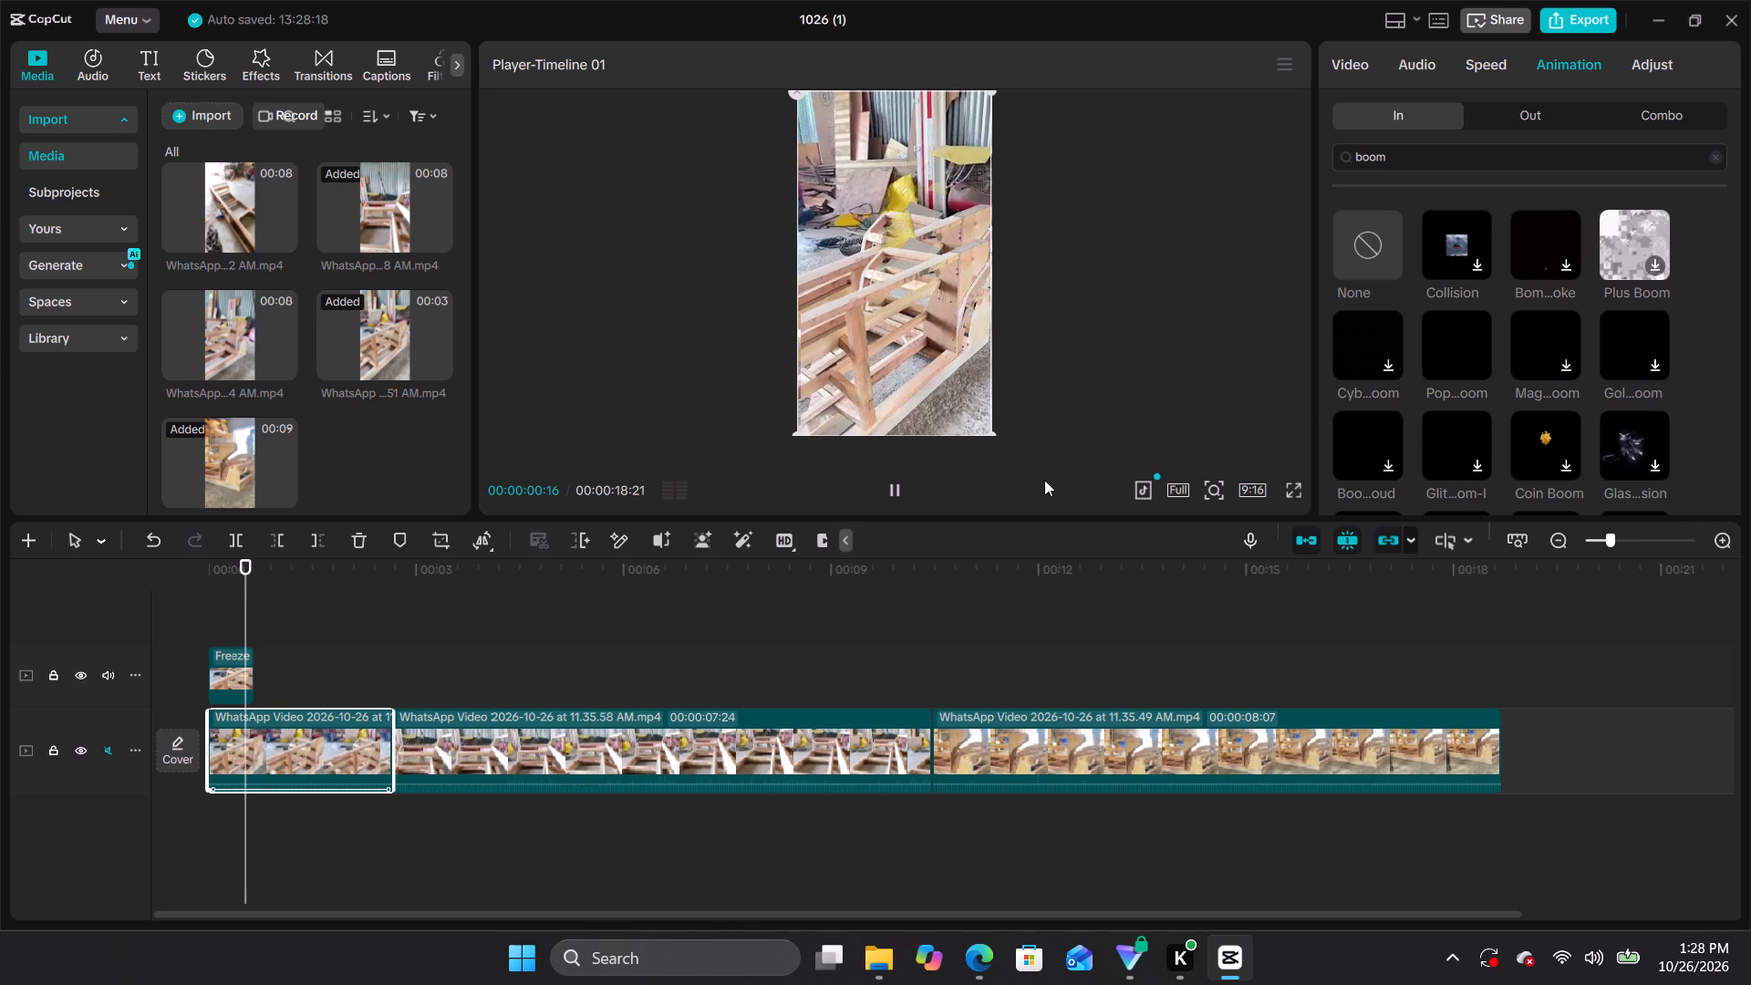
Reselect the "Pop…oom" In animation for the first clip and replay the opening from 00:00:00:00 to check the effect.
{"action": "left_click", "coordinate": [1426, 323]}
{"action": "left_click", "coordinate": [1456, 331]}
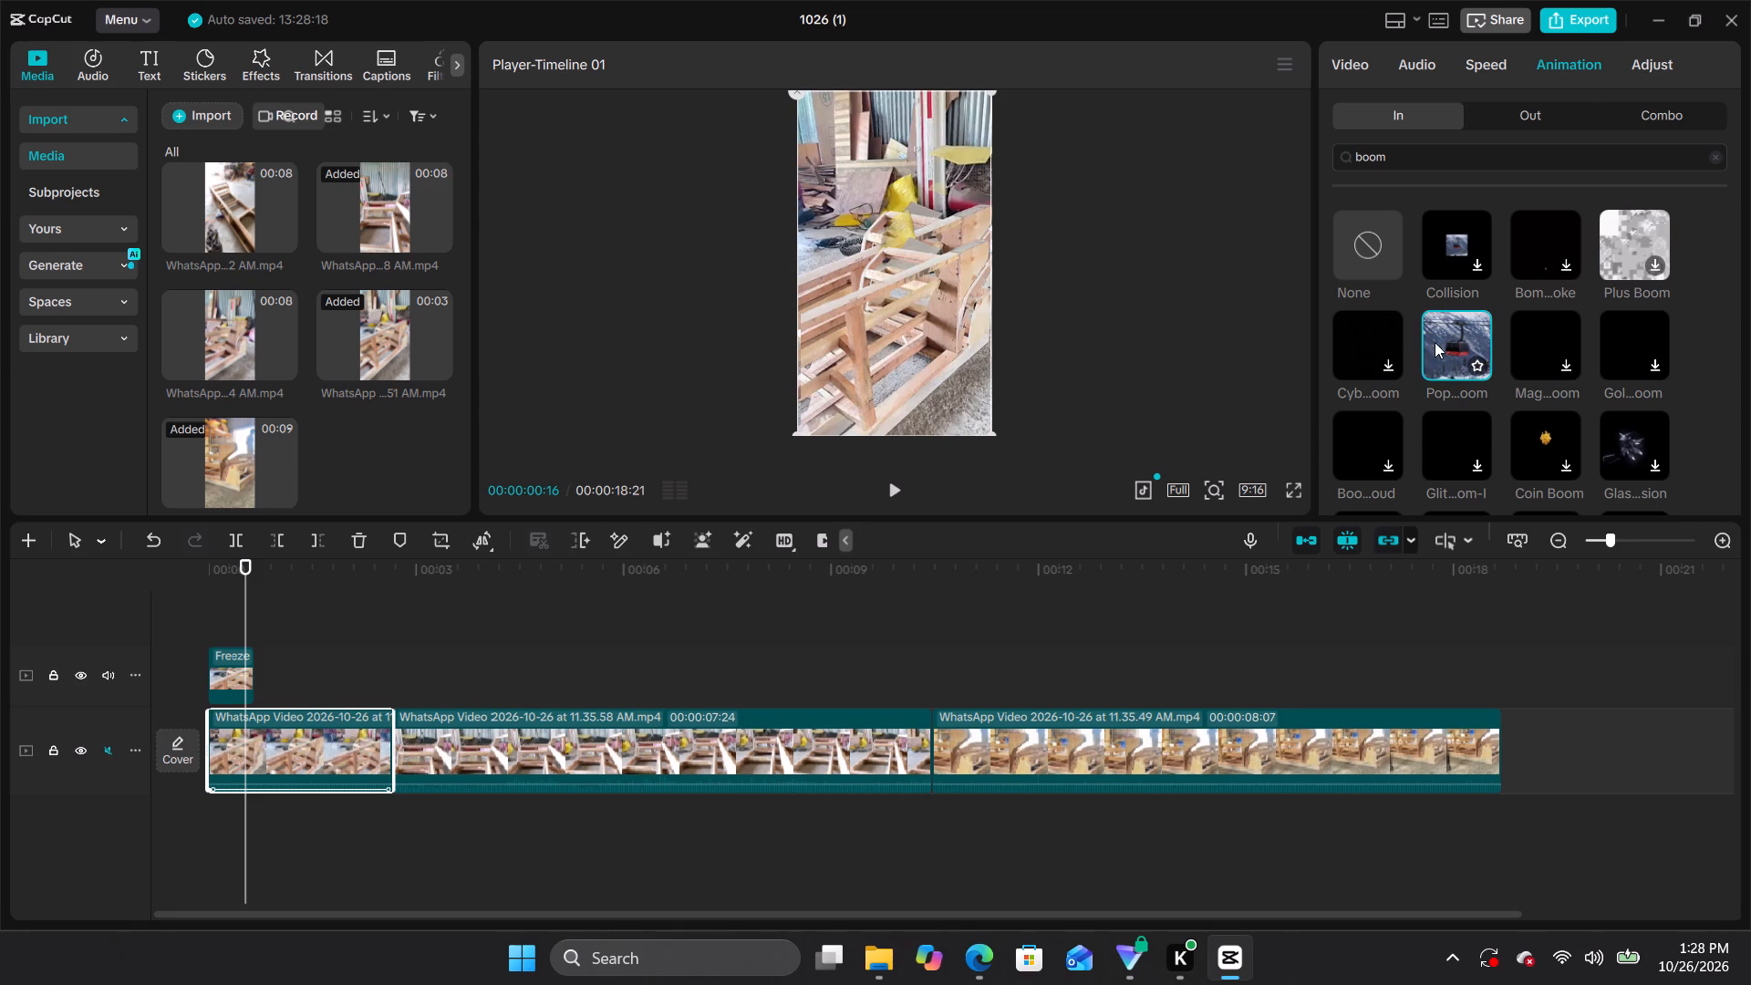
{"action": "double_click", "coordinate": [1466, 342]}
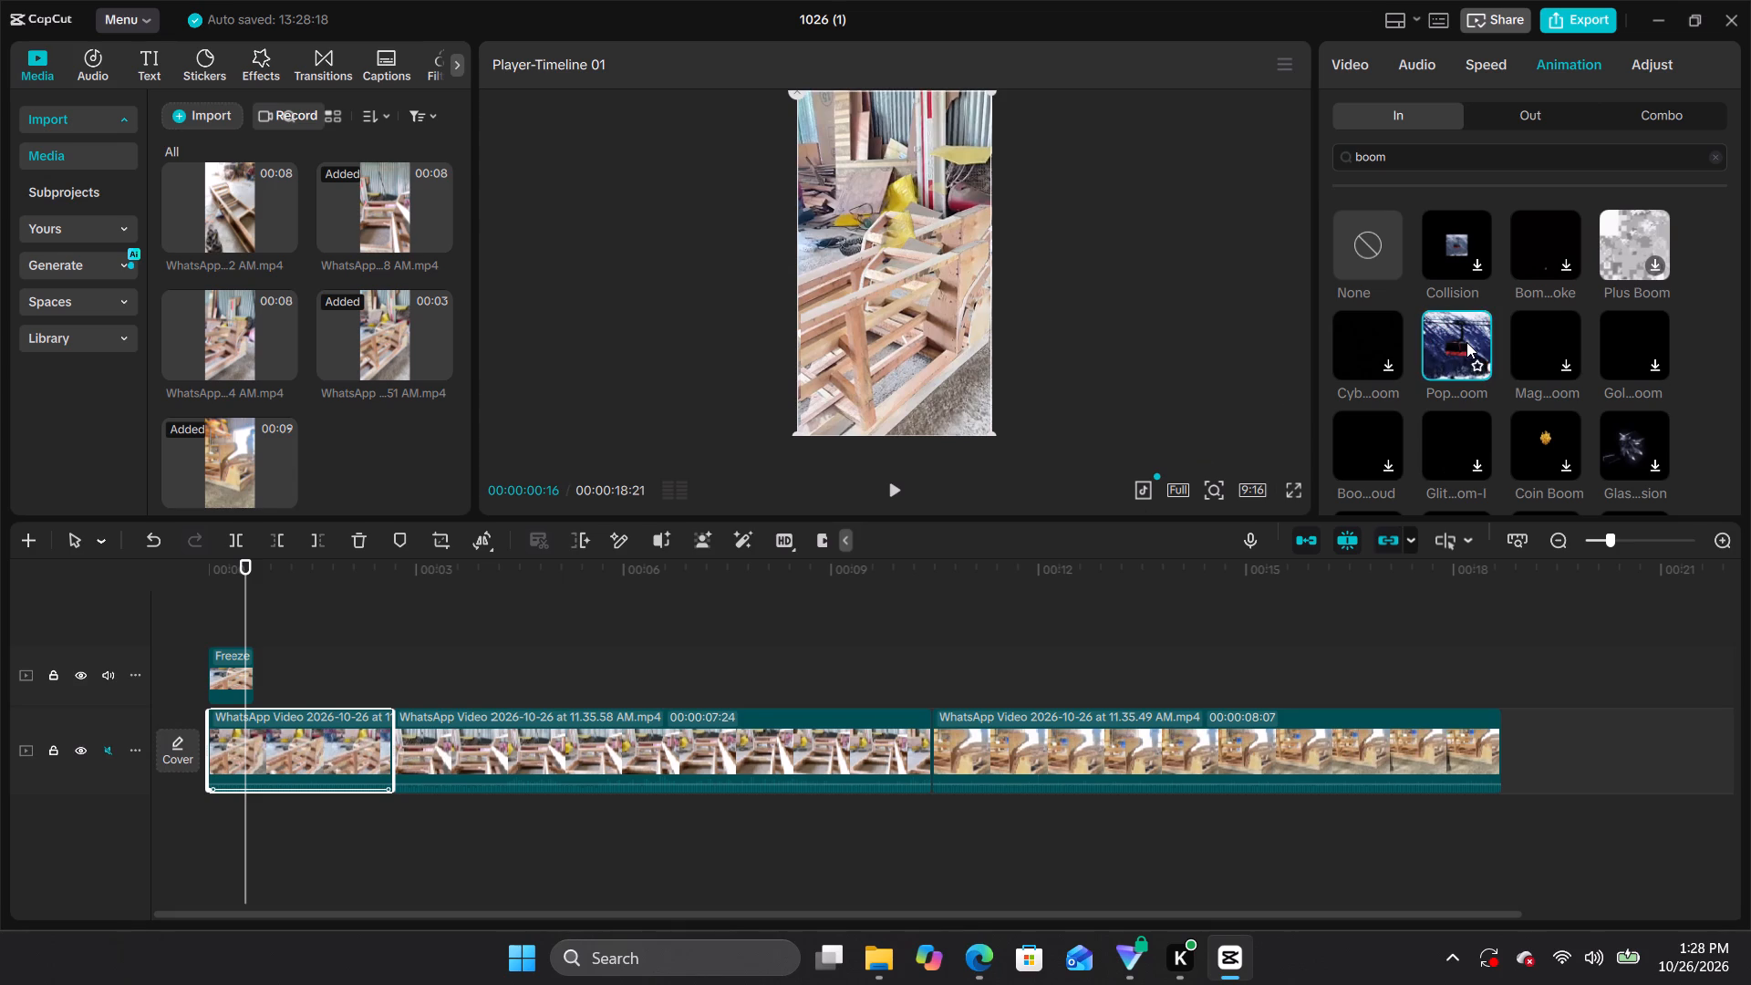
{"action": "double_click", "coordinate": [1474, 345]}
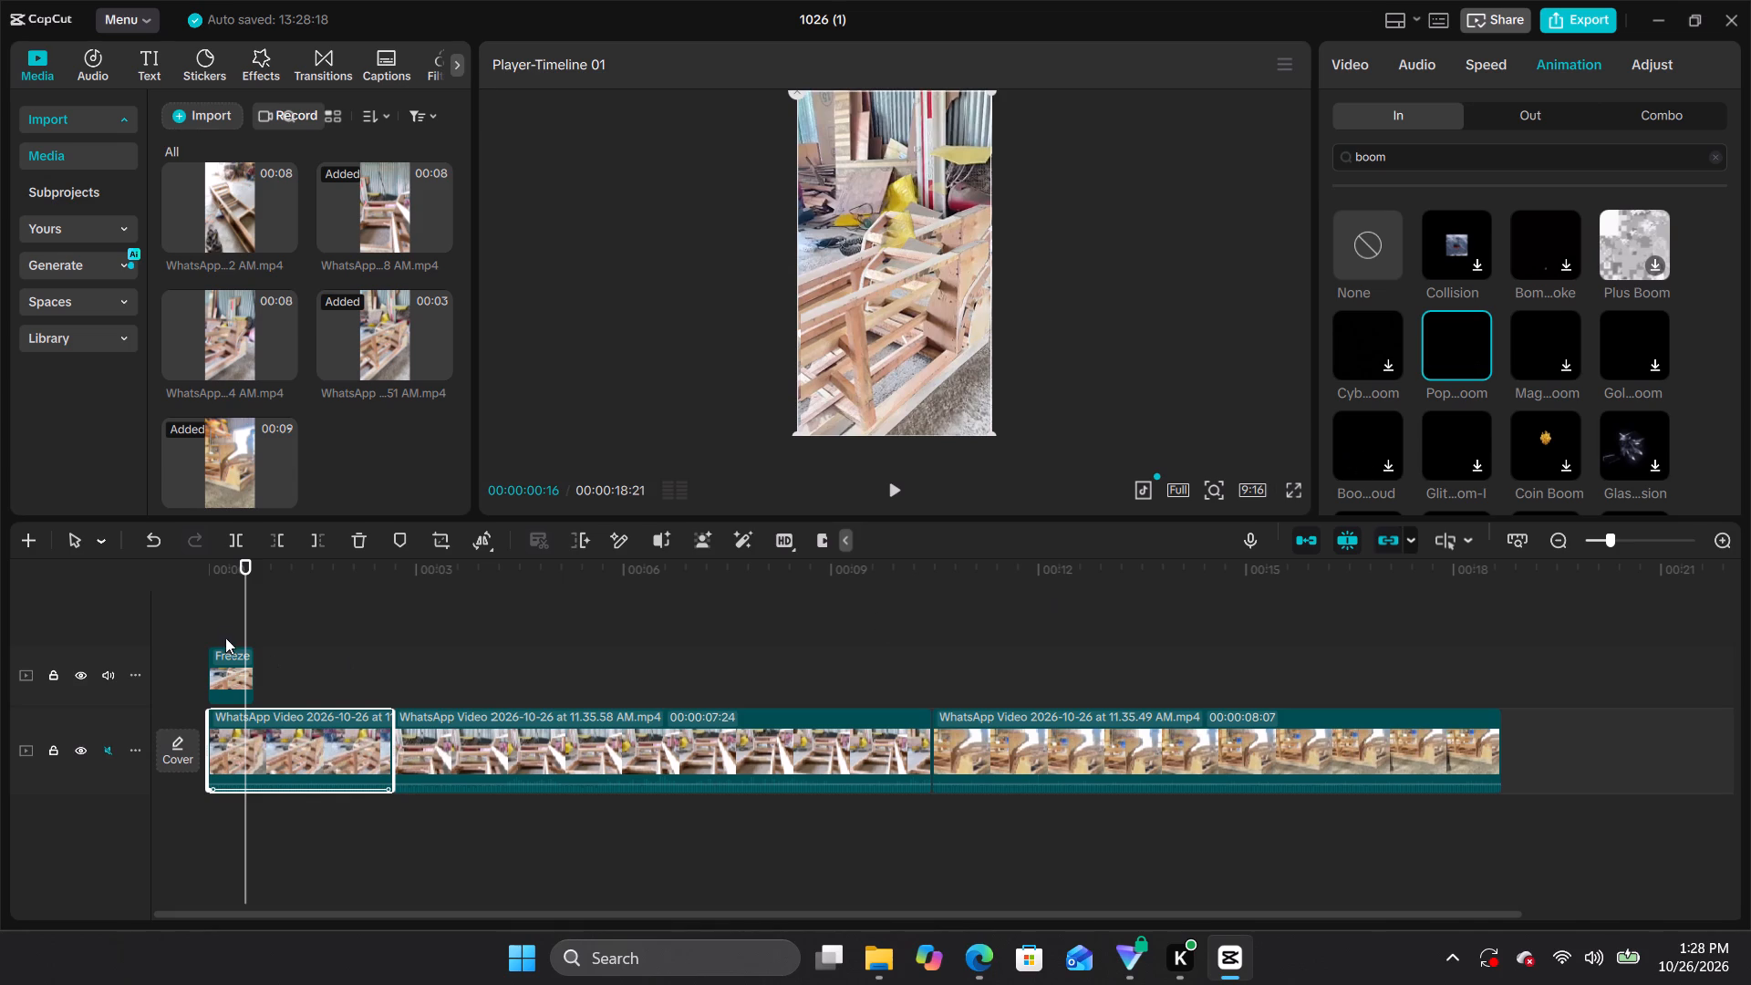
{"action": "left_click_drag", "start_coordinate": [247, 574], "coordinate": [205, 585]}
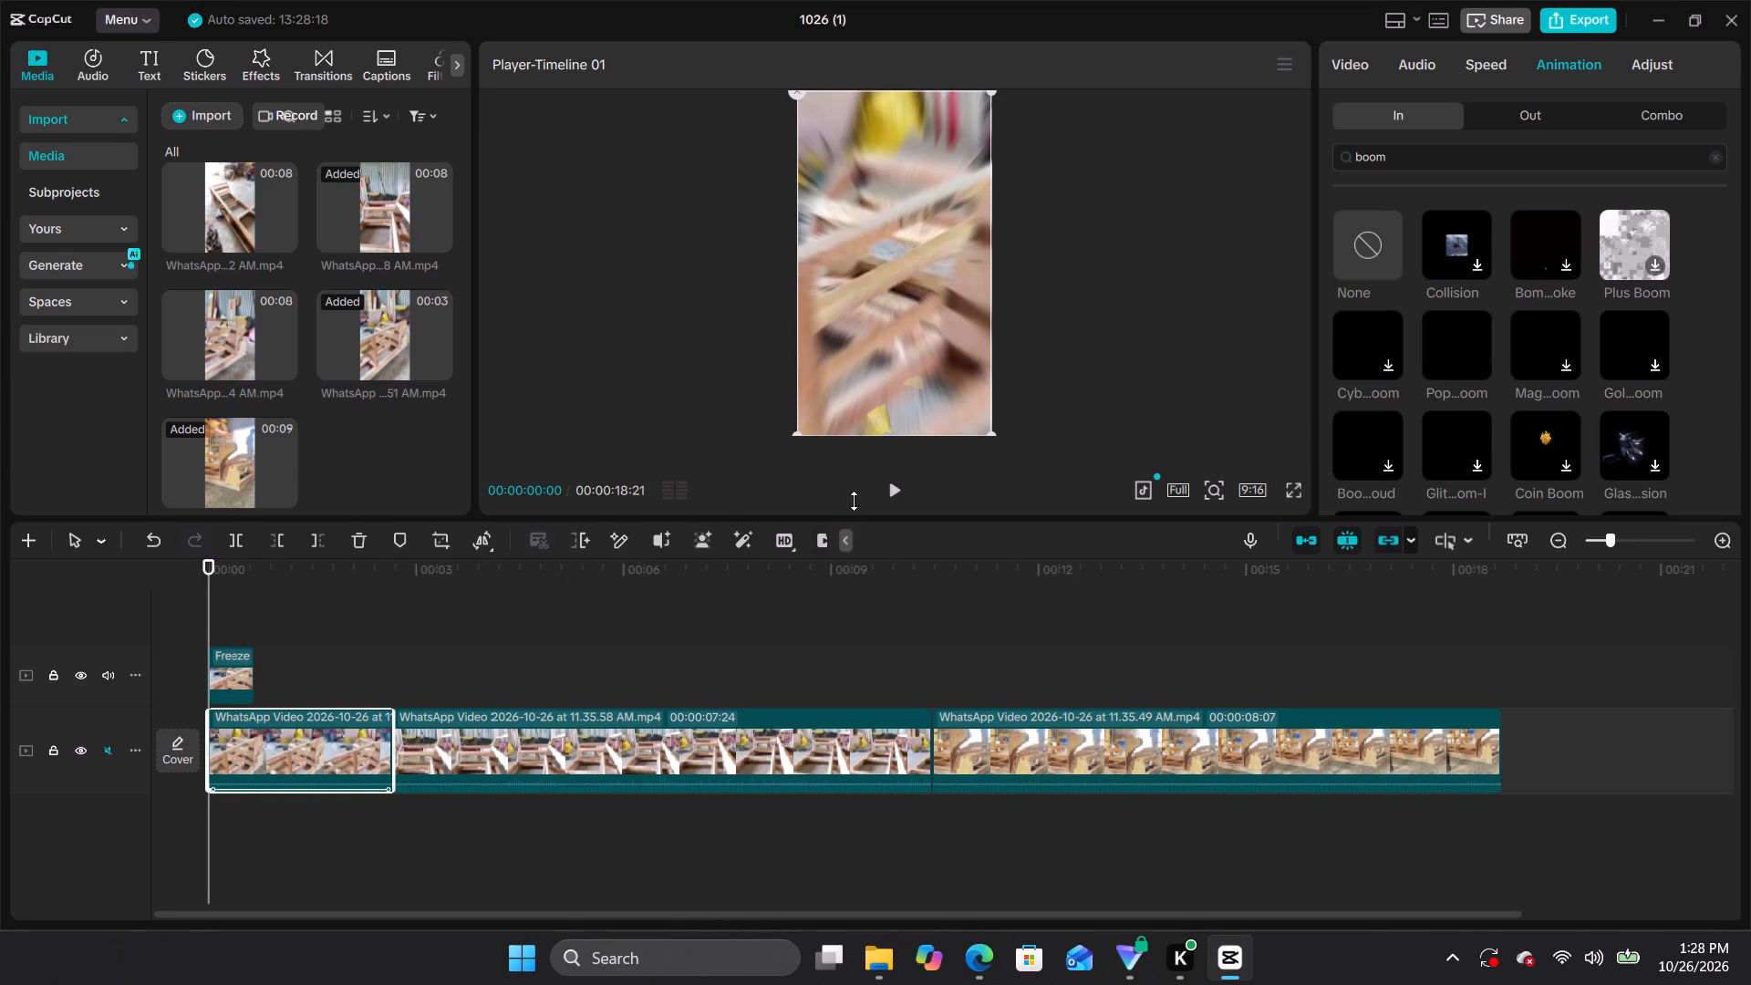
{"action": "left_click", "coordinate": [885, 488]}
{"action": "left_click_drag", "start_coordinate": [302, 576], "coordinate": [231, 609]}
{"action": "left_click", "coordinate": [325, 821]}
{"action": "left_click", "coordinate": [319, 772]}
{"action": "double_click", "coordinate": [319, 767]}
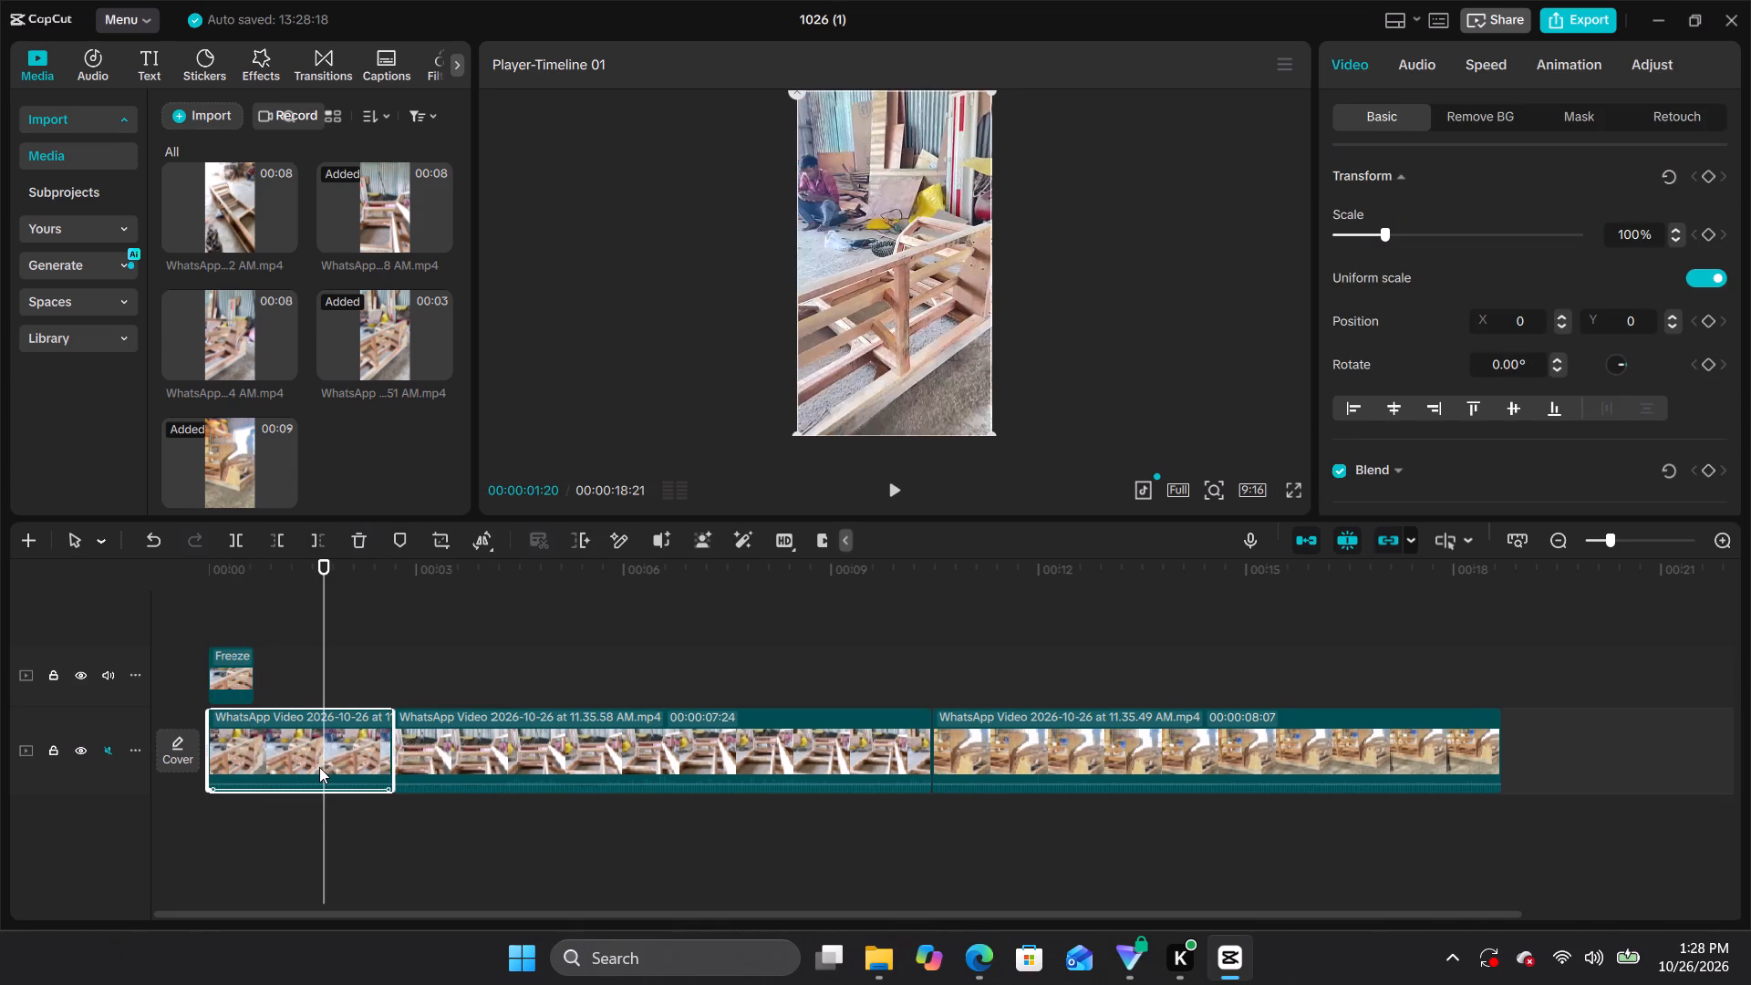
{"action": "left_click_drag", "start_coordinate": [322, 827], "coordinate": [256, 837]}
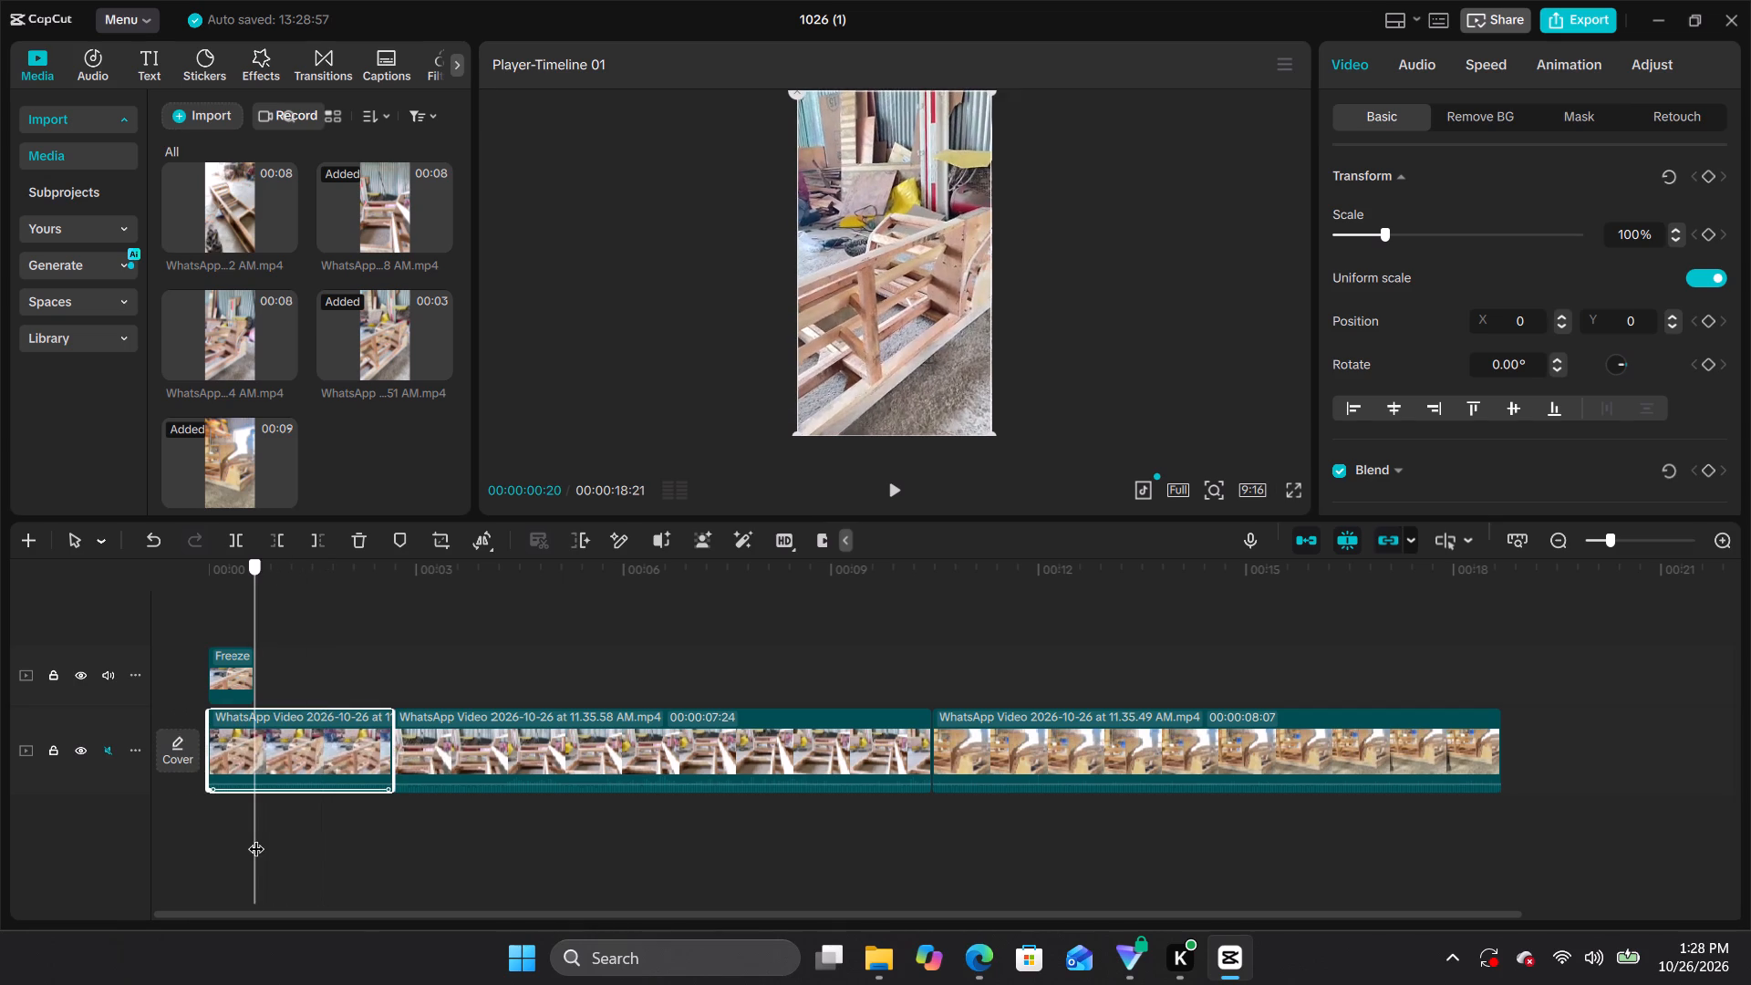
{"action": "left_click_drag", "start_coordinate": [256, 837], "coordinate": [243, 837]}
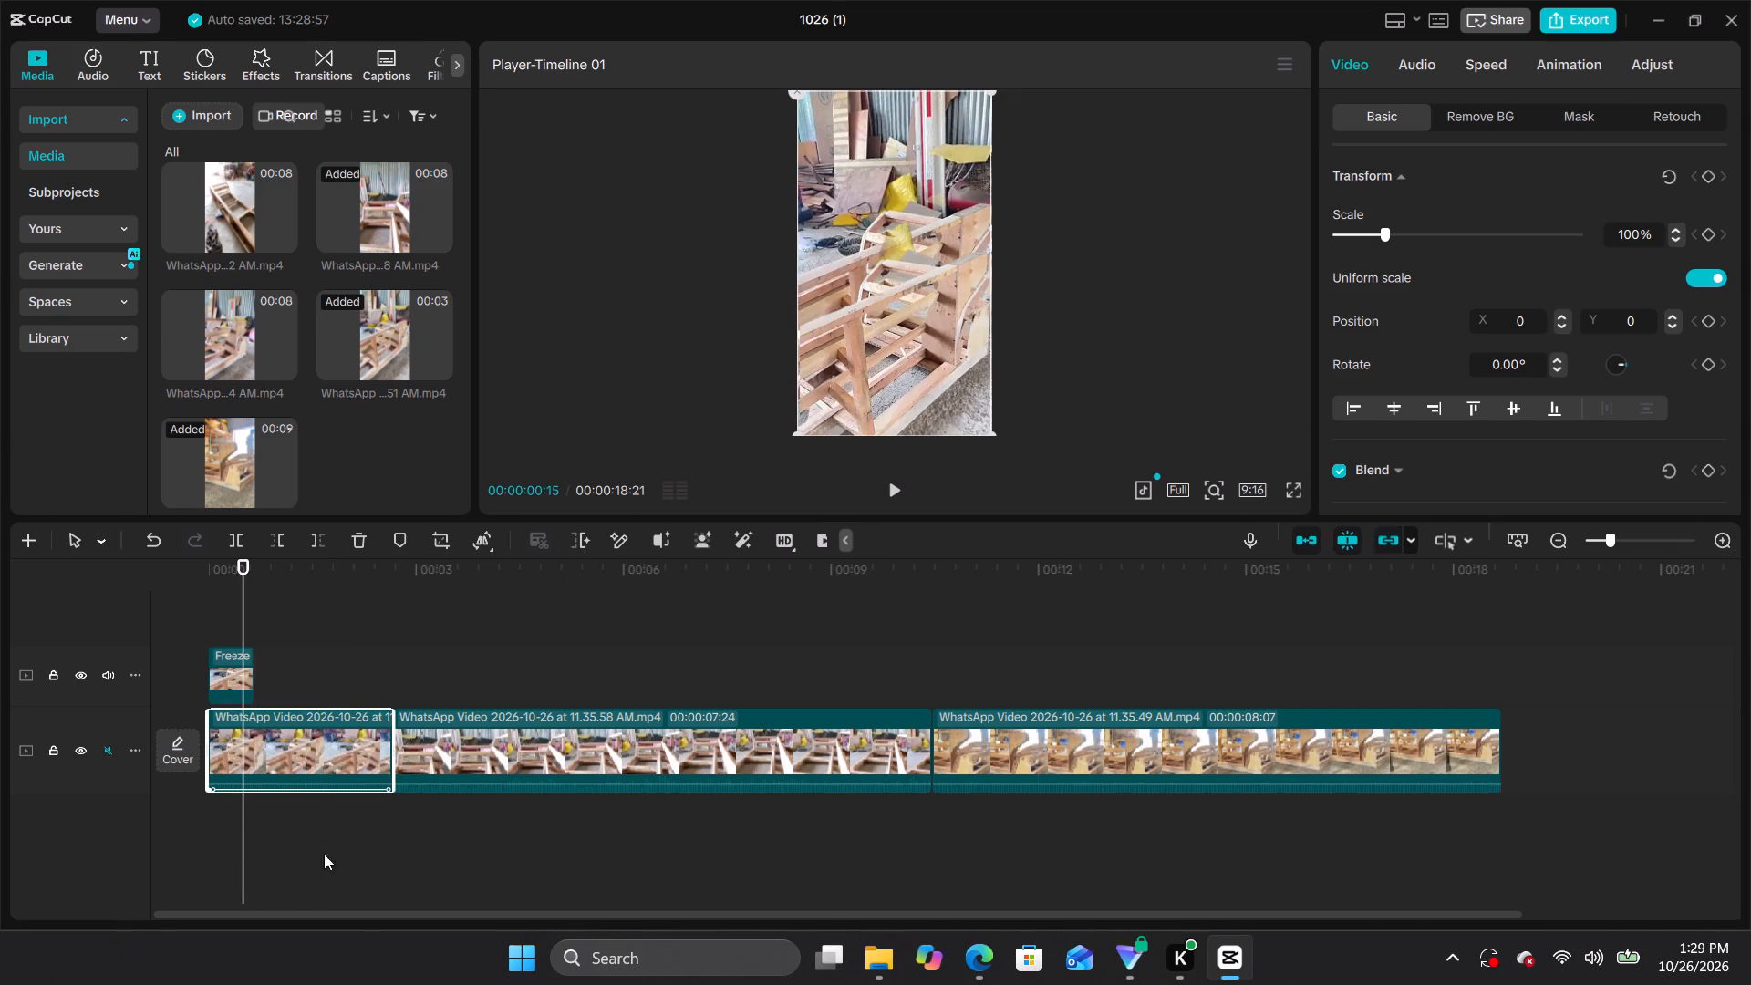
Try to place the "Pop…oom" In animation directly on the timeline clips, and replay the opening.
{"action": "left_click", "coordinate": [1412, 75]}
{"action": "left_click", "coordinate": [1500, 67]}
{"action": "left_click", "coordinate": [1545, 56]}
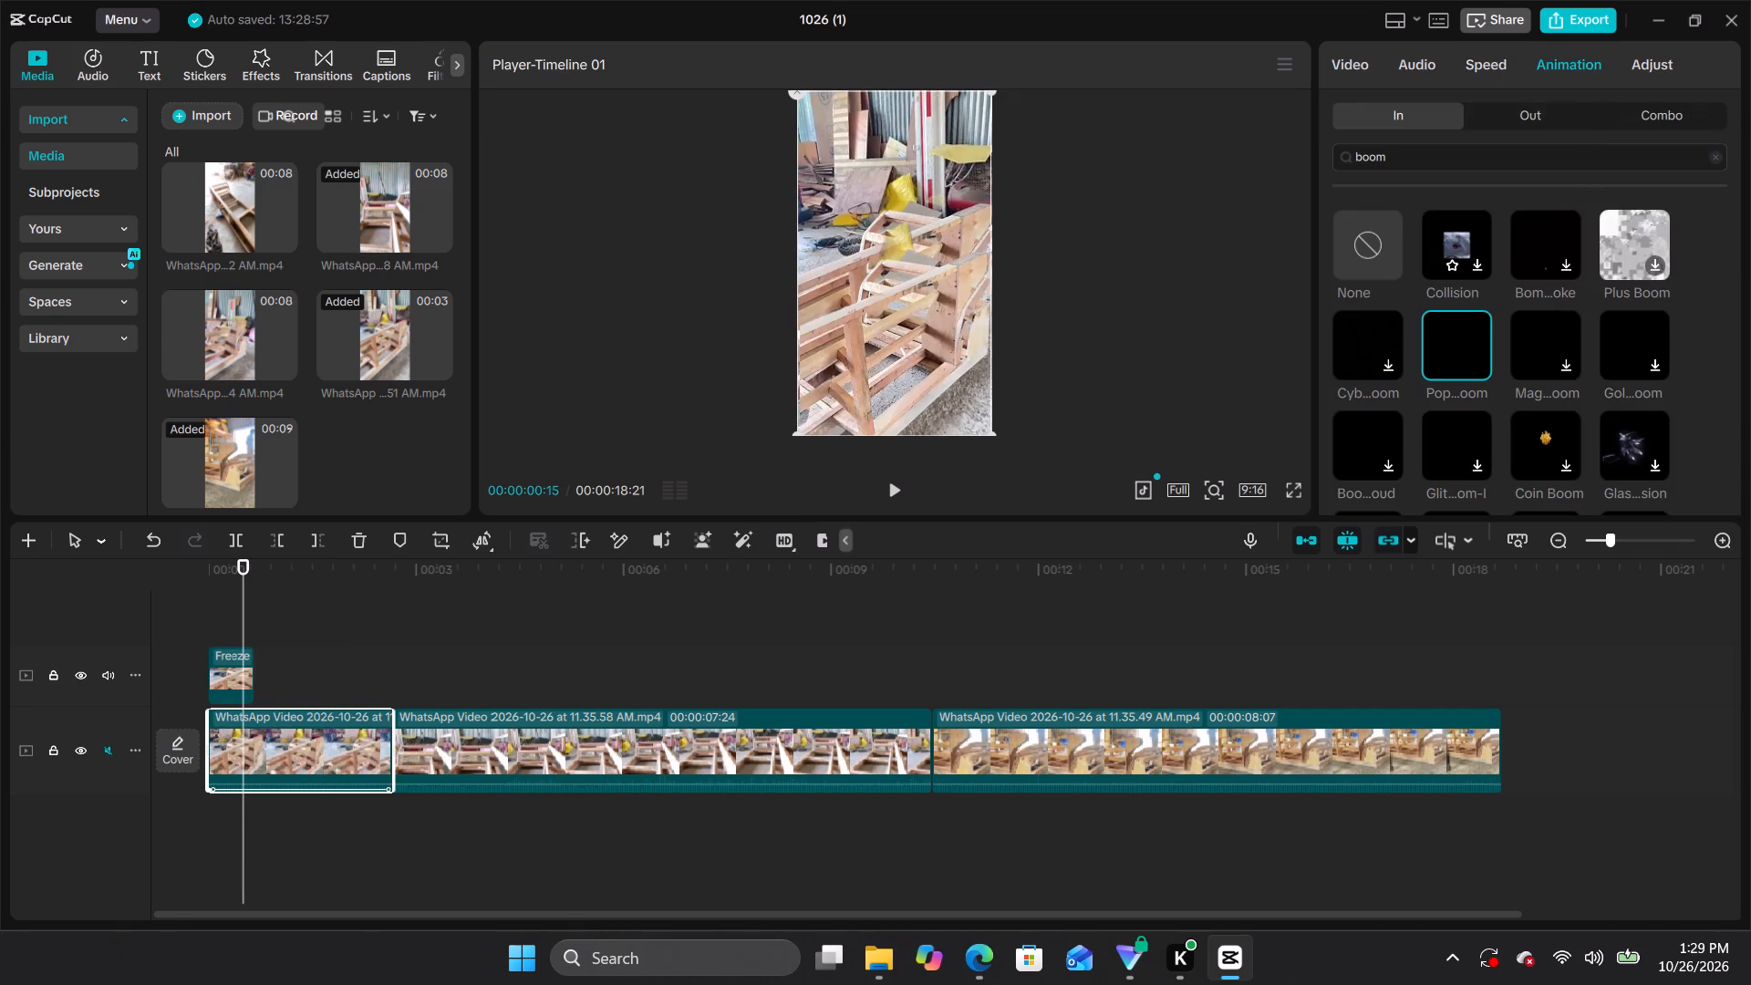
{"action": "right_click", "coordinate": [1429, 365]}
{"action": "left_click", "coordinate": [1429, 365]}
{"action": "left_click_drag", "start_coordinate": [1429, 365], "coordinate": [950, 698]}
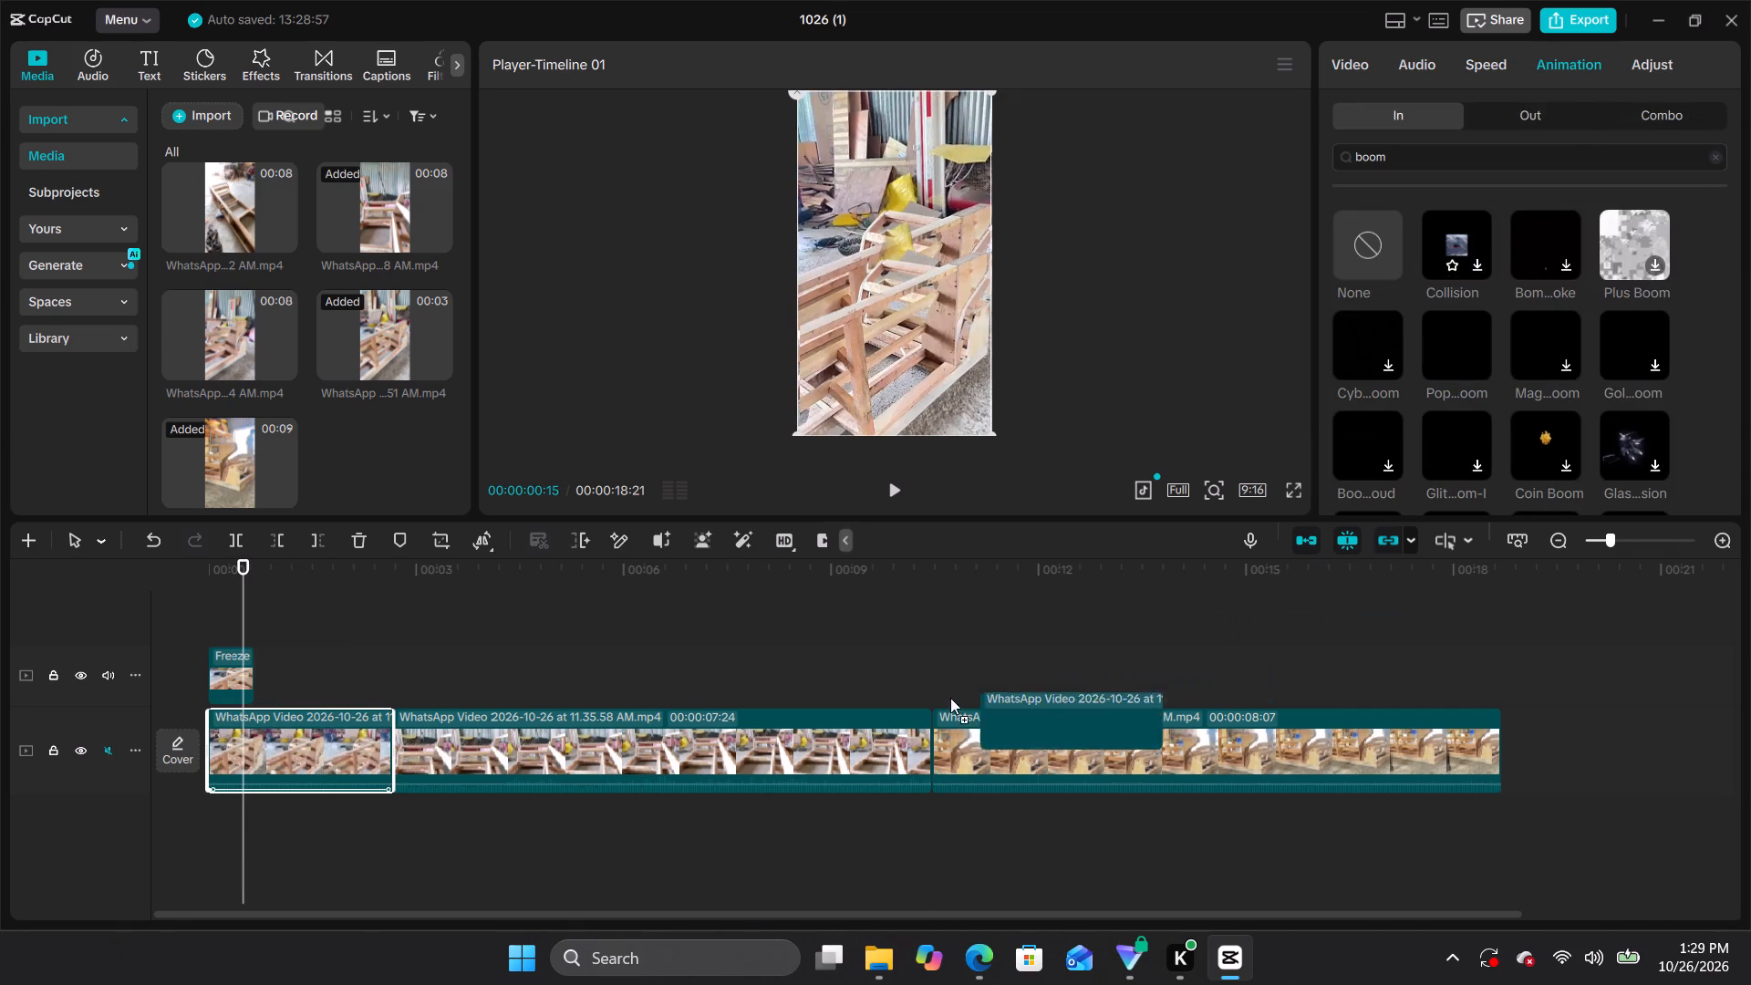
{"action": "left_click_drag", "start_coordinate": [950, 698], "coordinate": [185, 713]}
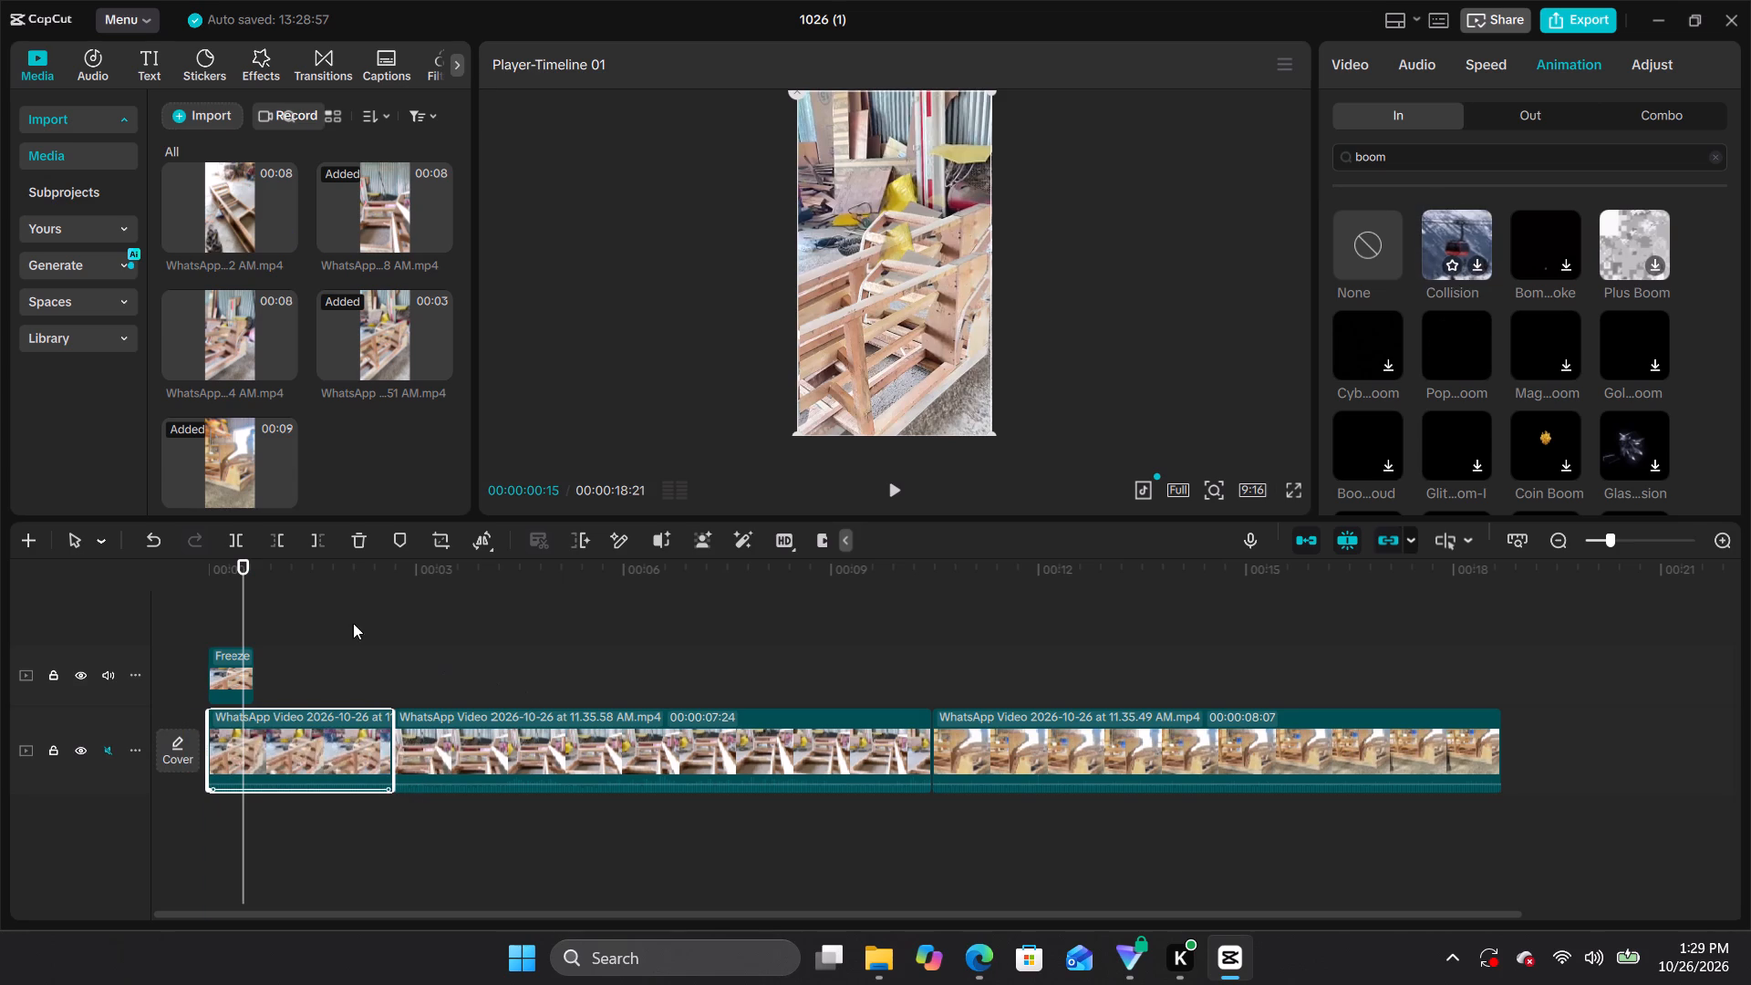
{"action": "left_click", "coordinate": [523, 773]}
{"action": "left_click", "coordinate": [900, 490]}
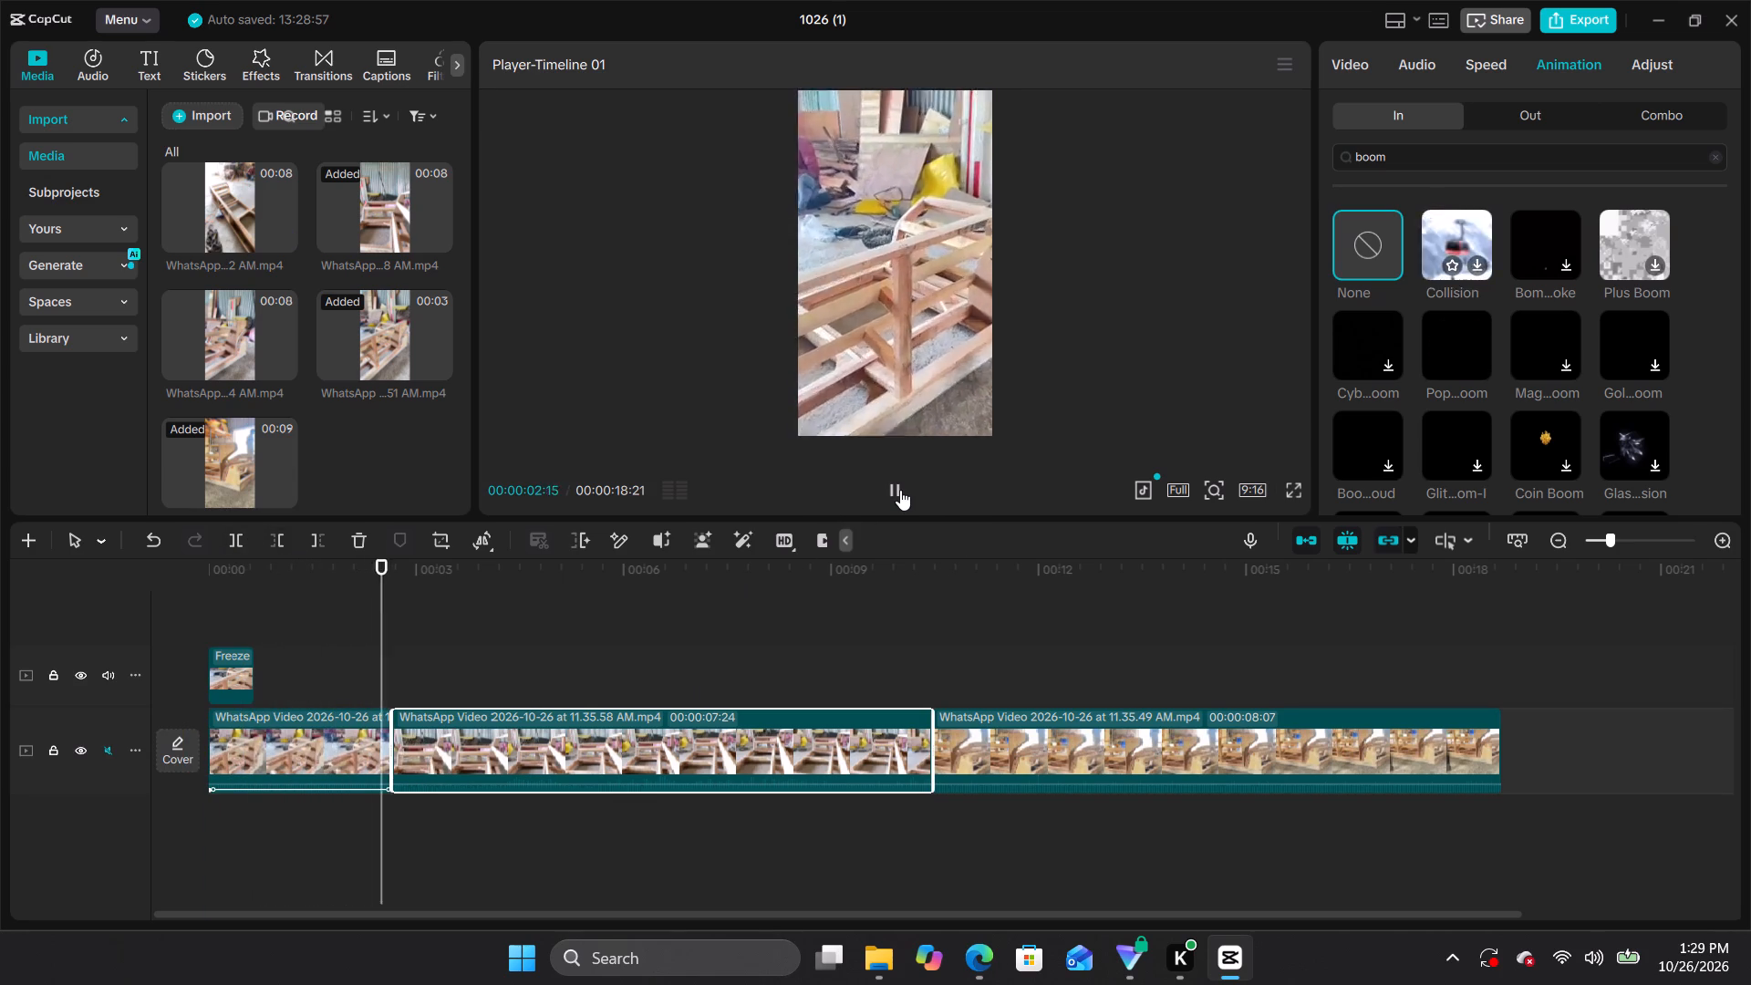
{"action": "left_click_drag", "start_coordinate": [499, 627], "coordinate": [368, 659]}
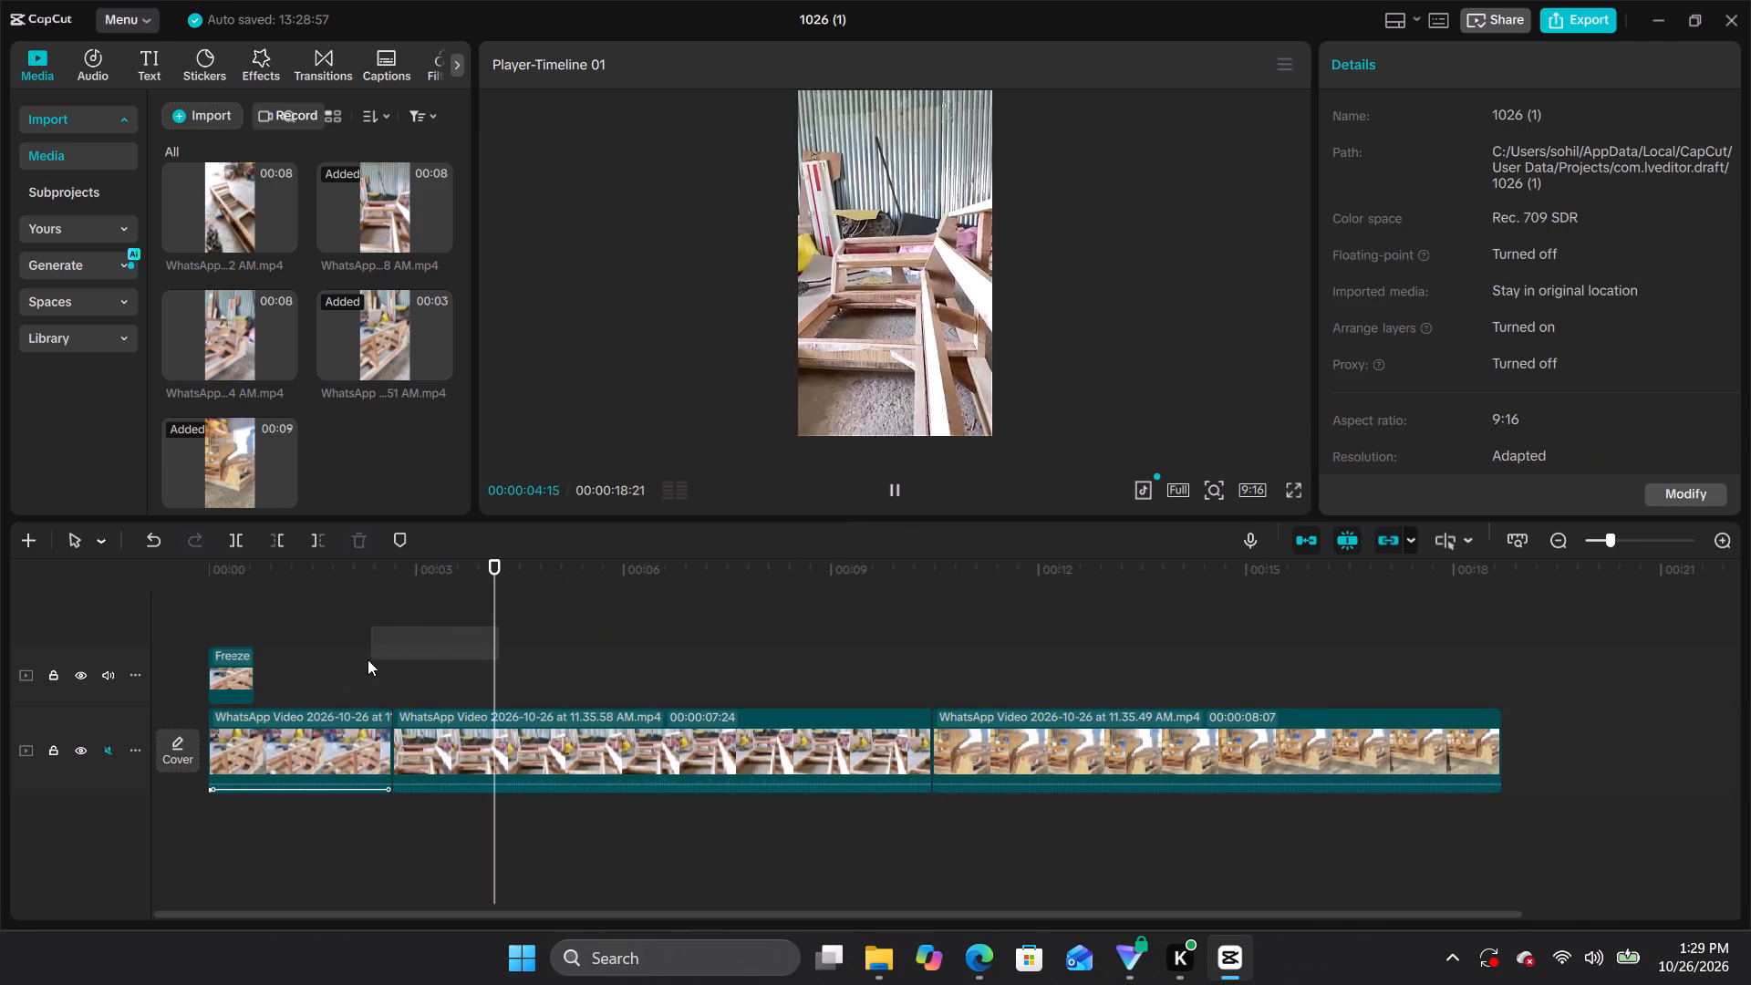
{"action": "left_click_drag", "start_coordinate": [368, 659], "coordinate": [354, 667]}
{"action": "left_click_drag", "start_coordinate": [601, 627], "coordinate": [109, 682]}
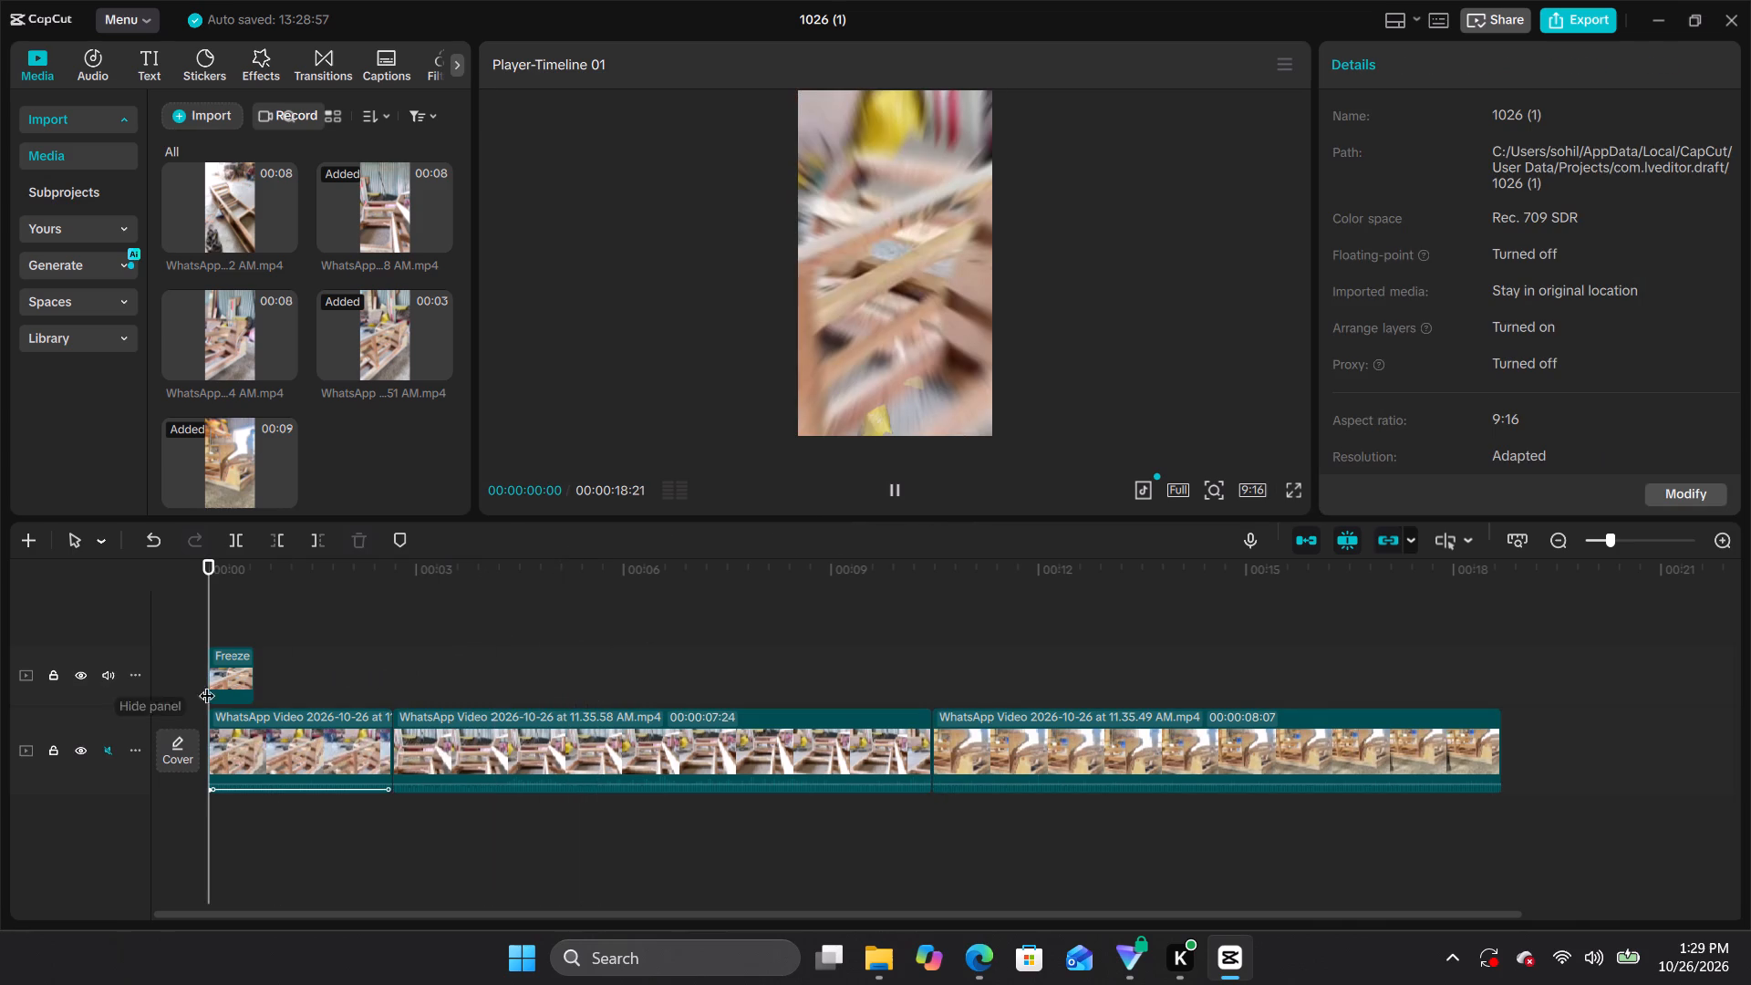
Apply the "Pop…oom" In animation to the freeze-frame overlay clip.
{"action": "left_click", "coordinate": [263, 675]}
{"action": "left_click", "coordinate": [252, 677]}
{"action": "left_click", "coordinate": [234, 685]}
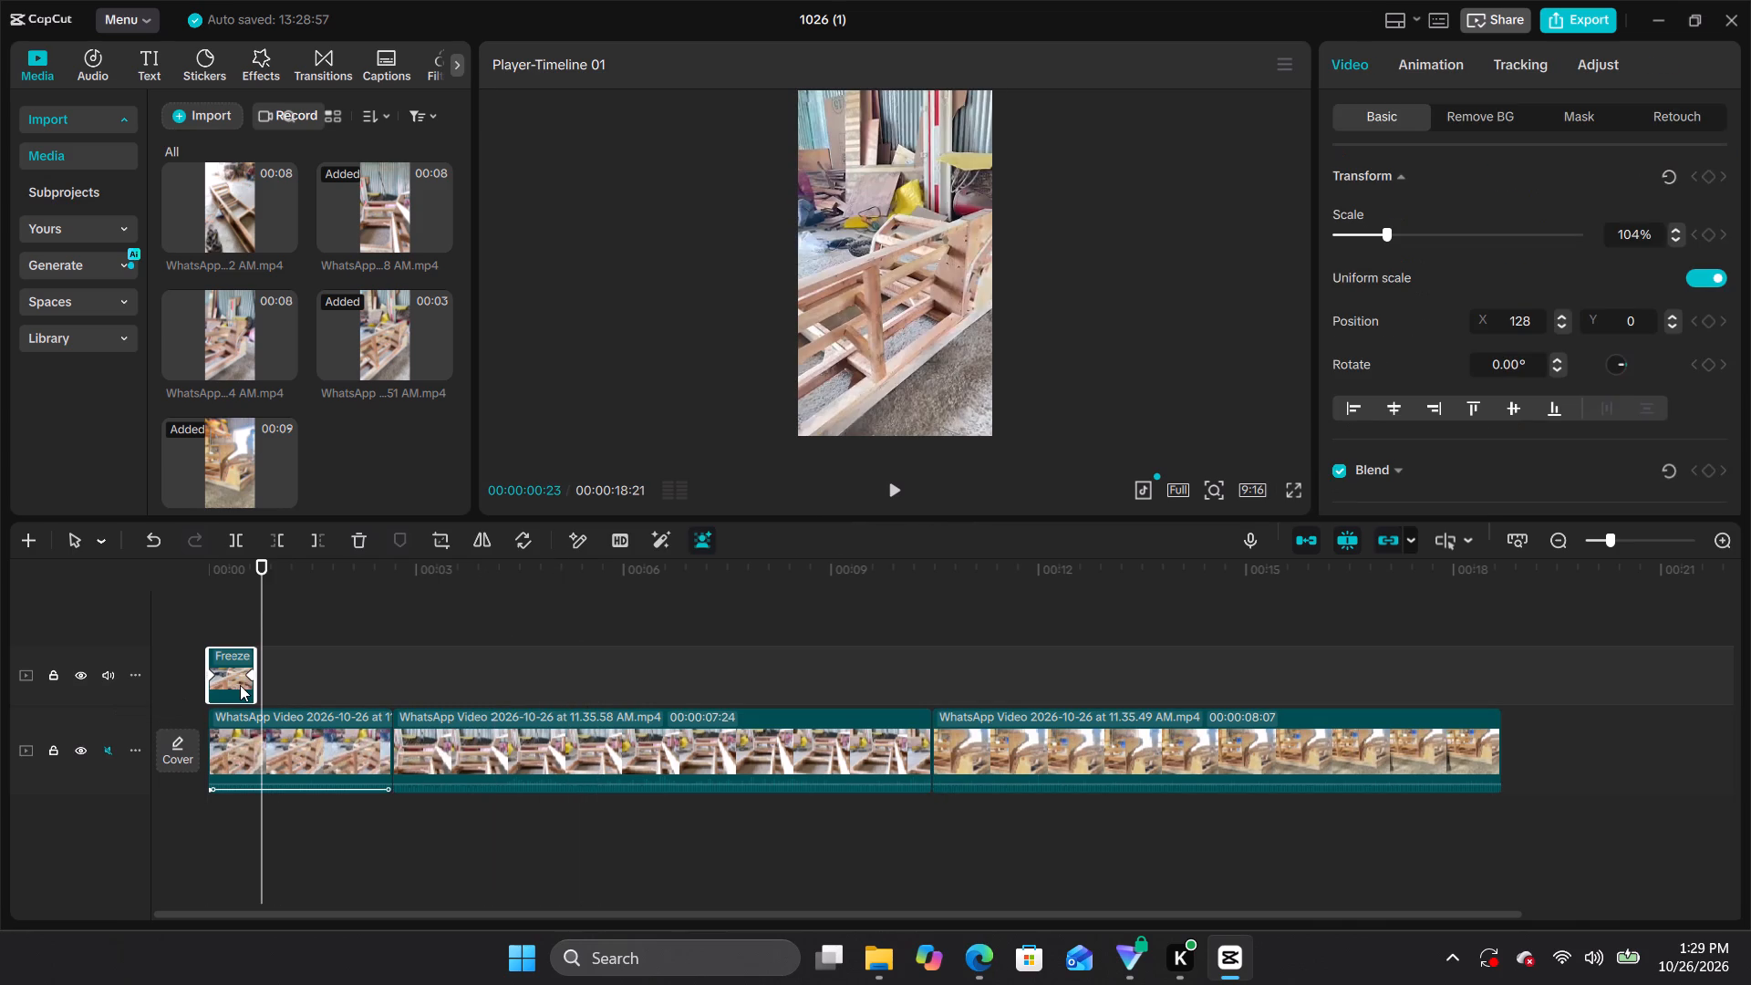
{"action": "left_click_drag", "start_coordinate": [262, 578], "coordinate": [247, 577]}
{"action": "left_click", "coordinate": [1563, 74]}
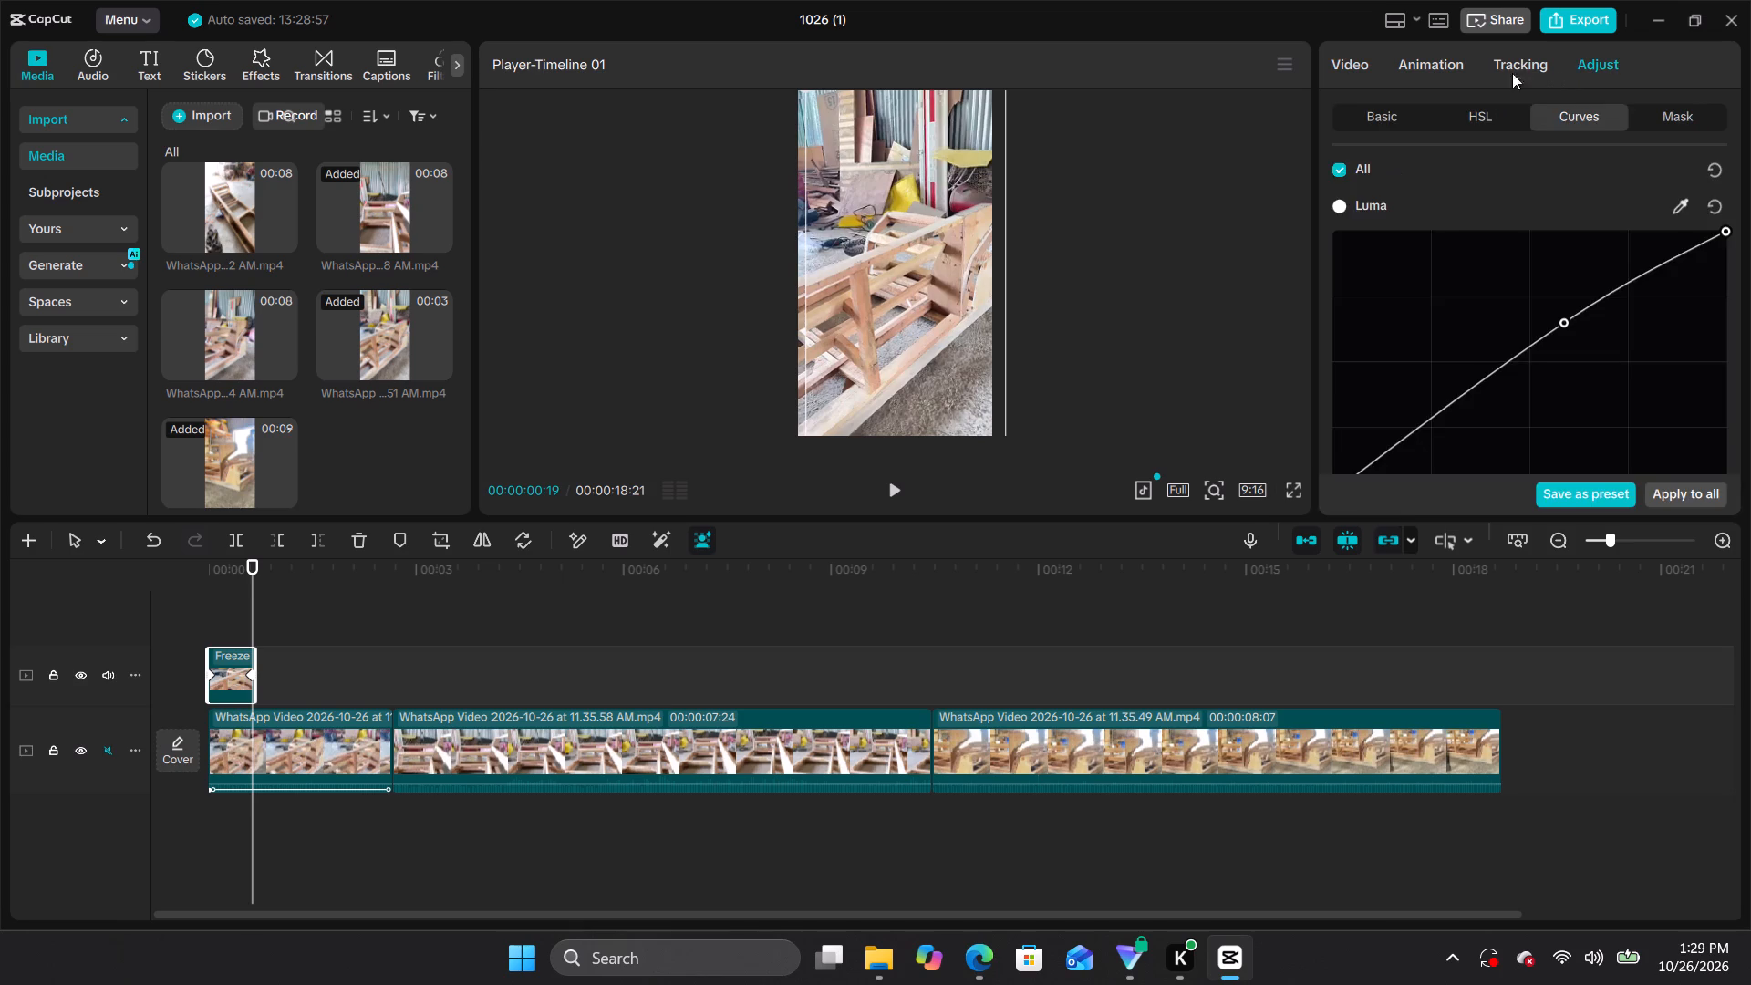
{"action": "left_click", "coordinate": [1469, 64]}
{"action": "left_click", "coordinate": [1442, 345]}
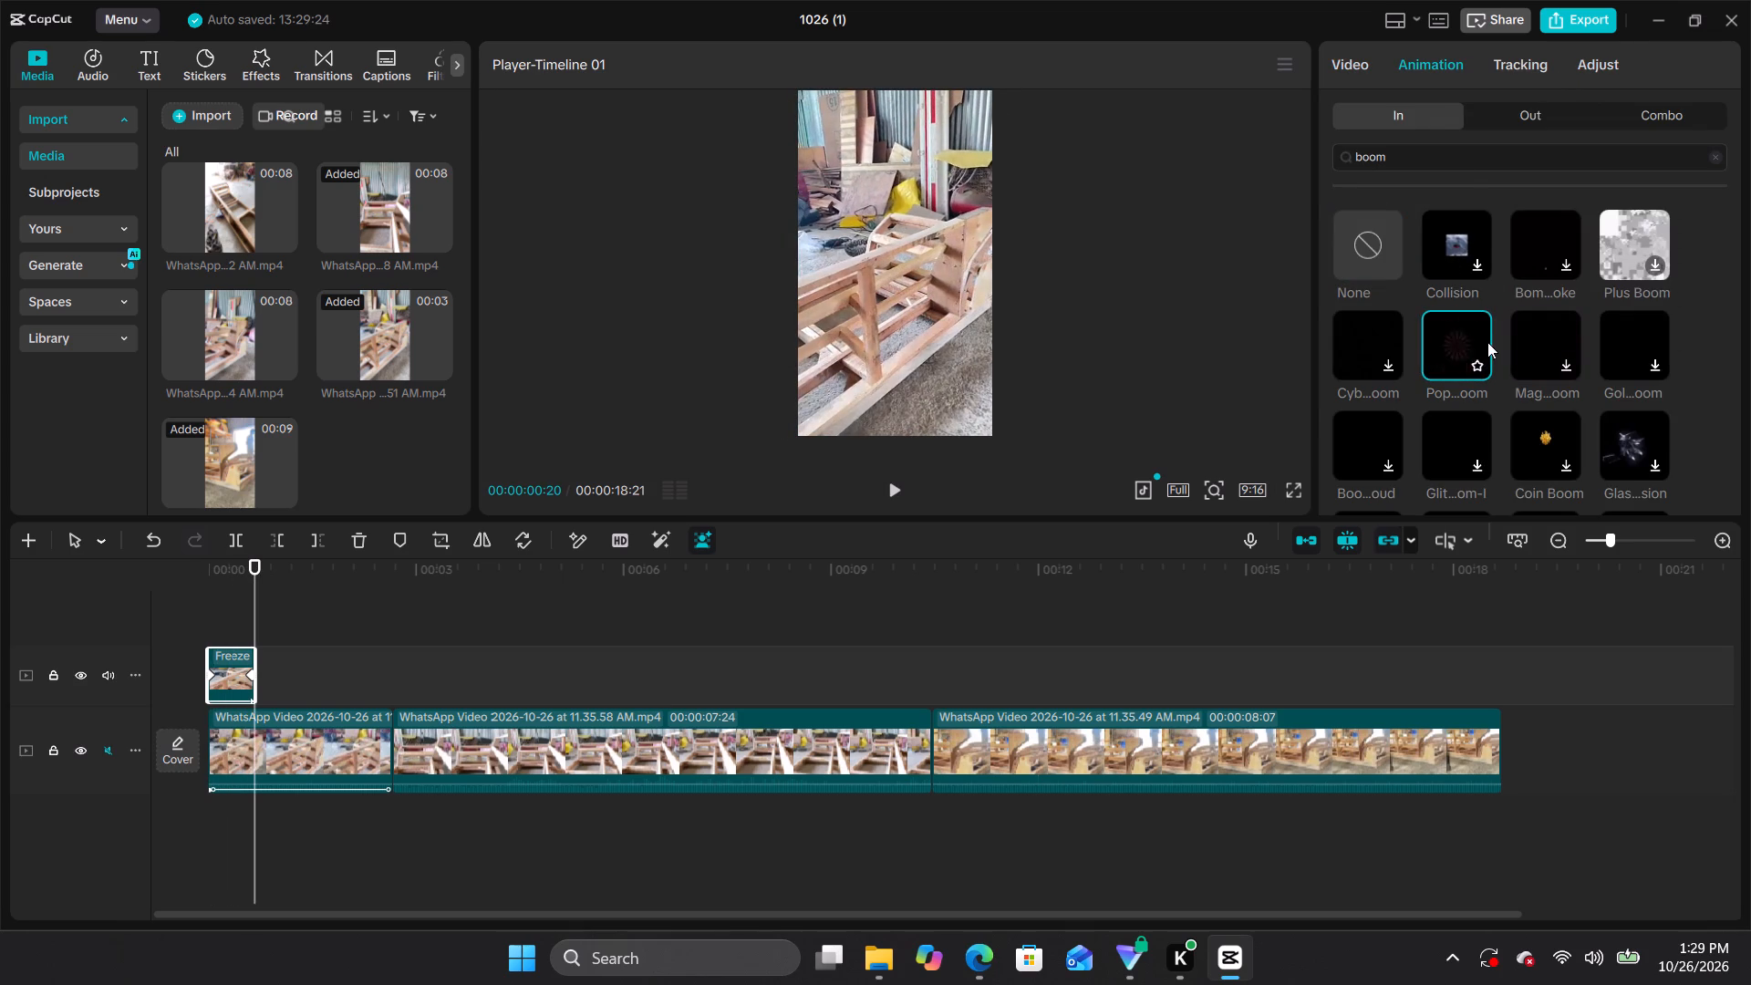
Choose the "Mag…oom" In animation for the freeze-frame overlay clip.
{"action": "left_click", "coordinate": [1540, 327]}
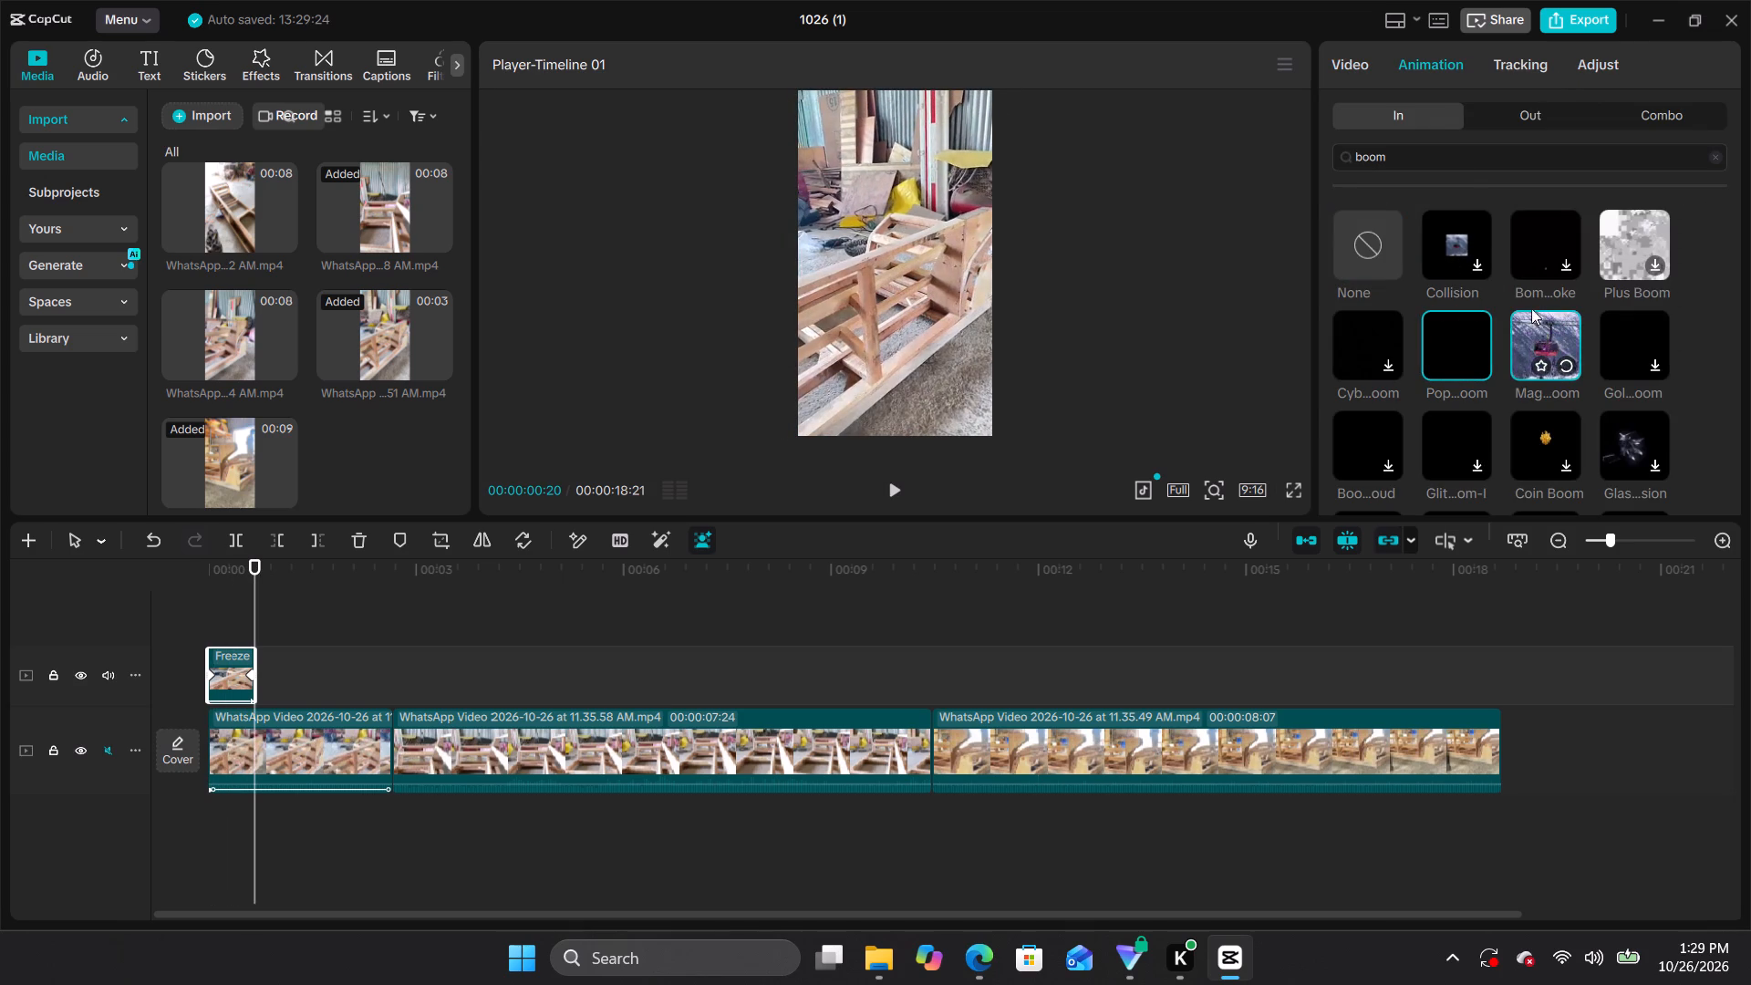
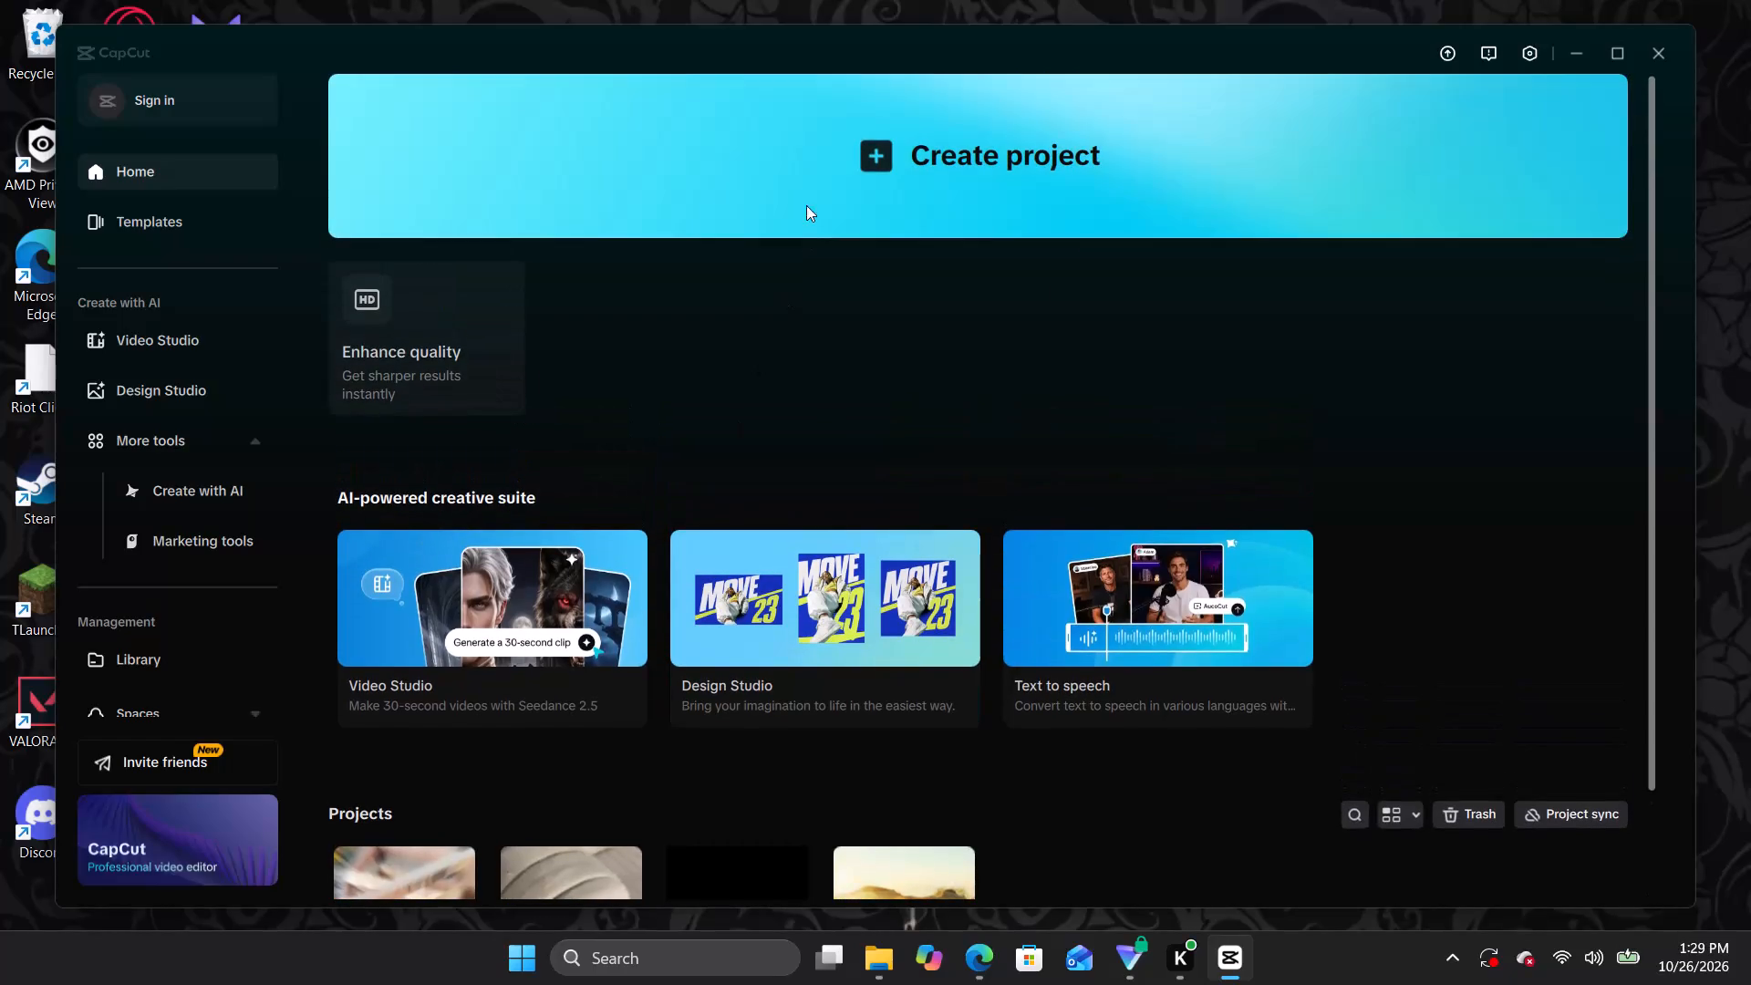
Open the existing project 1024 and play its timeline from the beginning to review the example clip with its effect.
{"action": "scroll", "coordinate": [772, 410], "scroll_direction": "down", "scroll_amount": 3}
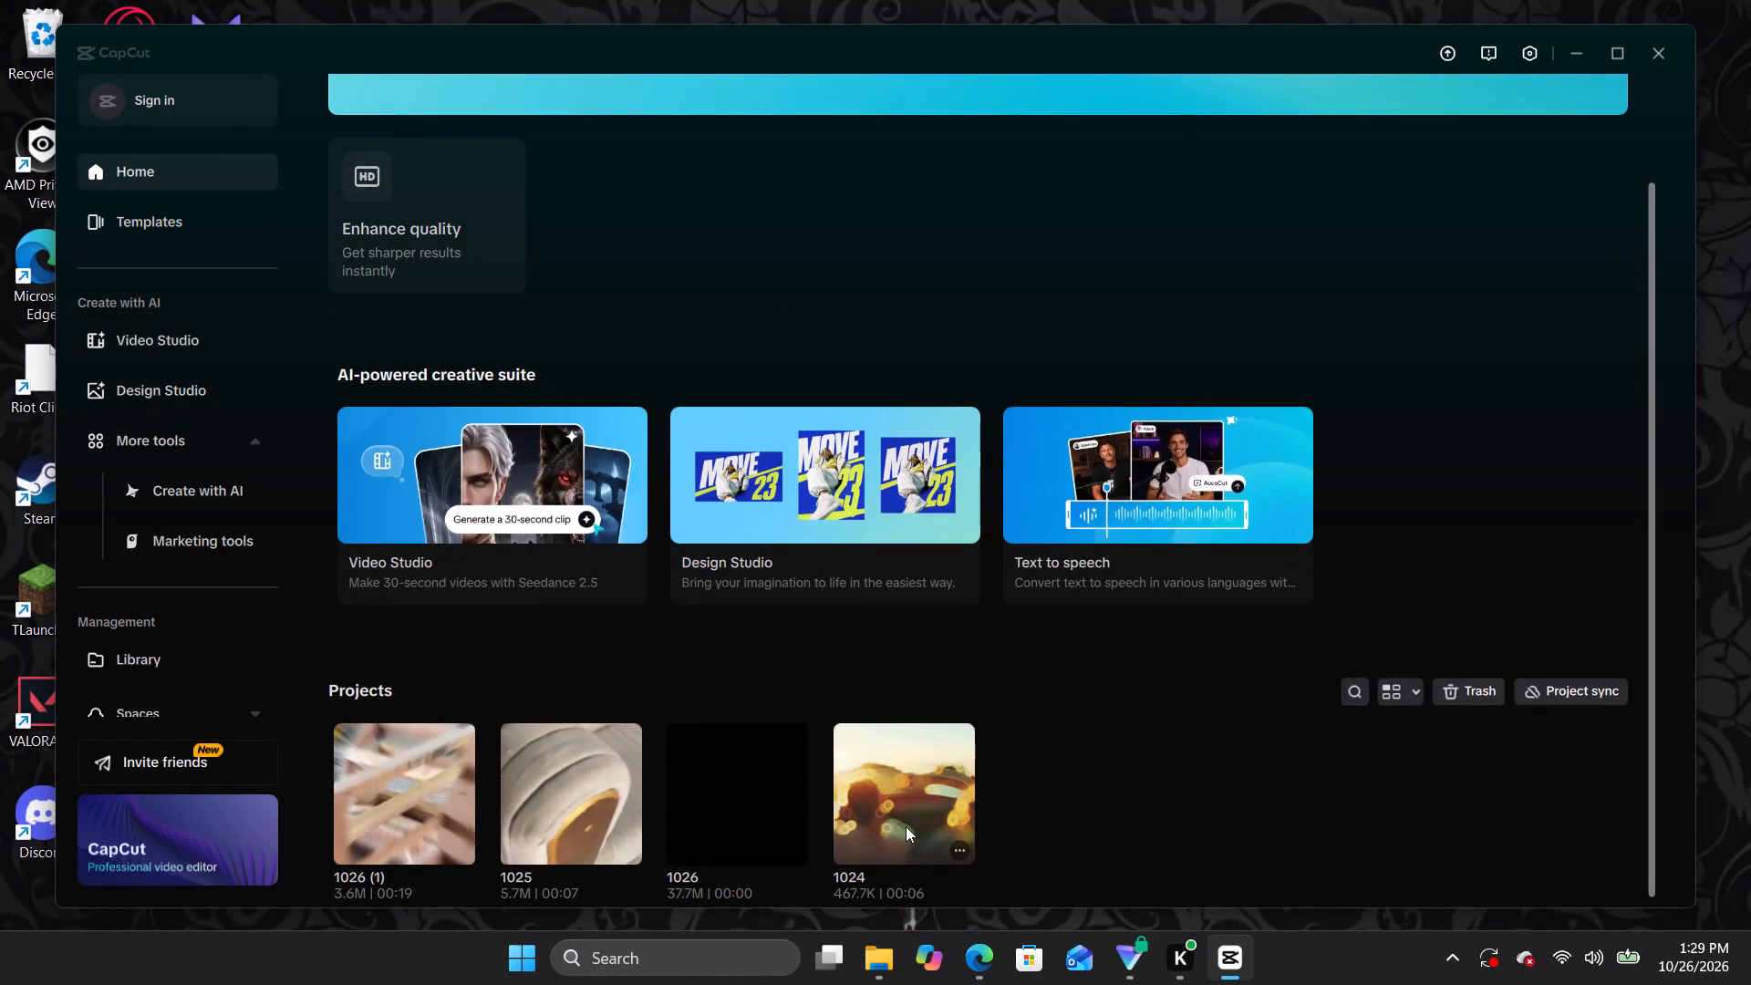
{"action": "left_click", "coordinate": [906, 826]}
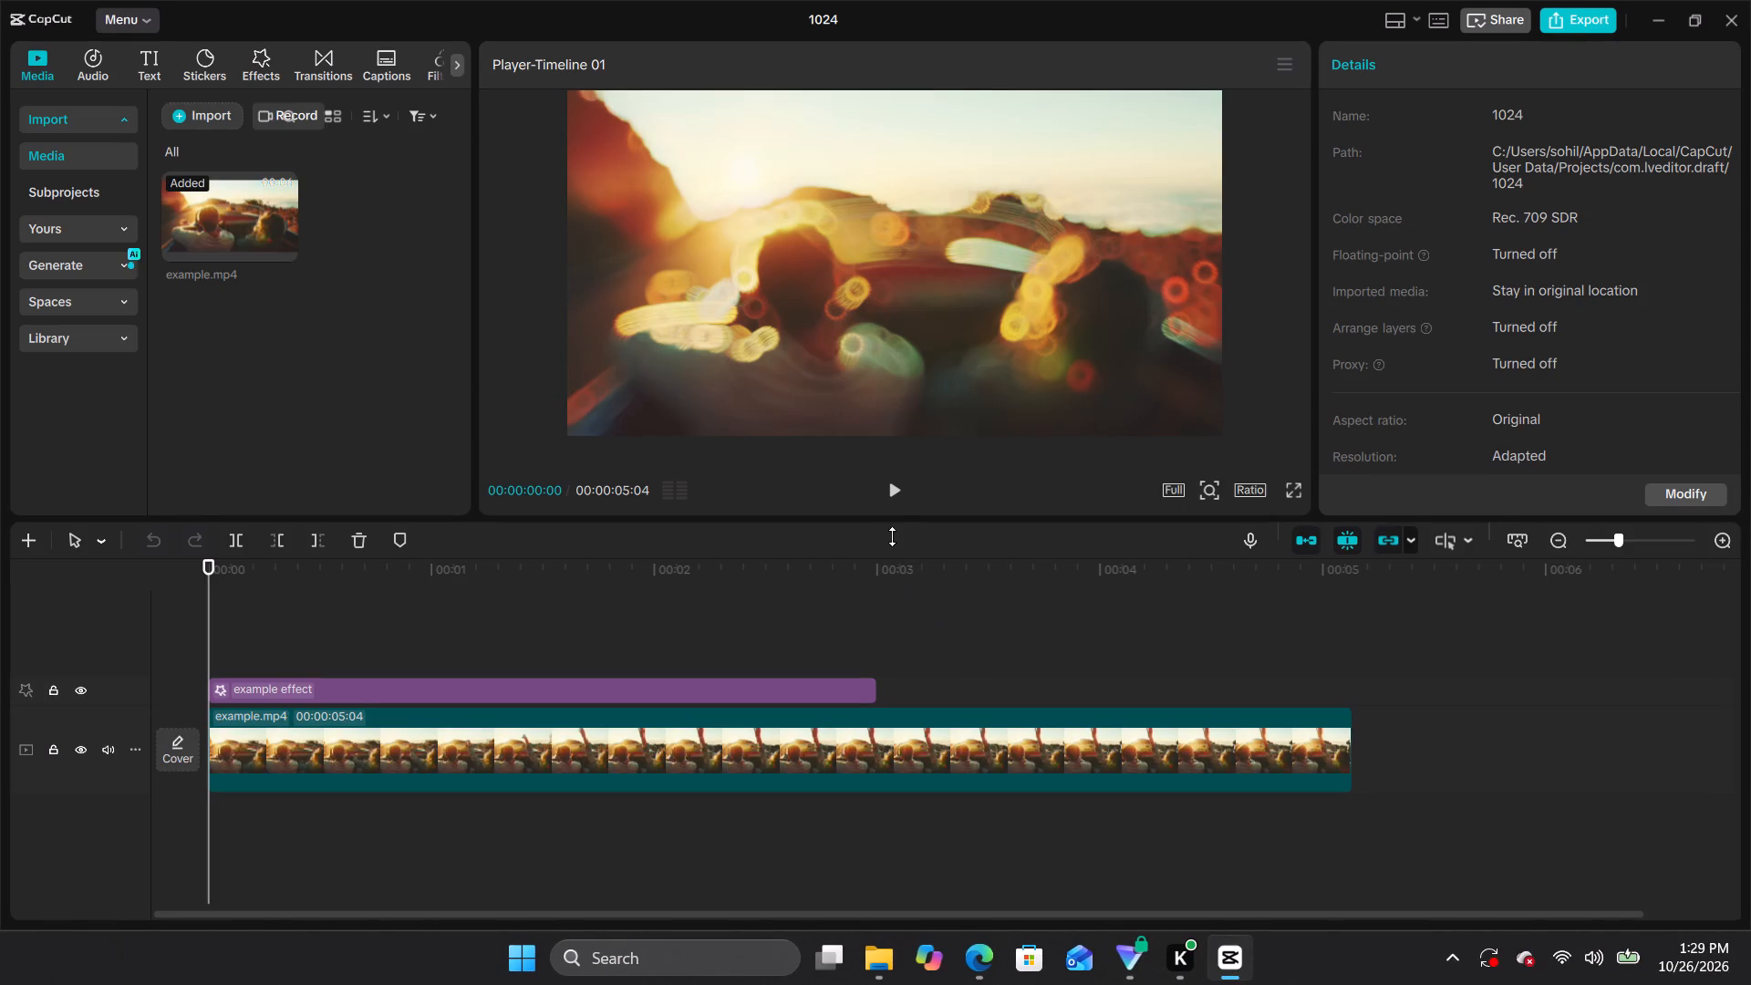
{"action": "left_click", "coordinate": [899, 501]}
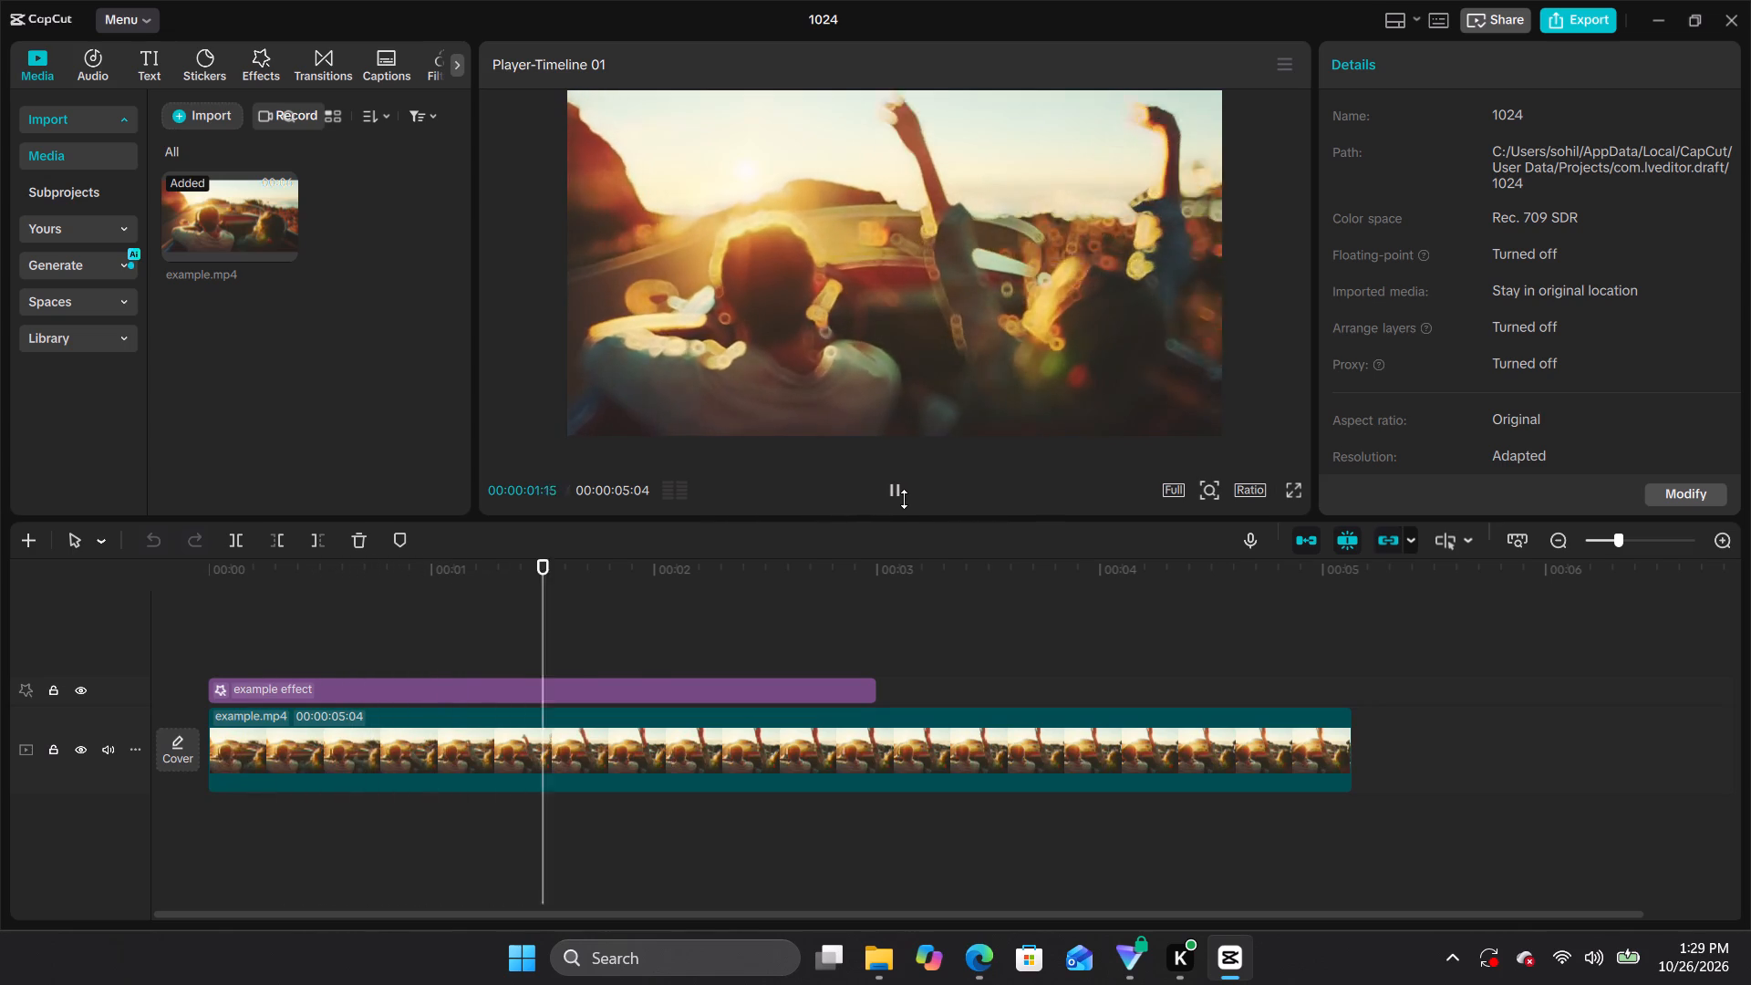
{"action": "left_click", "coordinate": [905, 505]}
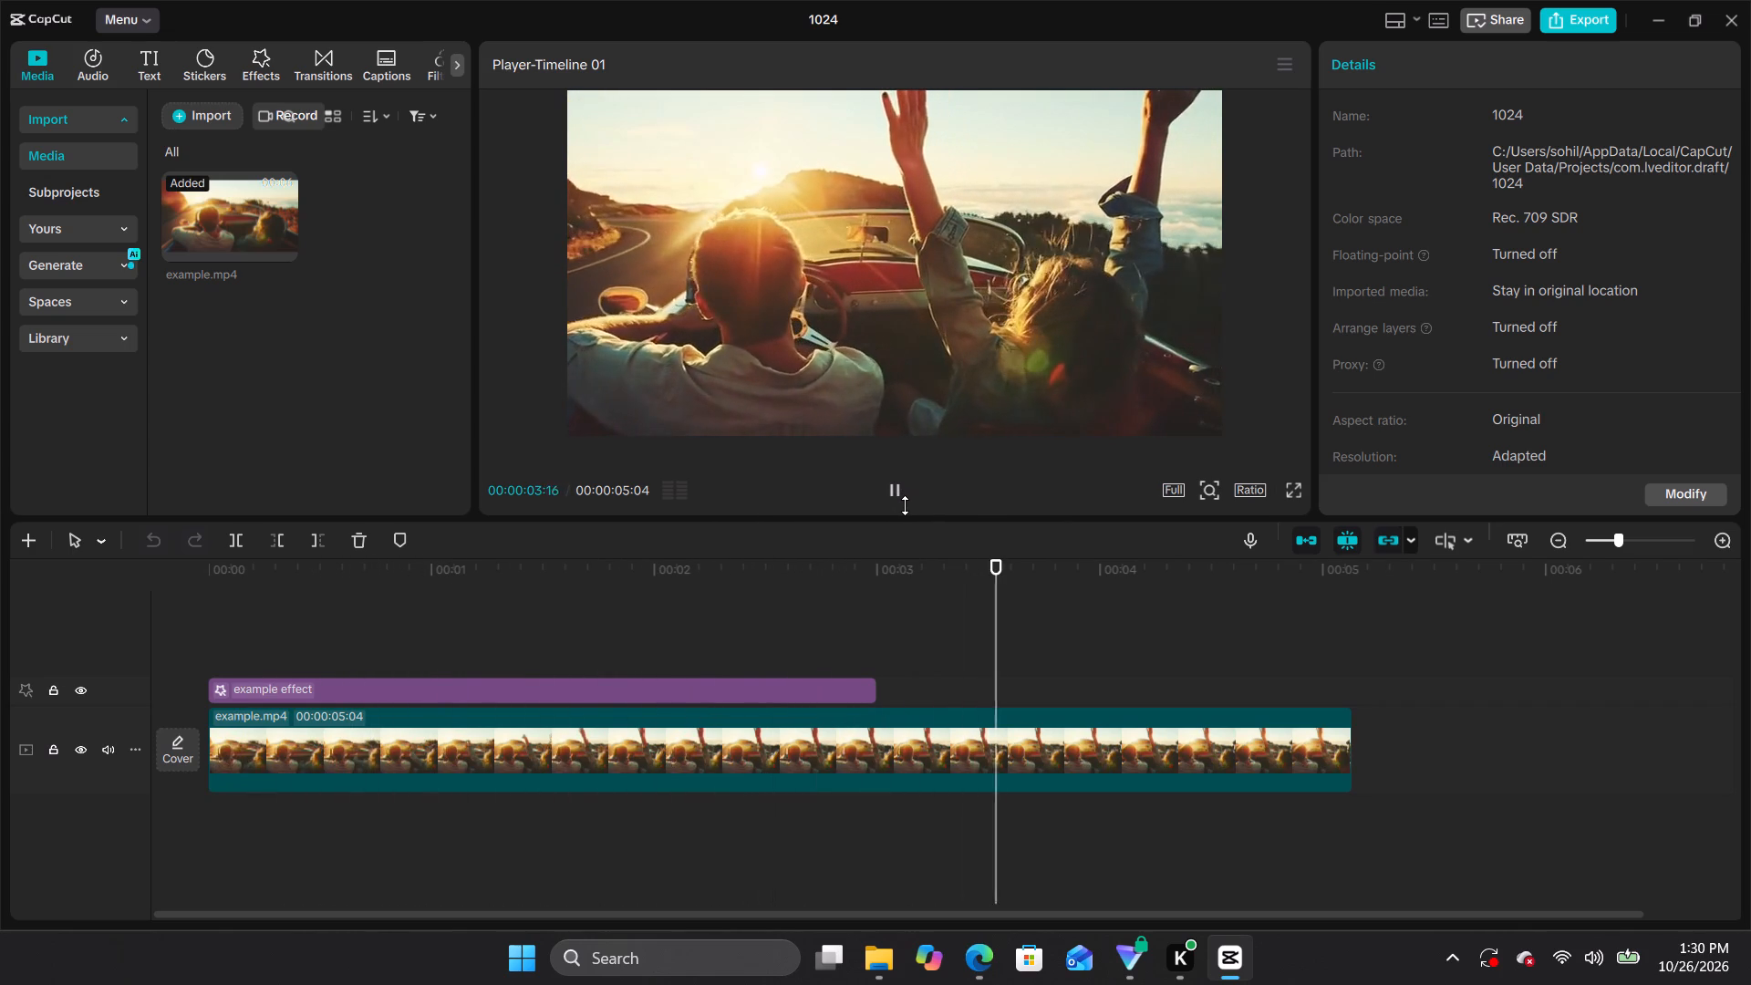